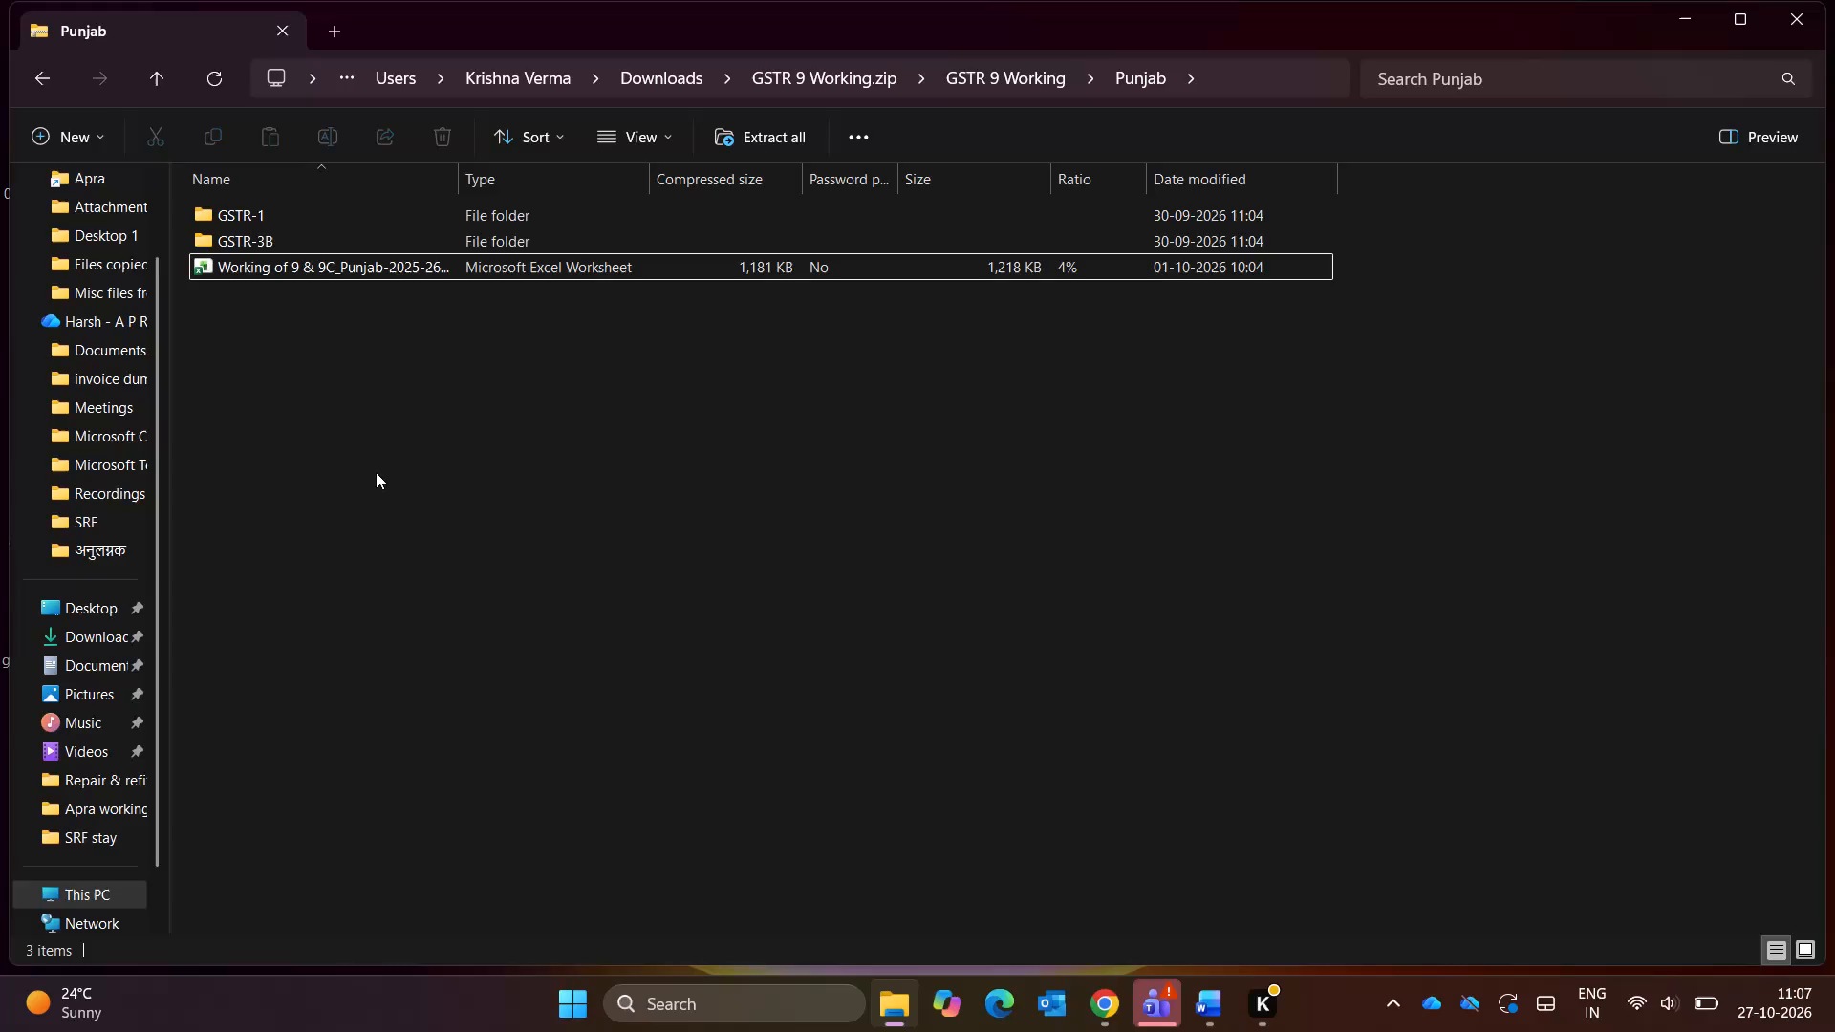
Leave the Punjab folder and open the GSTR 9 Working folder inside GSTR 9 Working.zip in Downloads.
{"action": "key", "text": "alt+Left"}
{"action": "key", "text": "alt+Left"}
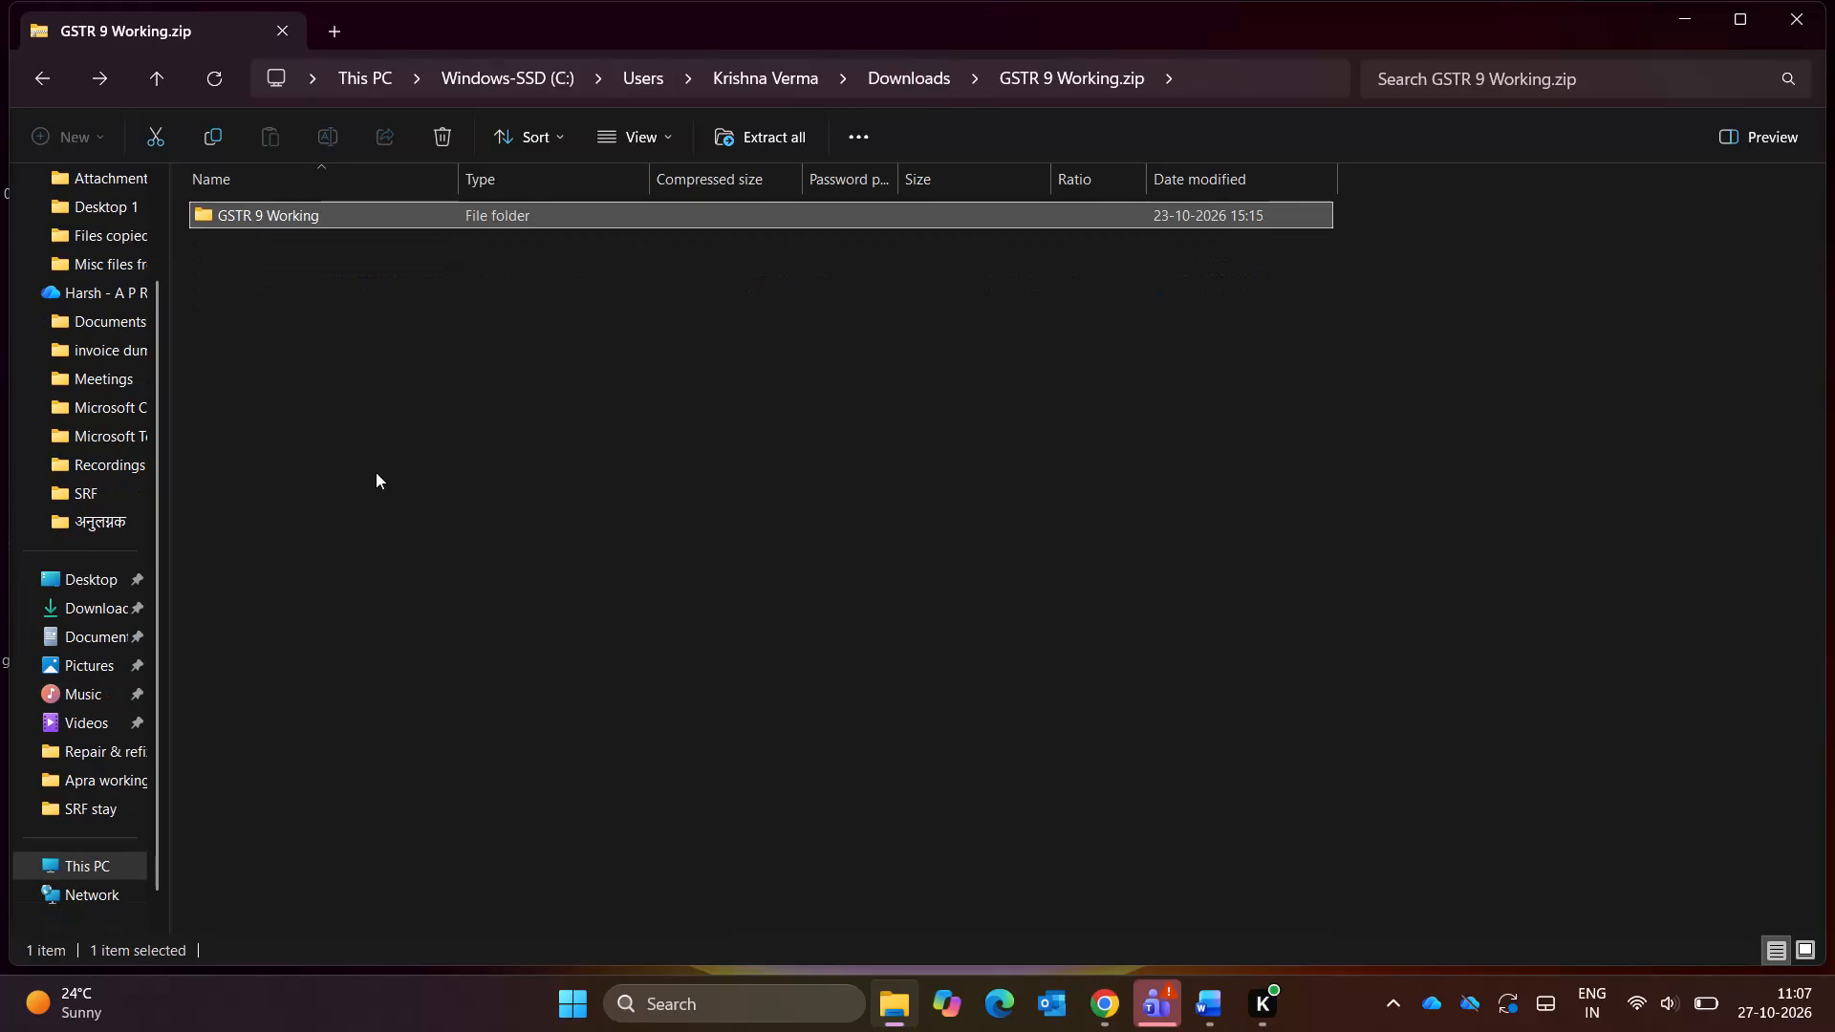
{"action": "key", "text": "alt+Left"}
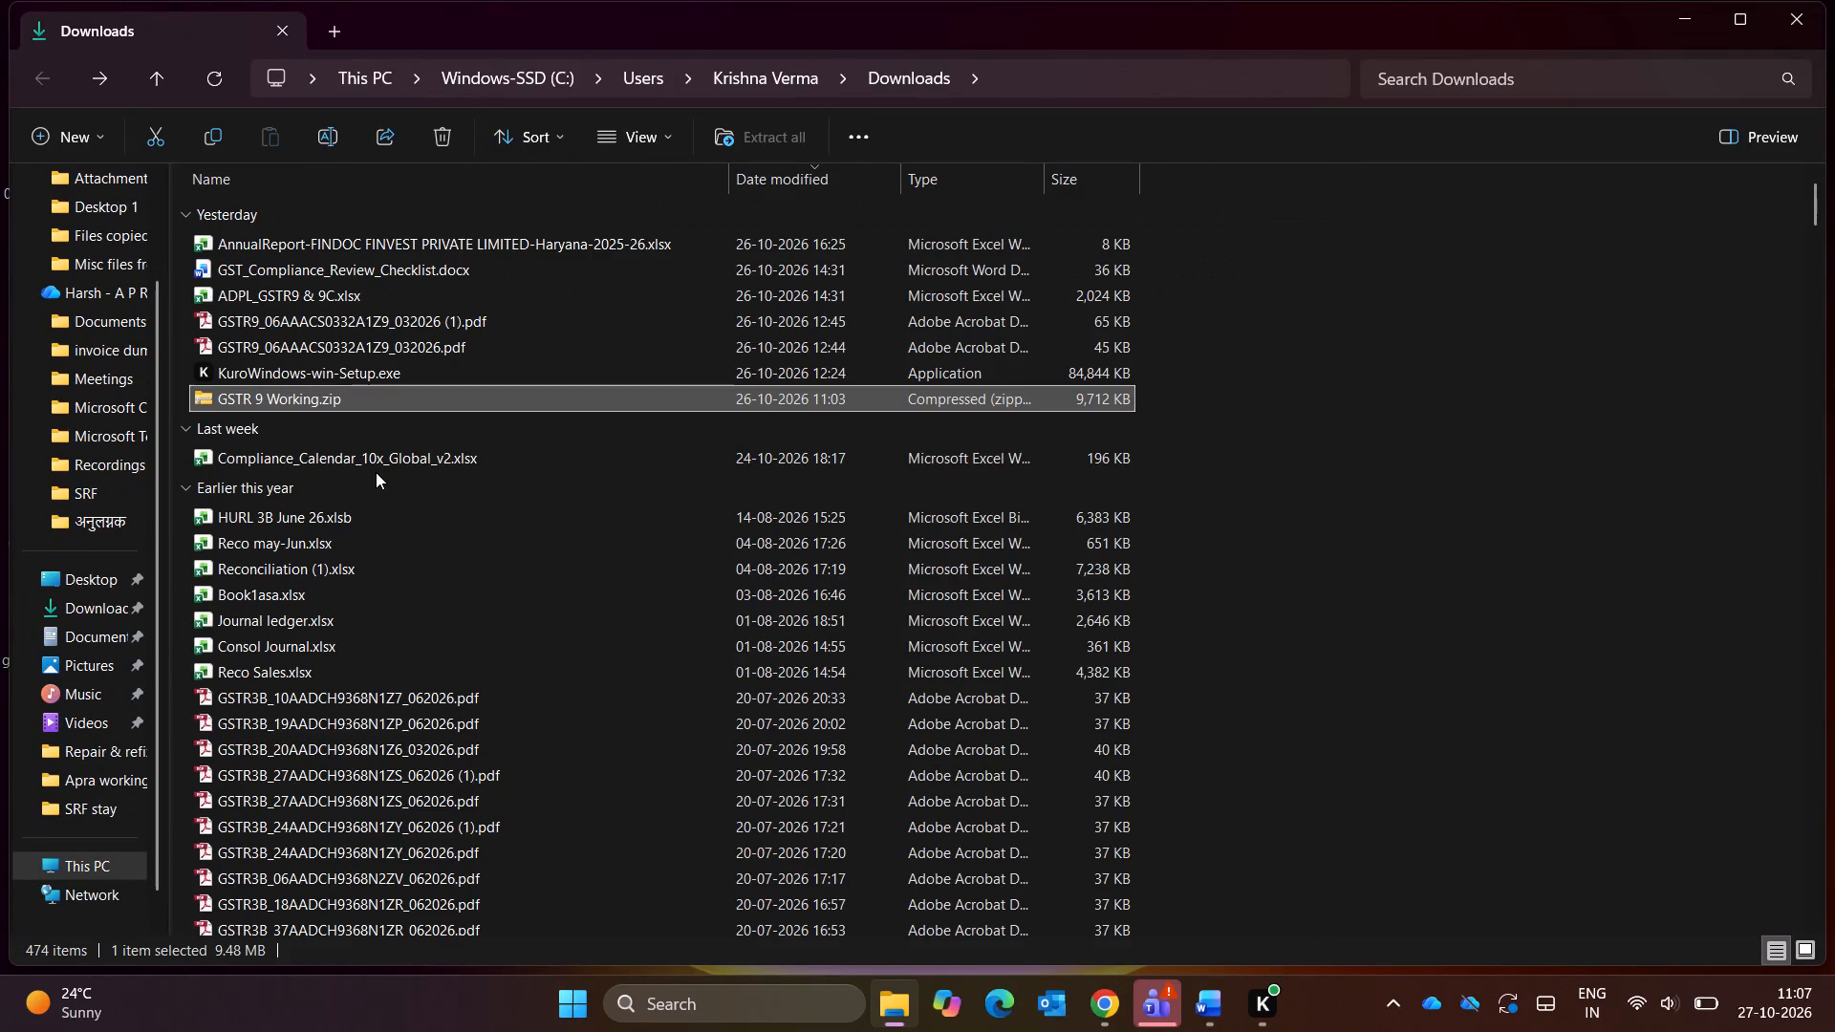
{"action": "key", "text": "Return"}
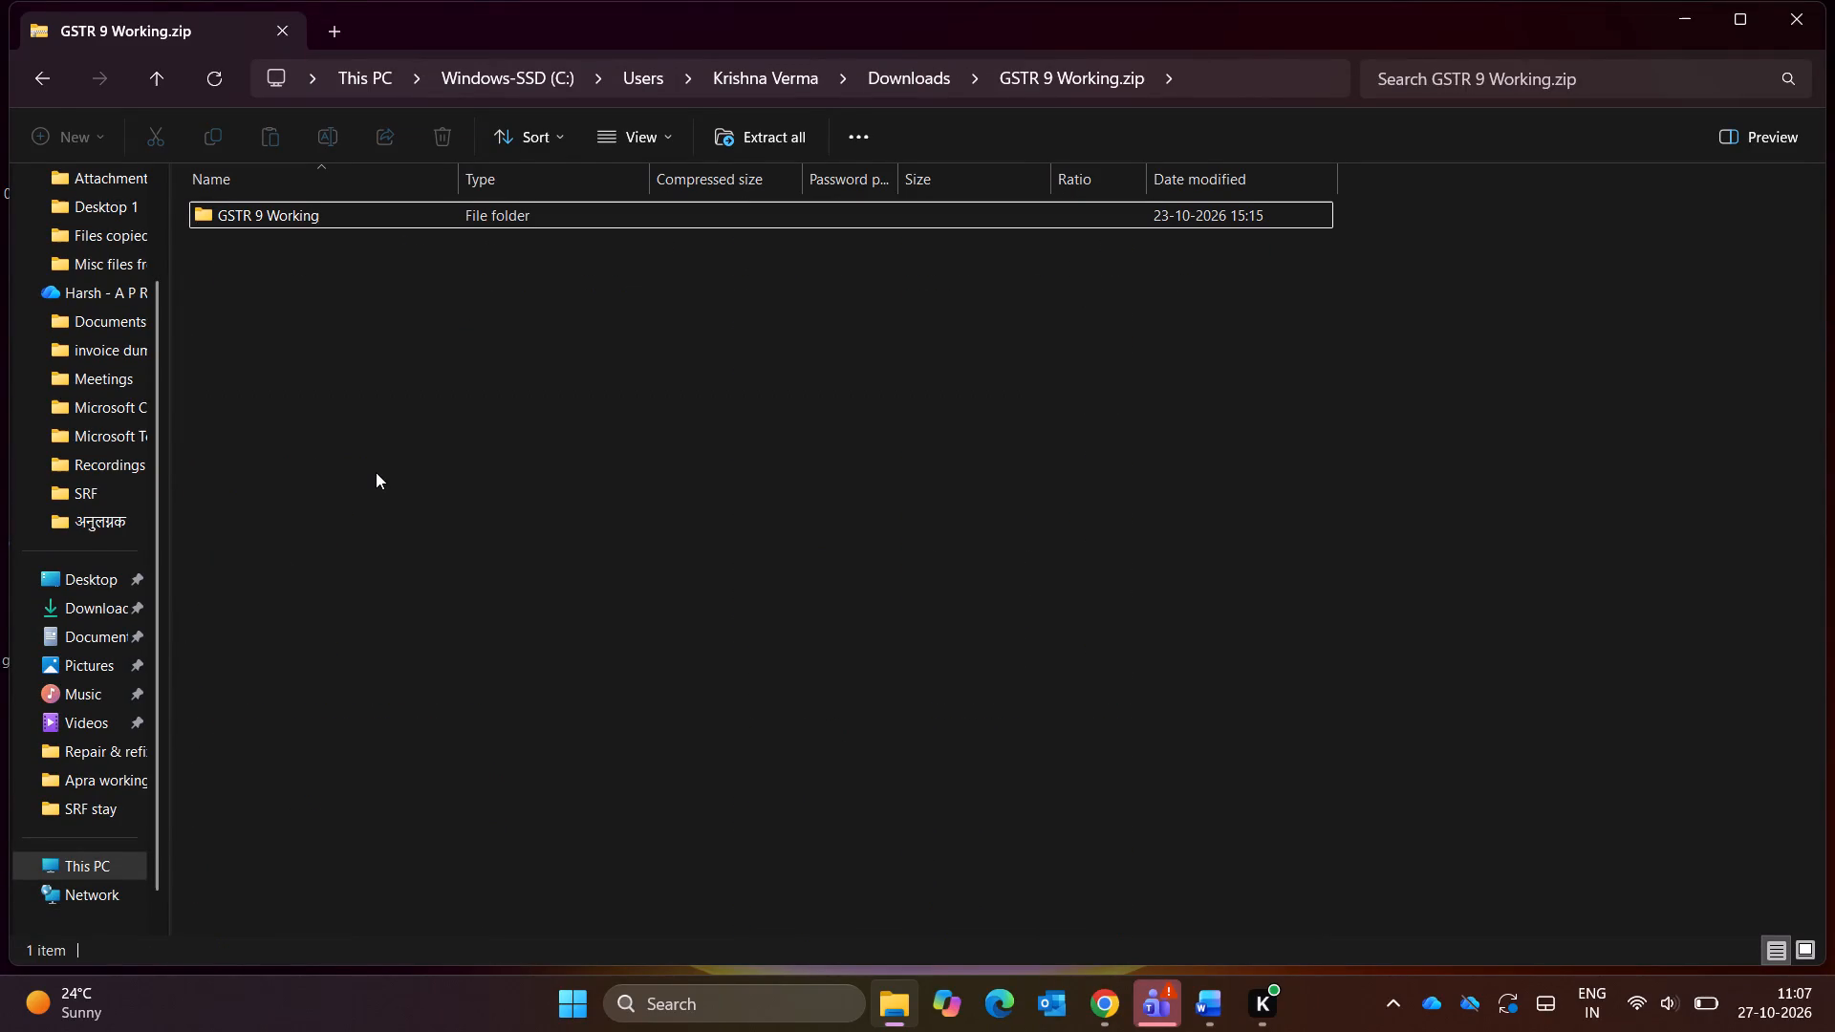
{"action": "key", "text": "alt+Left"}
{"action": "key", "text": "Up"}
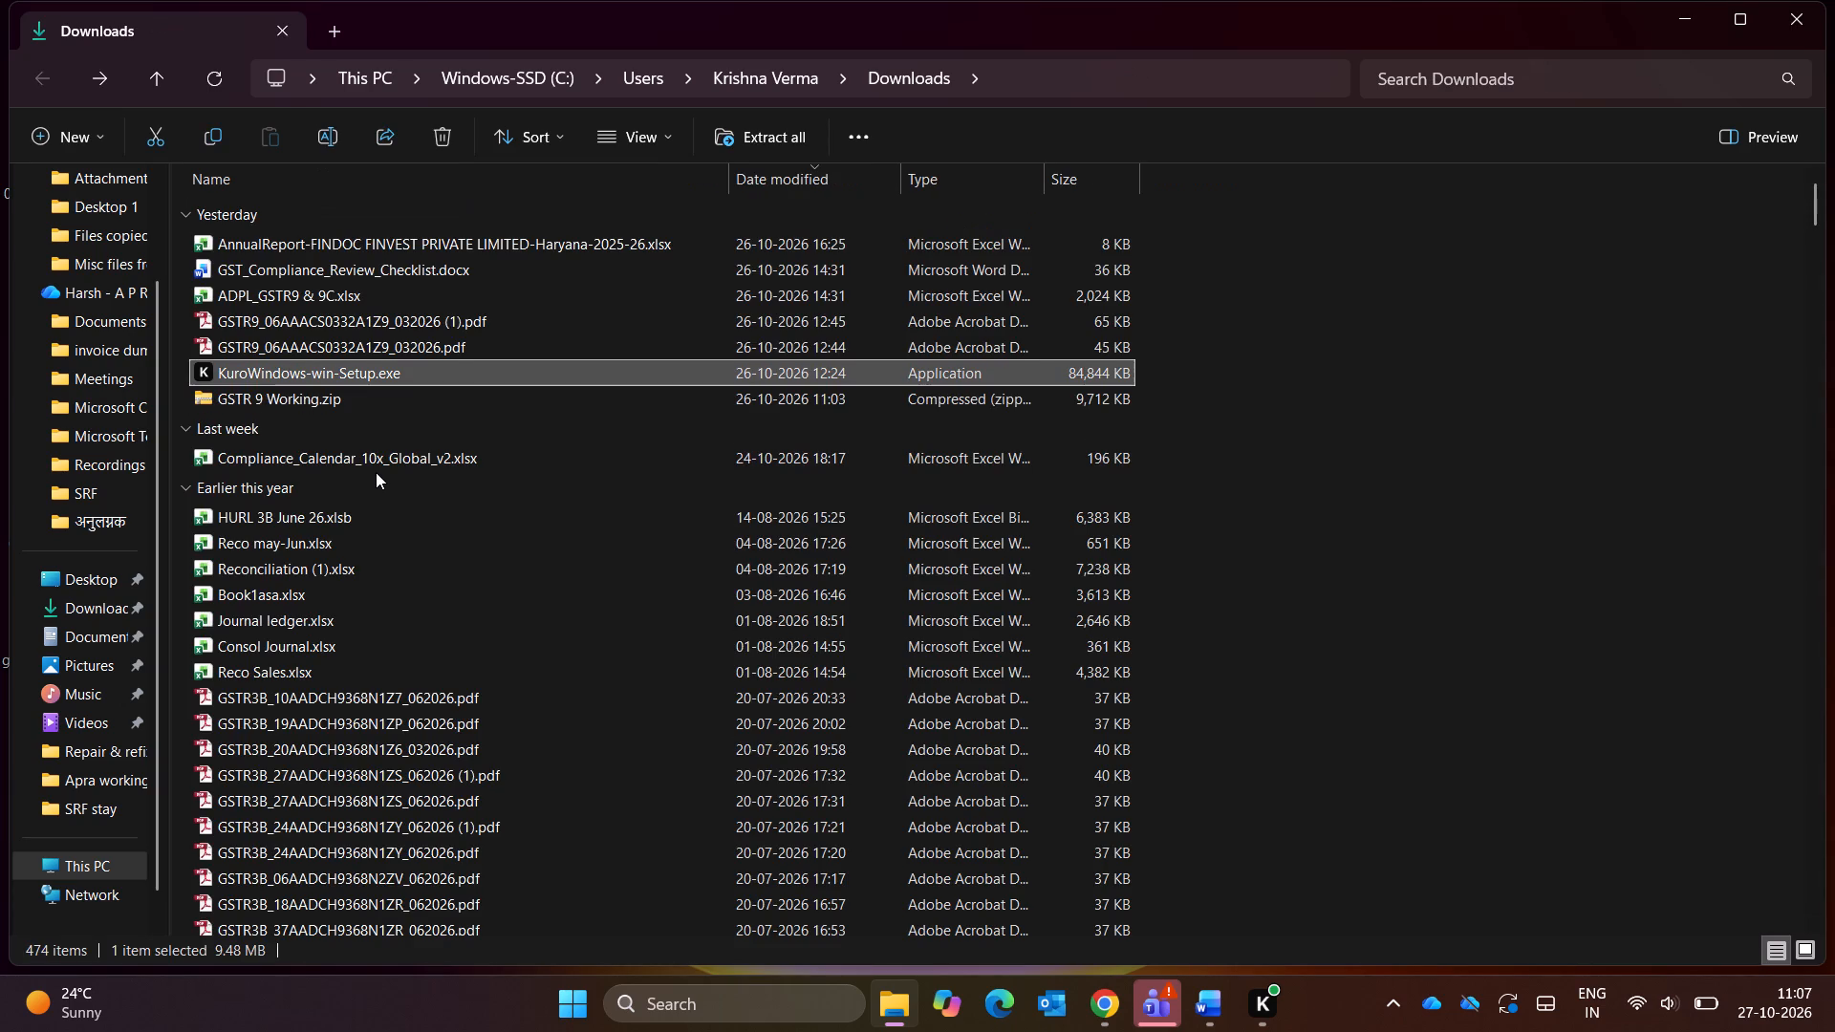
{"action": "key", "text": "Down"}
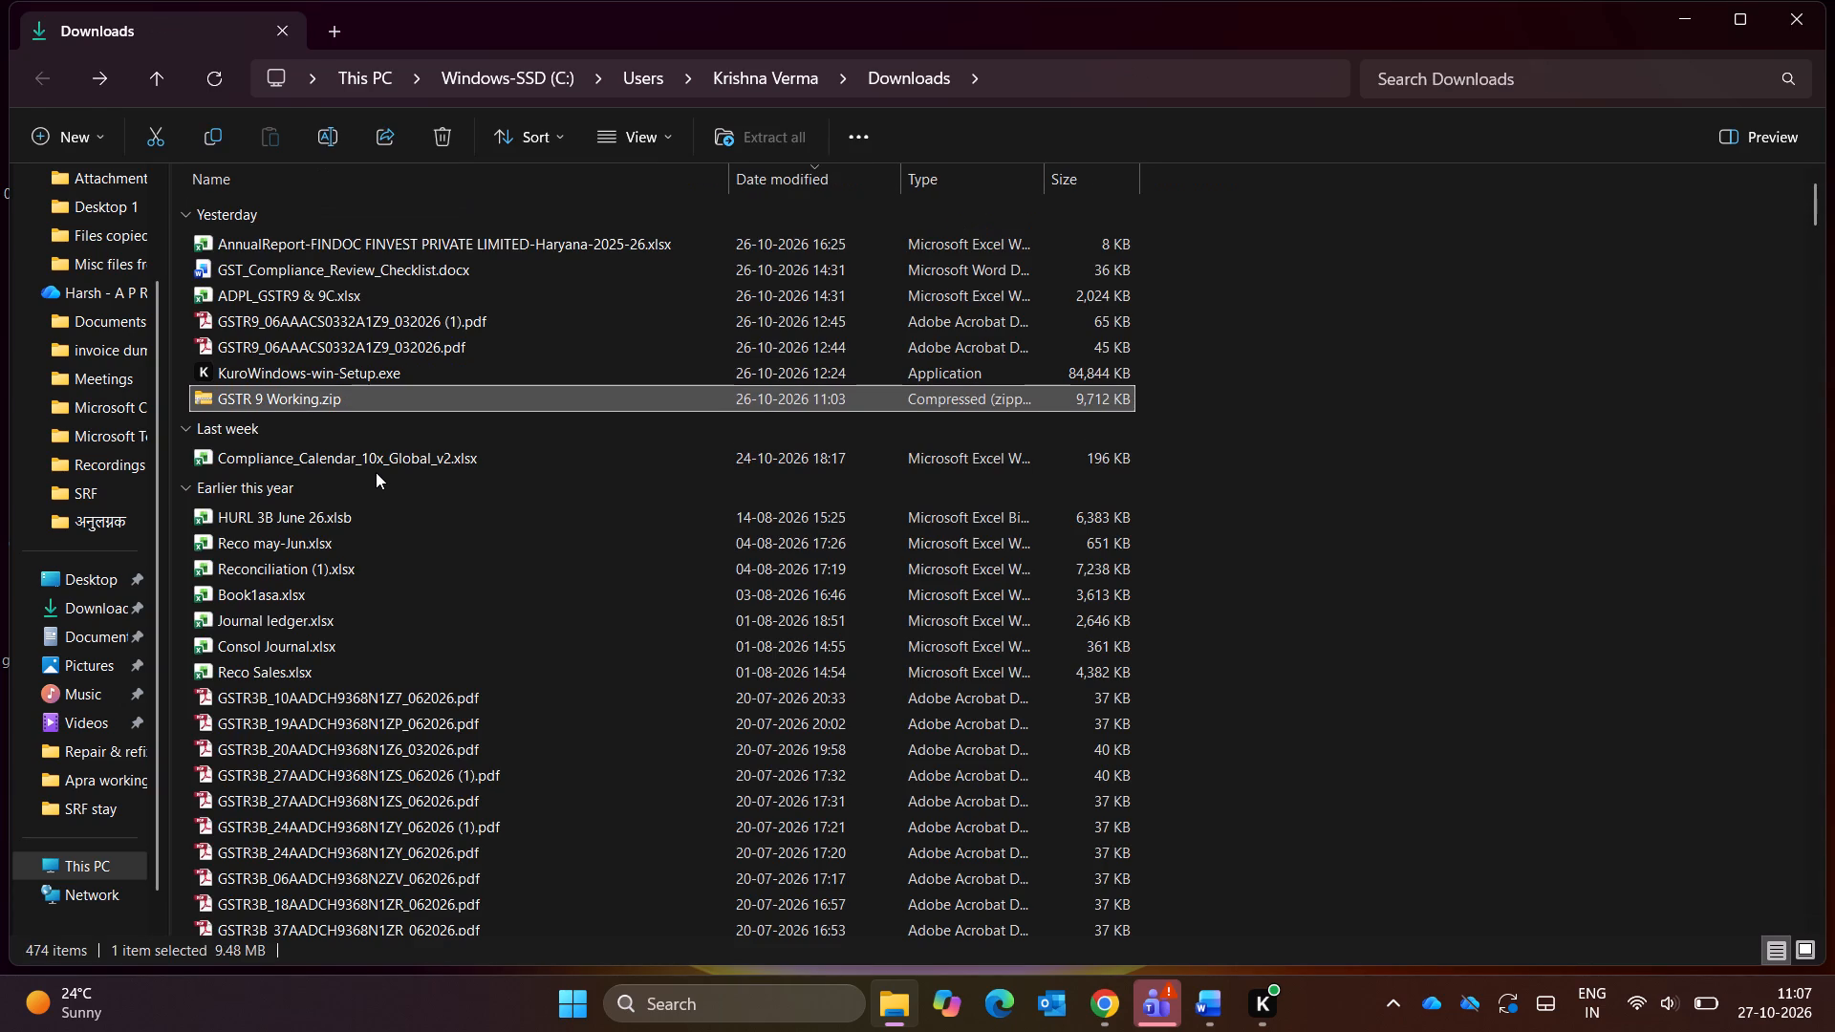
{"action": "key", "text": "Return"}
{"action": "key", "text": "Return"}
{"action": "key", "text": "Down"}
{"action": "key", "text": "Return"}
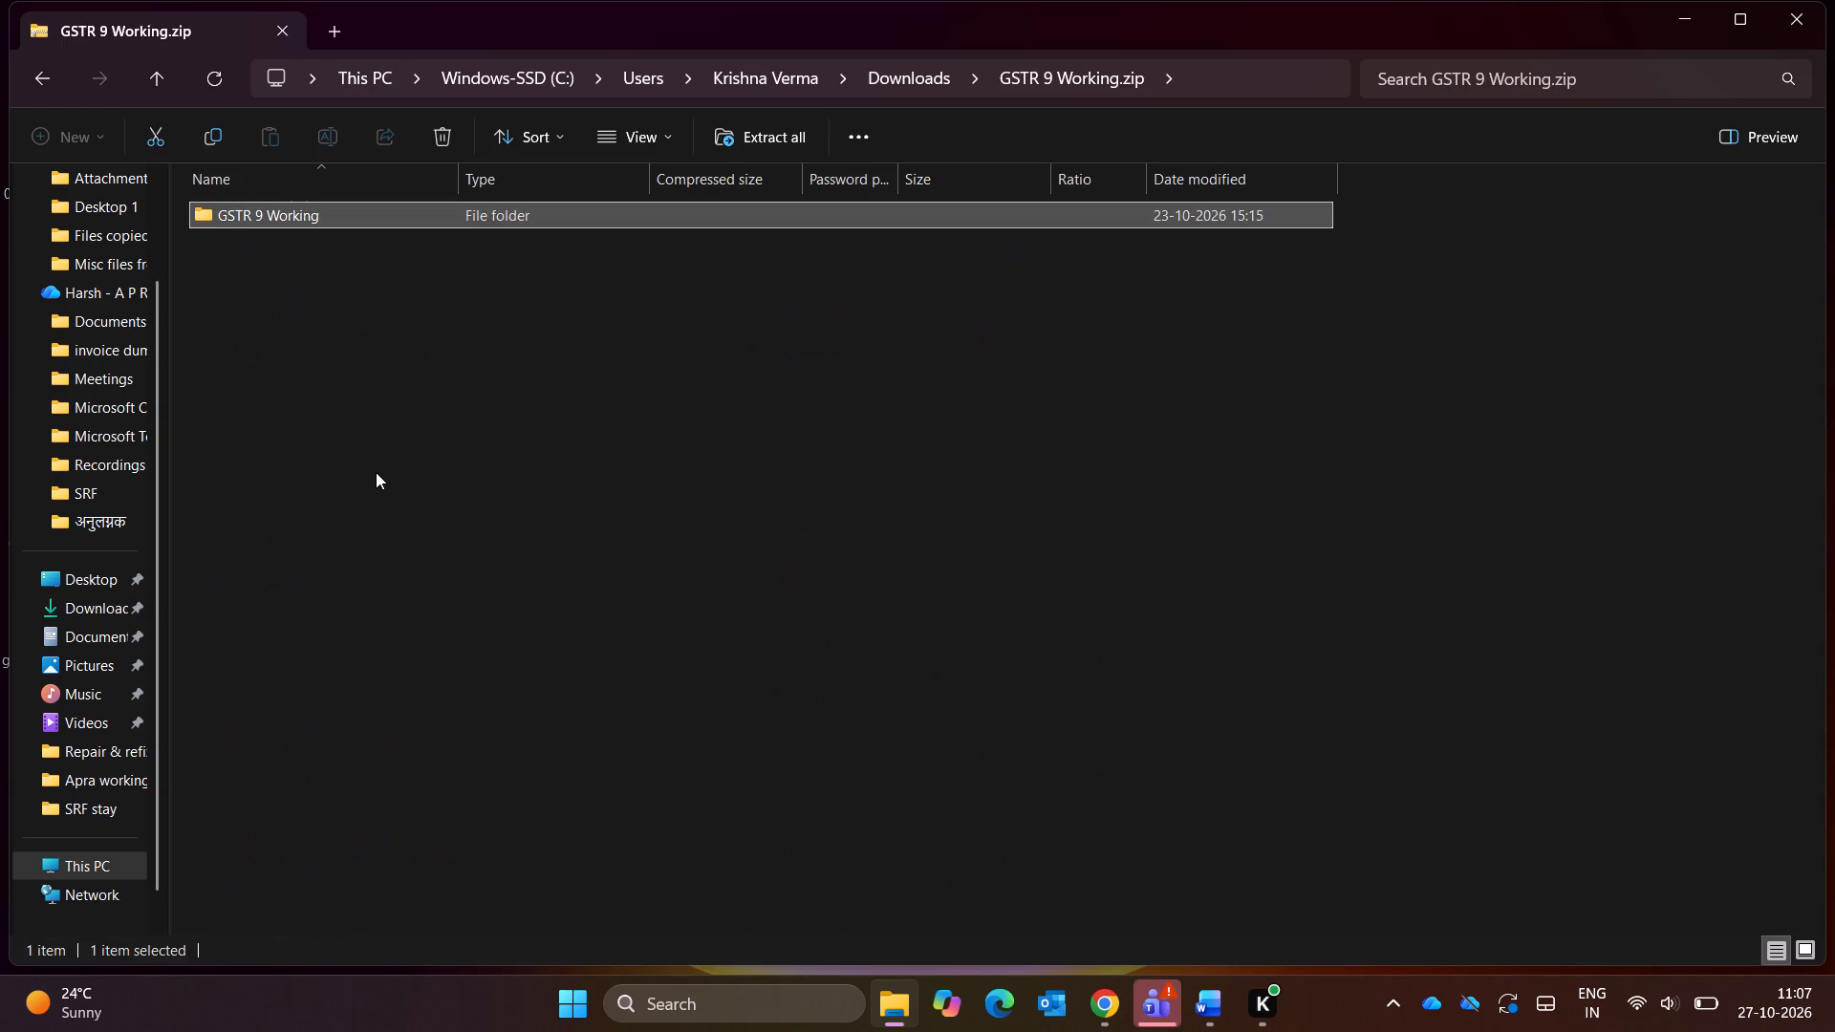
{"action": "key", "text": "Down"}
{"action": "key", "text": "Down"}
{"action": "key", "text": "Down"}
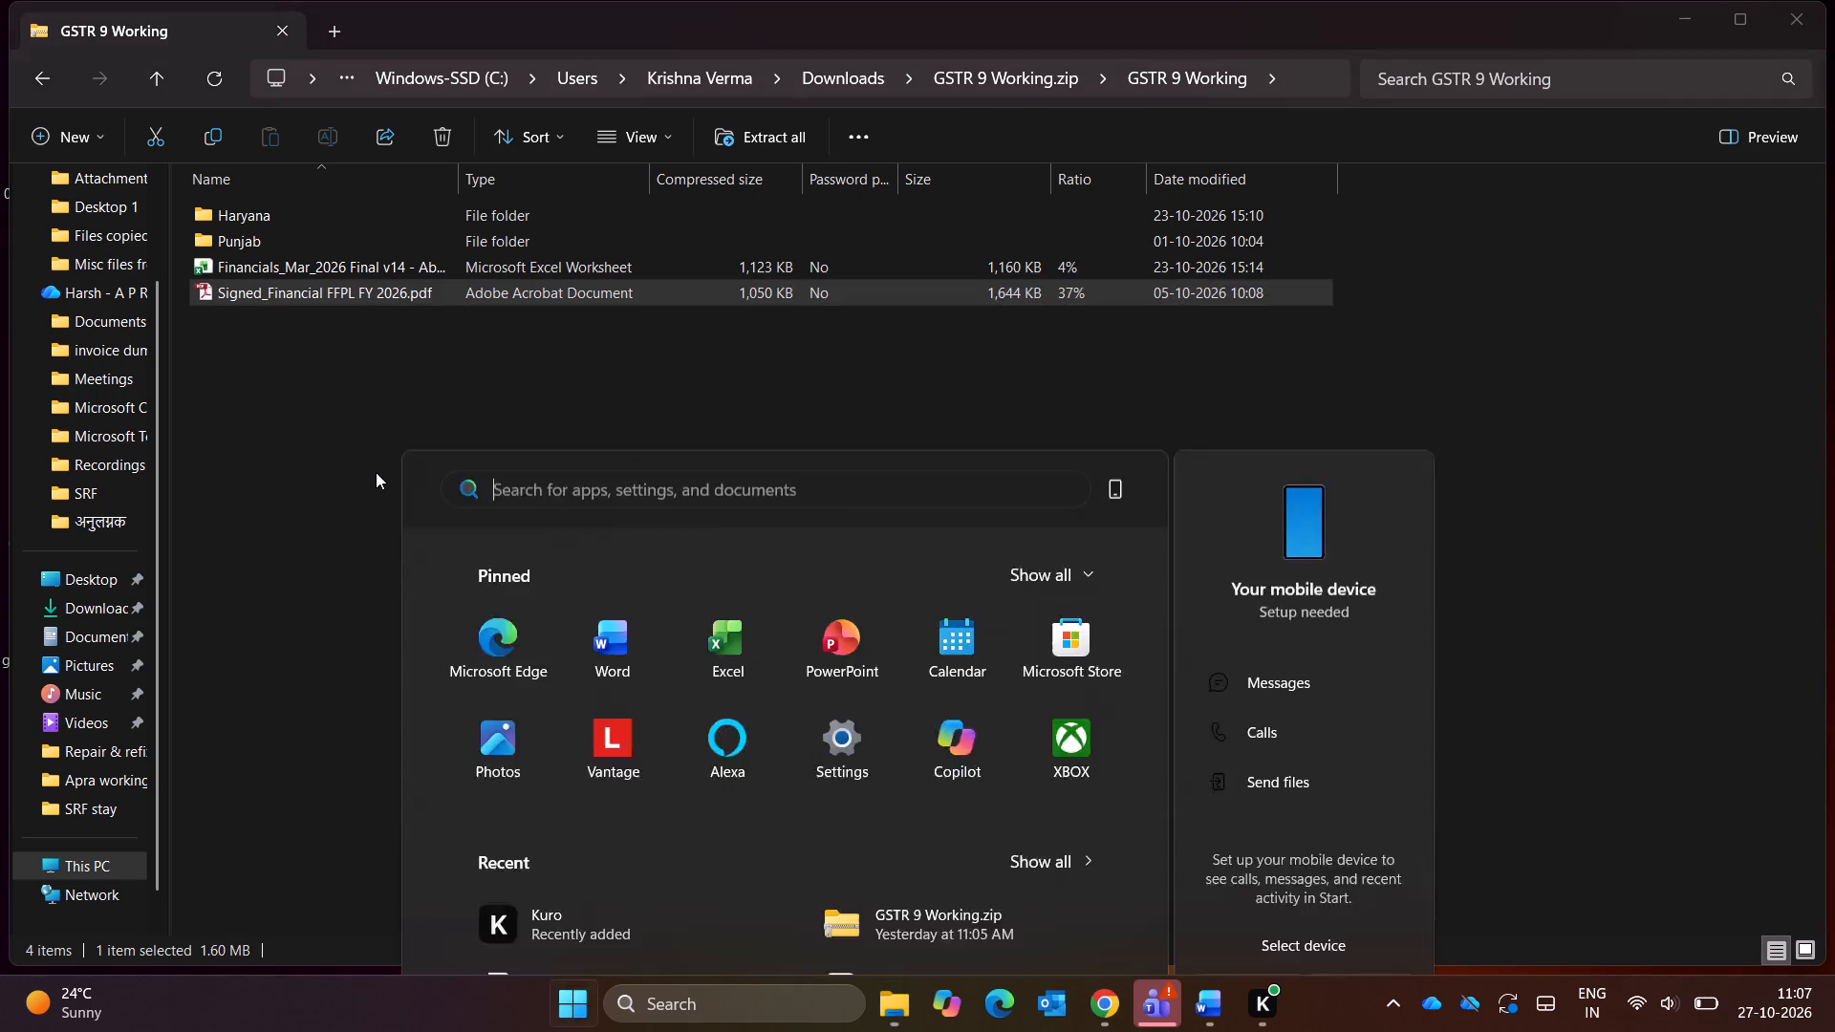
Launch Excel, open the recent workbook Findoc-finserv.xlsx and maximize its window.
{"action": "type", "text": "excel"}
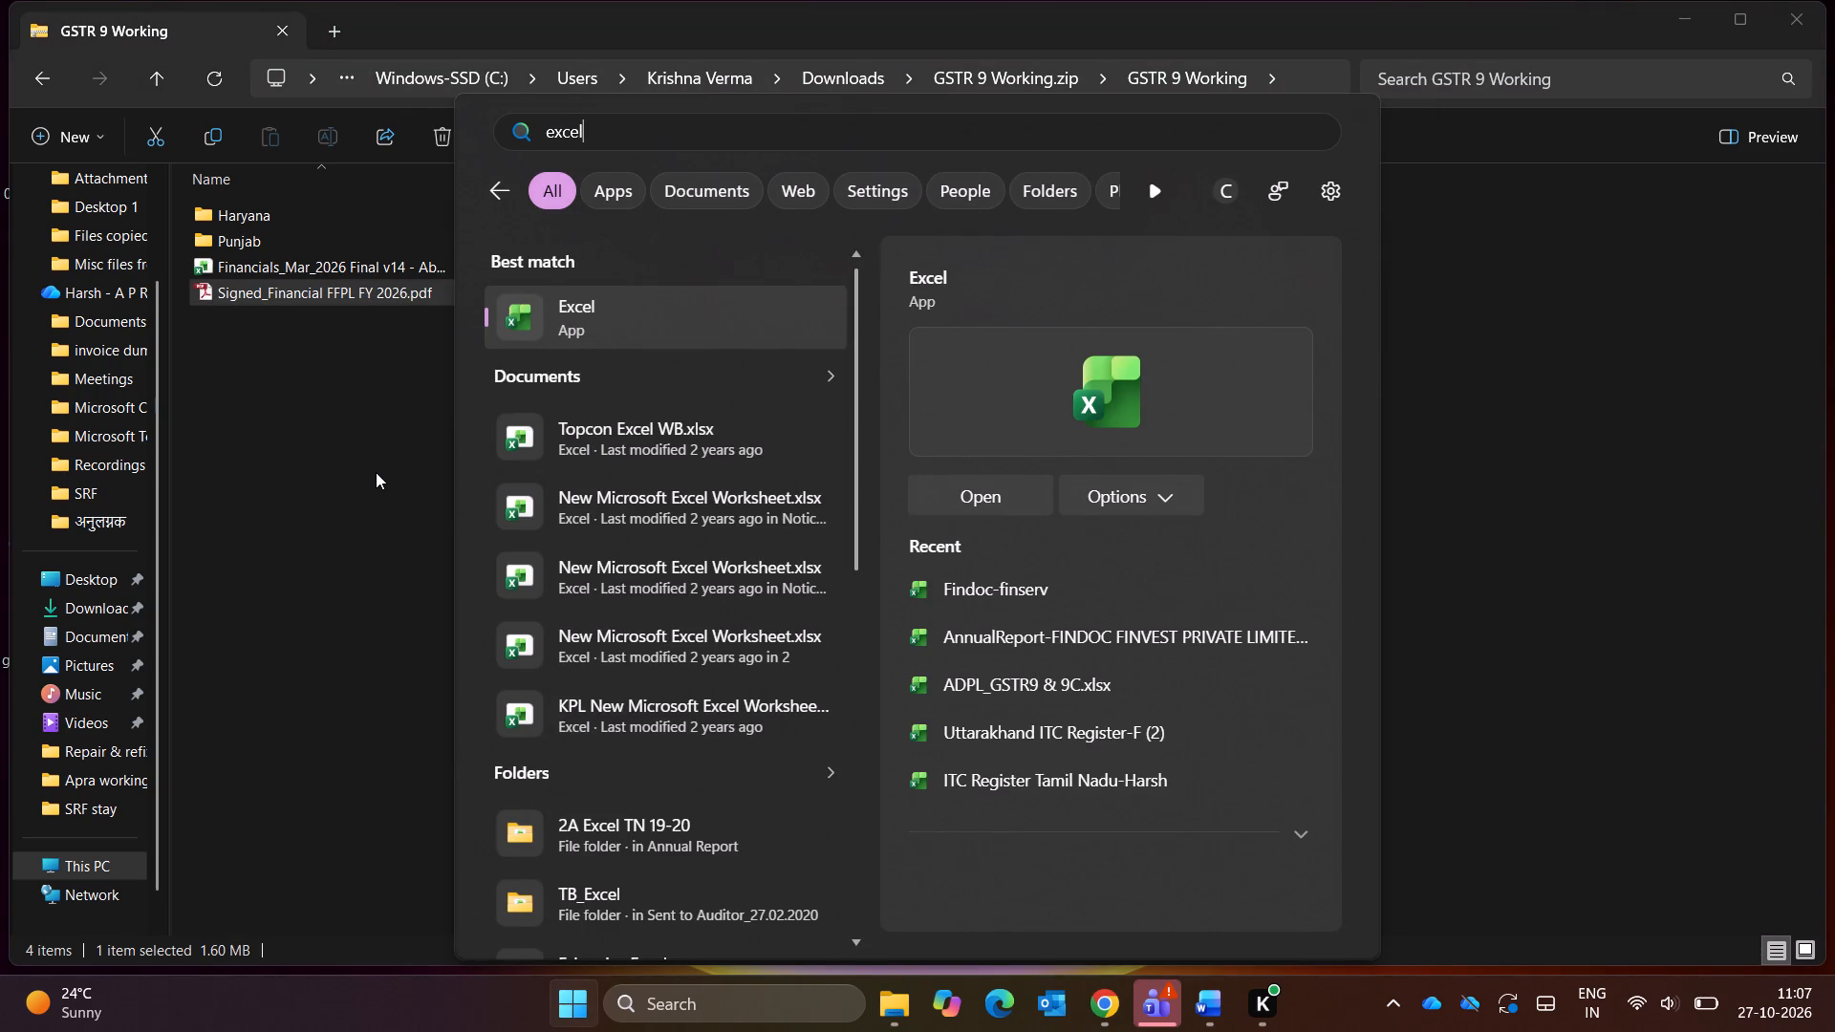
{"action": "key", "text": "Return"}
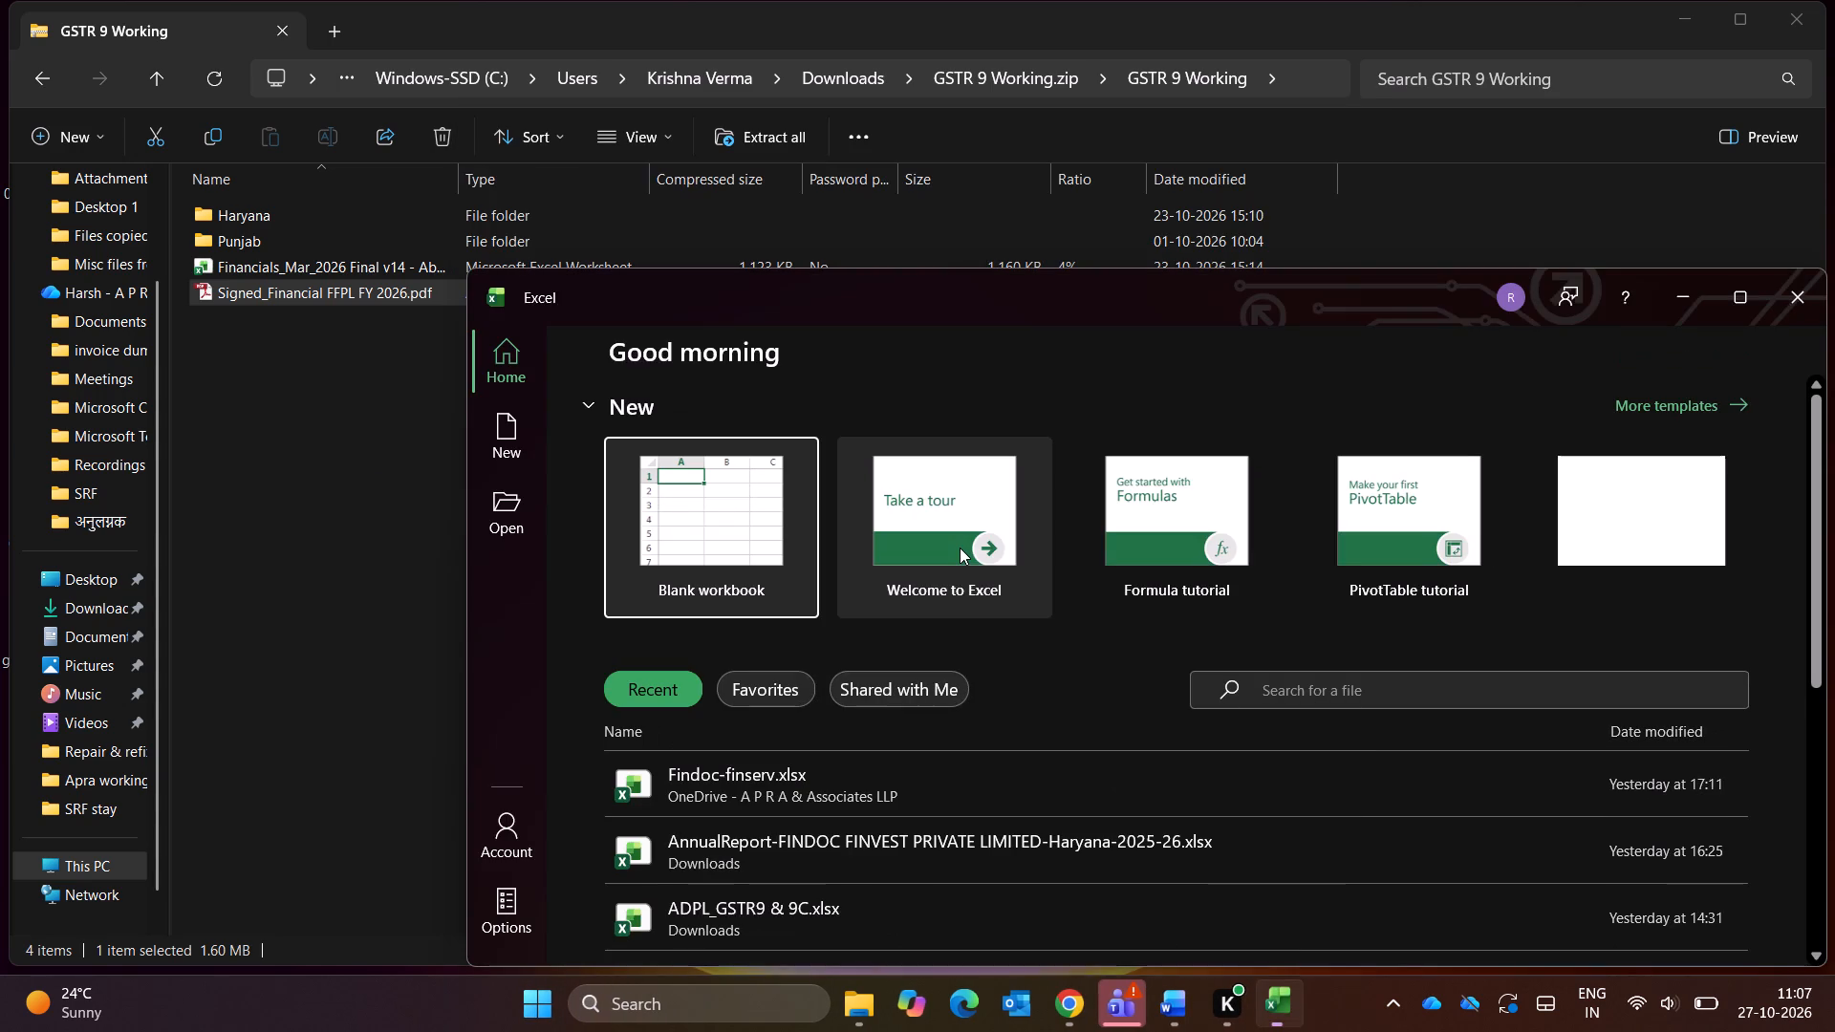
{"action": "left_click", "coordinate": [864, 796]}
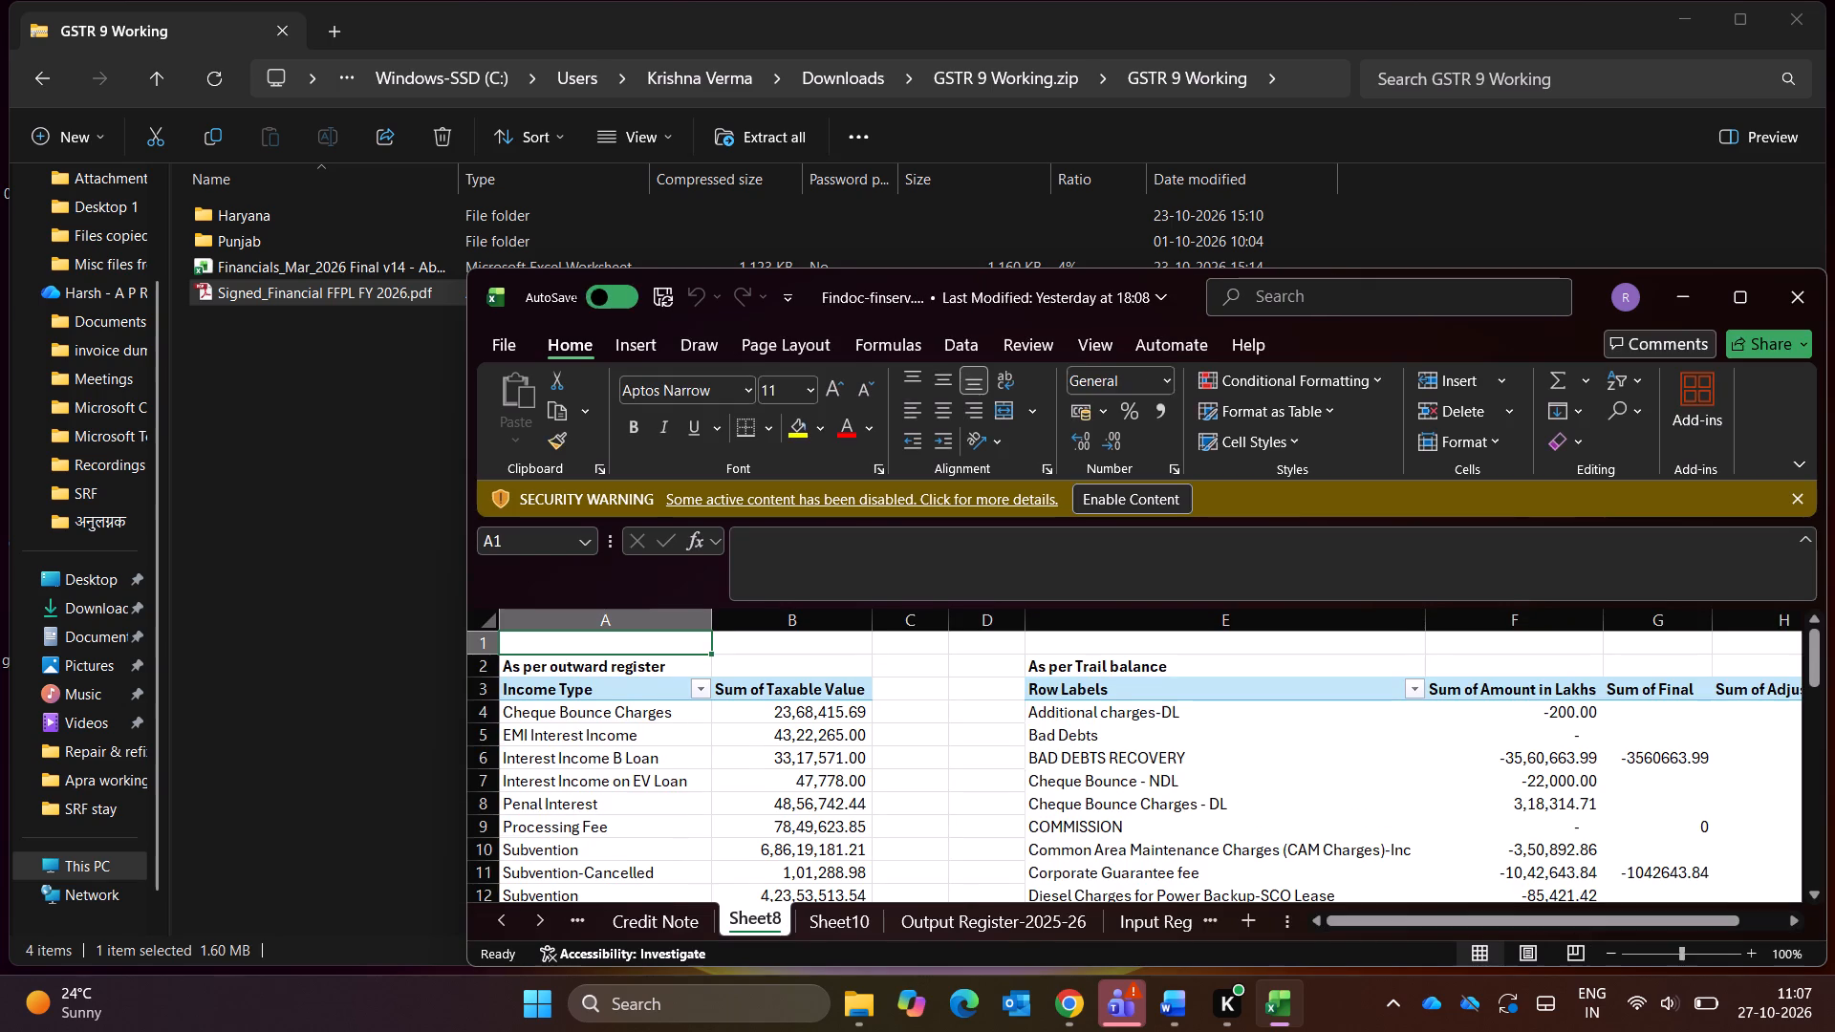
{"action": "key", "text": "super+Up"}
{"action": "key", "text": "Escape"}
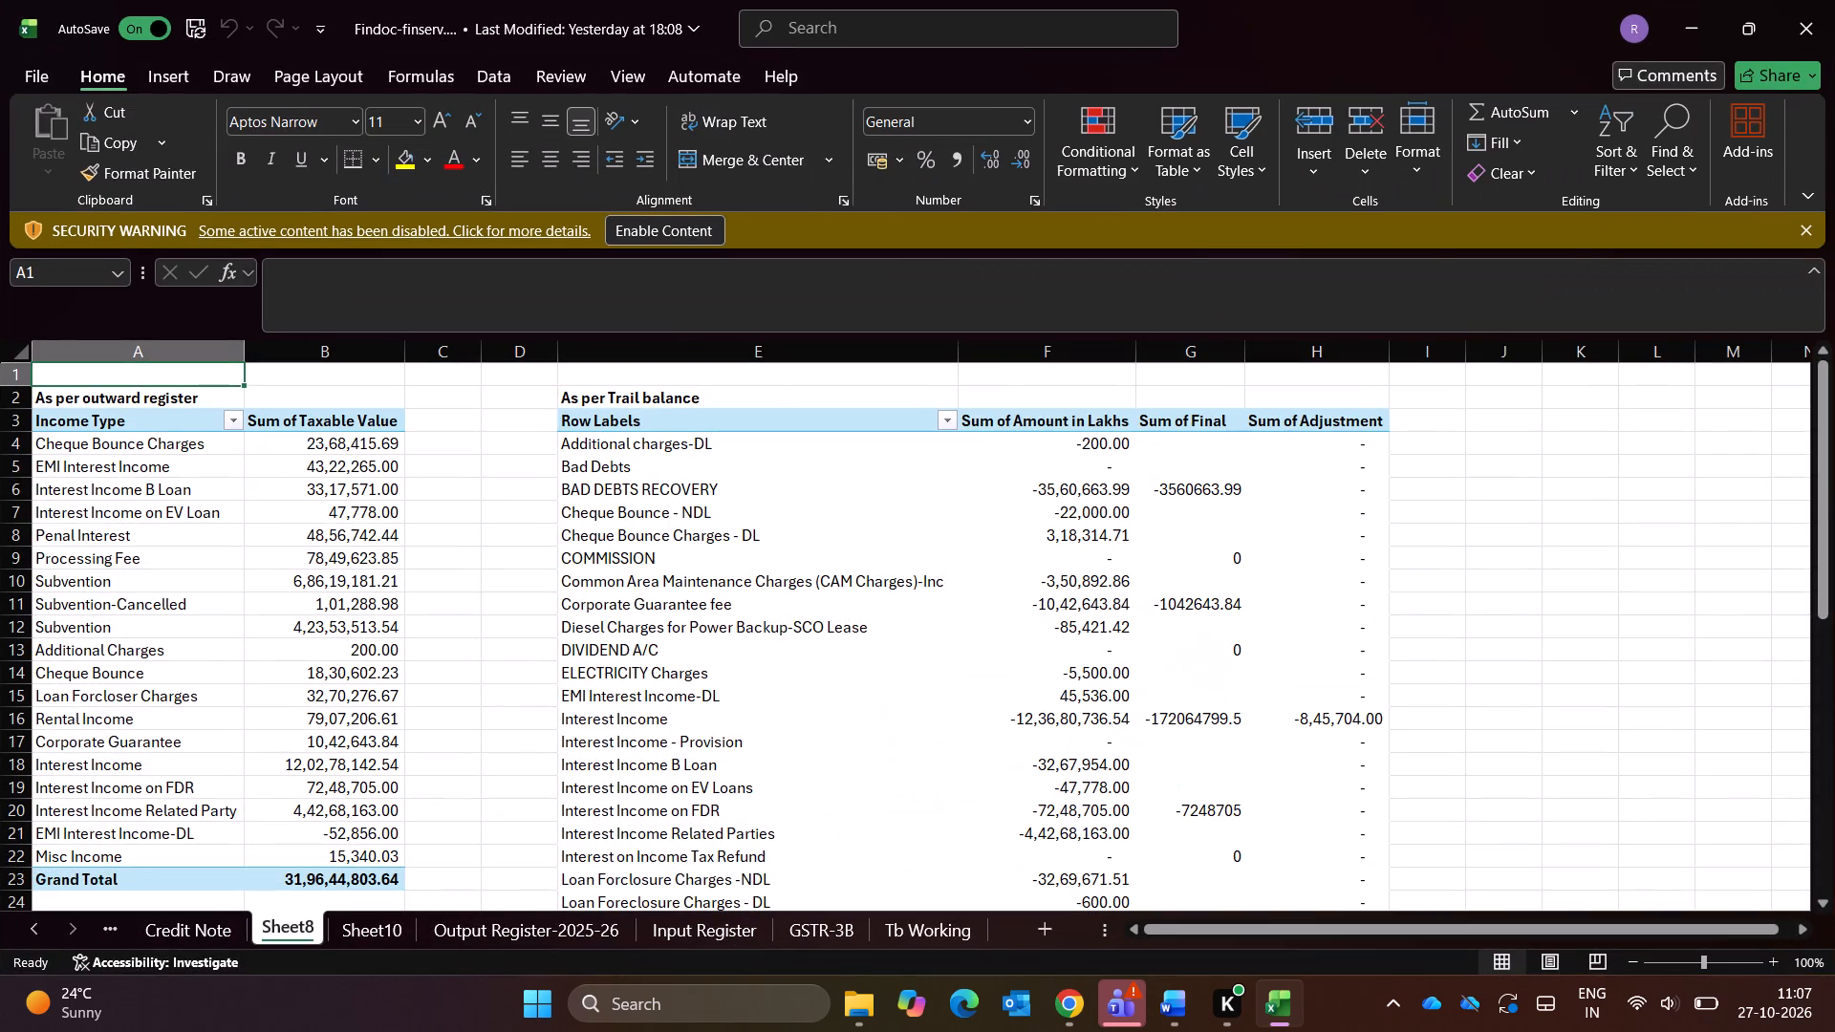
Examine the outward register and trial balance income pivot tables on Sheet8.
{"action": "key", "text": "Up"}
{"action": "key", "text": "Up"}
{"action": "key", "text": "Up"}
{"action": "key", "text": "Down"}
{"action": "key", "text": "Down"}
{"action": "key", "text": "Down"}
{"action": "key", "text": "Down"}
{"action": "key", "text": "Down"}
{"action": "key", "text": "ctrl+Down"}
{"action": "key", "text": "Down"}
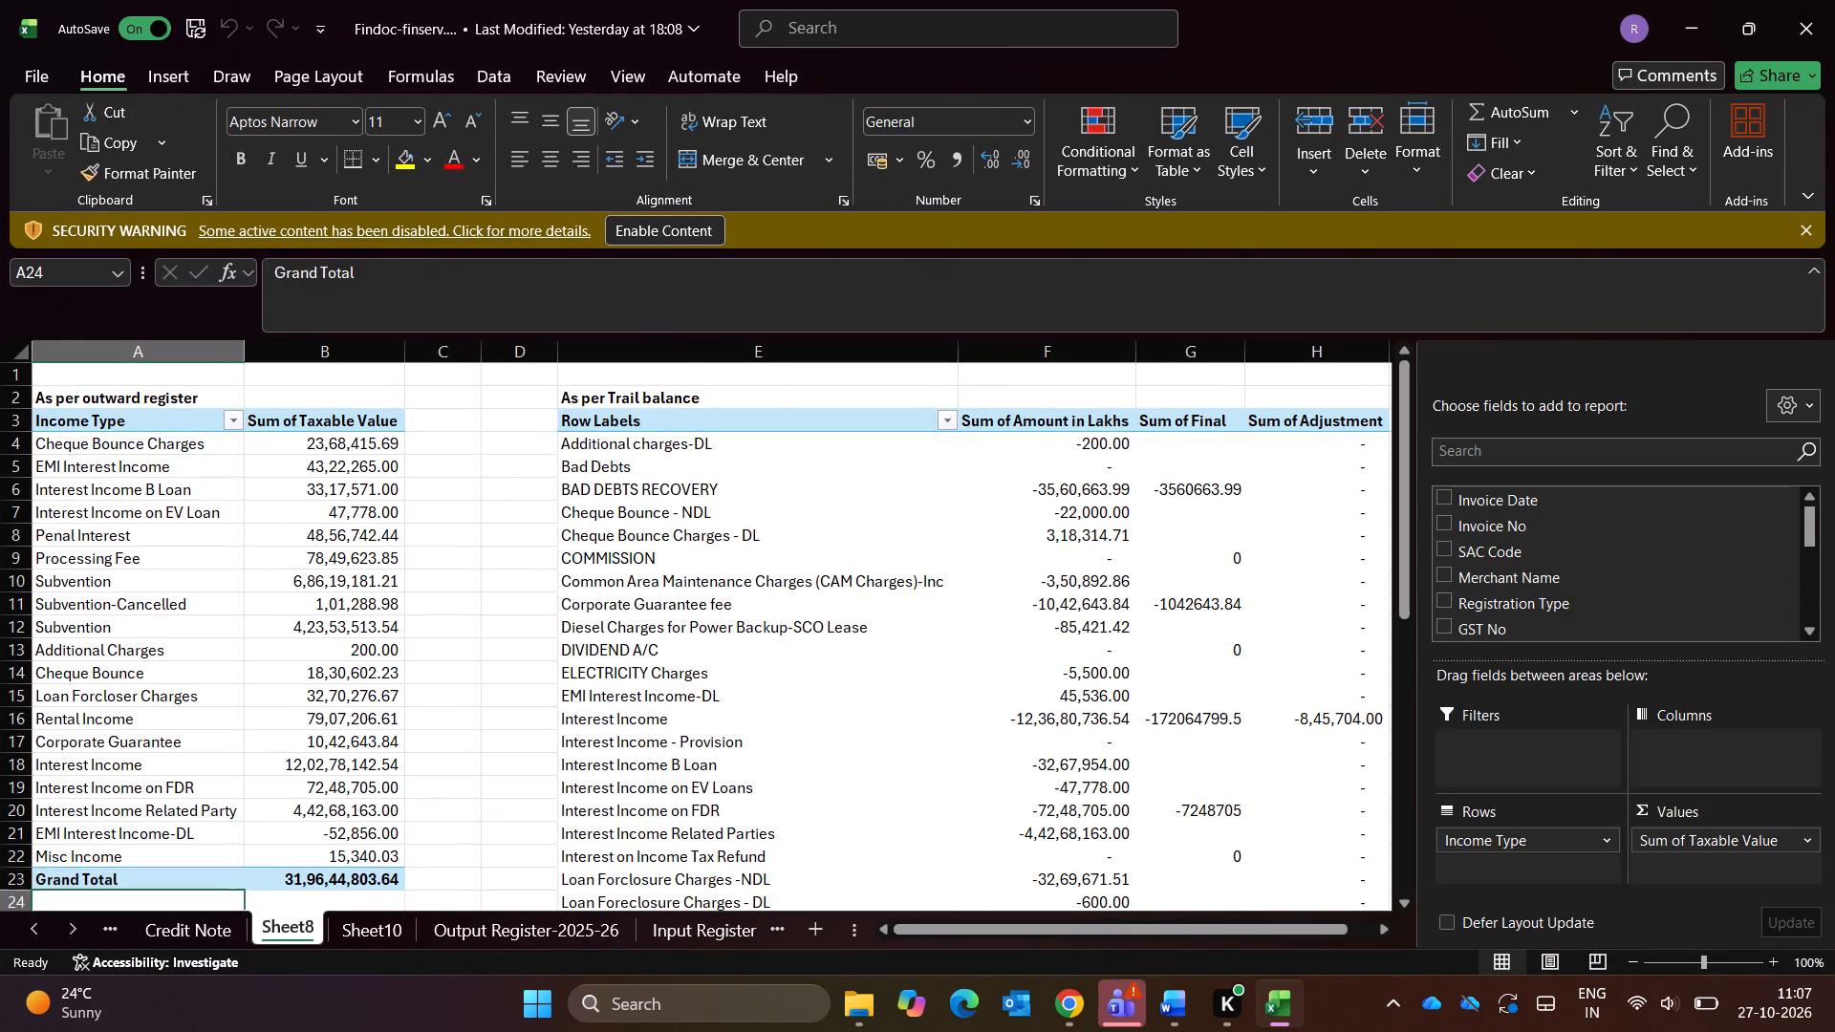
{"action": "key", "text": "Down"}
{"action": "key", "text": "Right"}
{"action": "key", "text": "Right"}
{"action": "key", "text": "Right"}
{"action": "key", "text": "Right"}
{"action": "key", "text": "Down"}
{"action": "key", "text": "Down"}
{"action": "key", "text": "Down"}
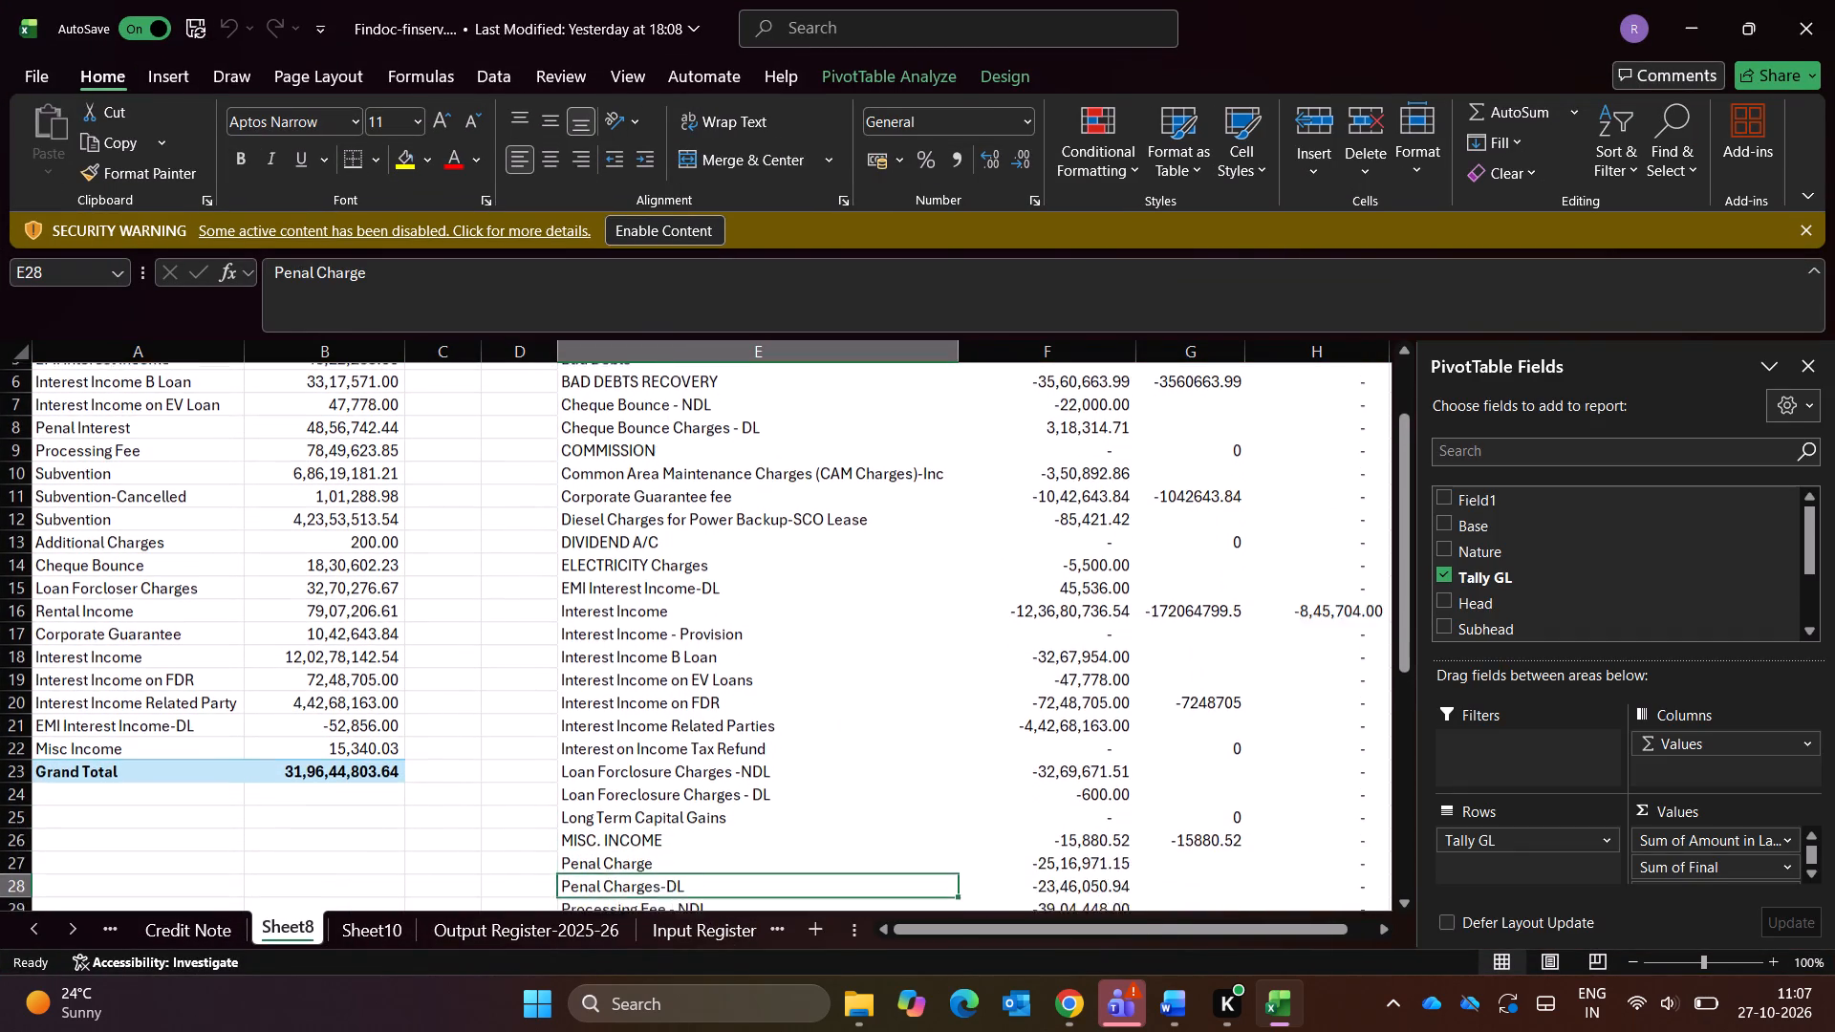
{"action": "key", "text": "Down"}
{"action": "key", "text": "ctrl+Down"}
{"action": "key", "text": "Down"}
{"action": "key", "text": "ctrl+Up"}
{"action": "key", "text": "ctrl+Up"}
{"action": "key", "text": "ctrl+Up"}
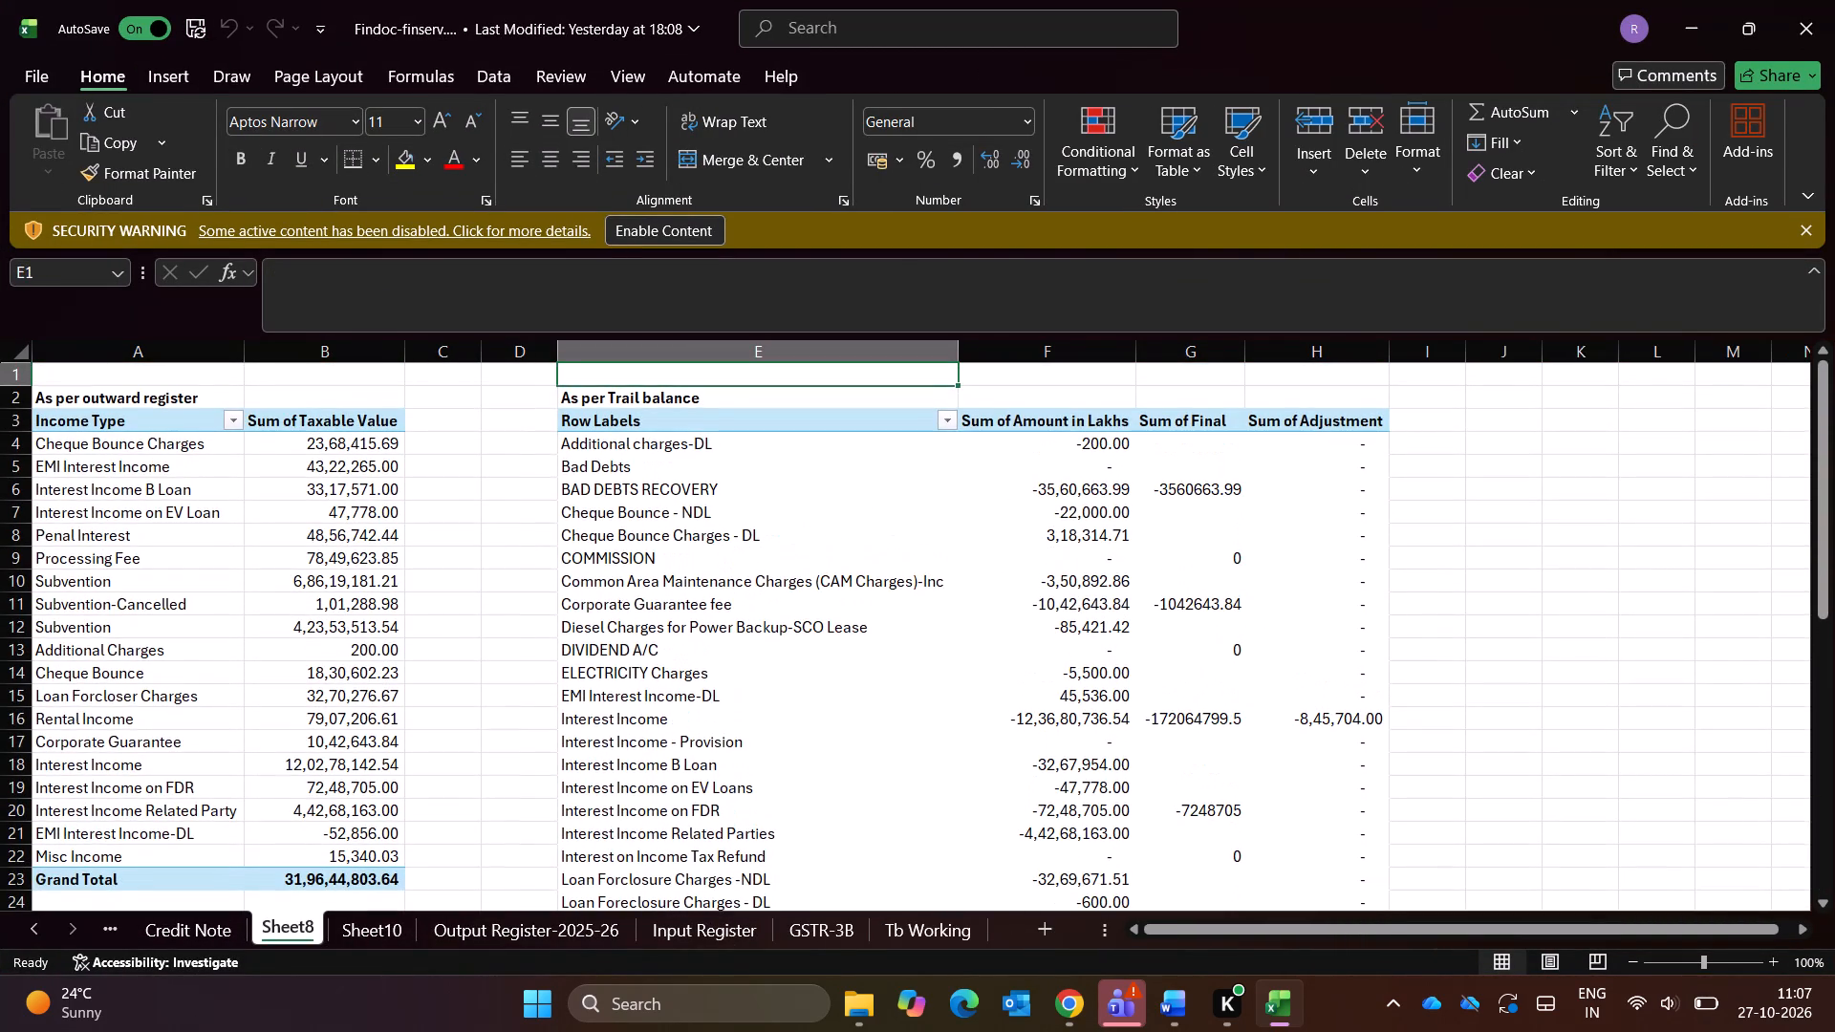
Rename the Sheet10 worksheet as Reco(TB-Register).
{"action": "key", "text": "ctrl+Page_Down"}
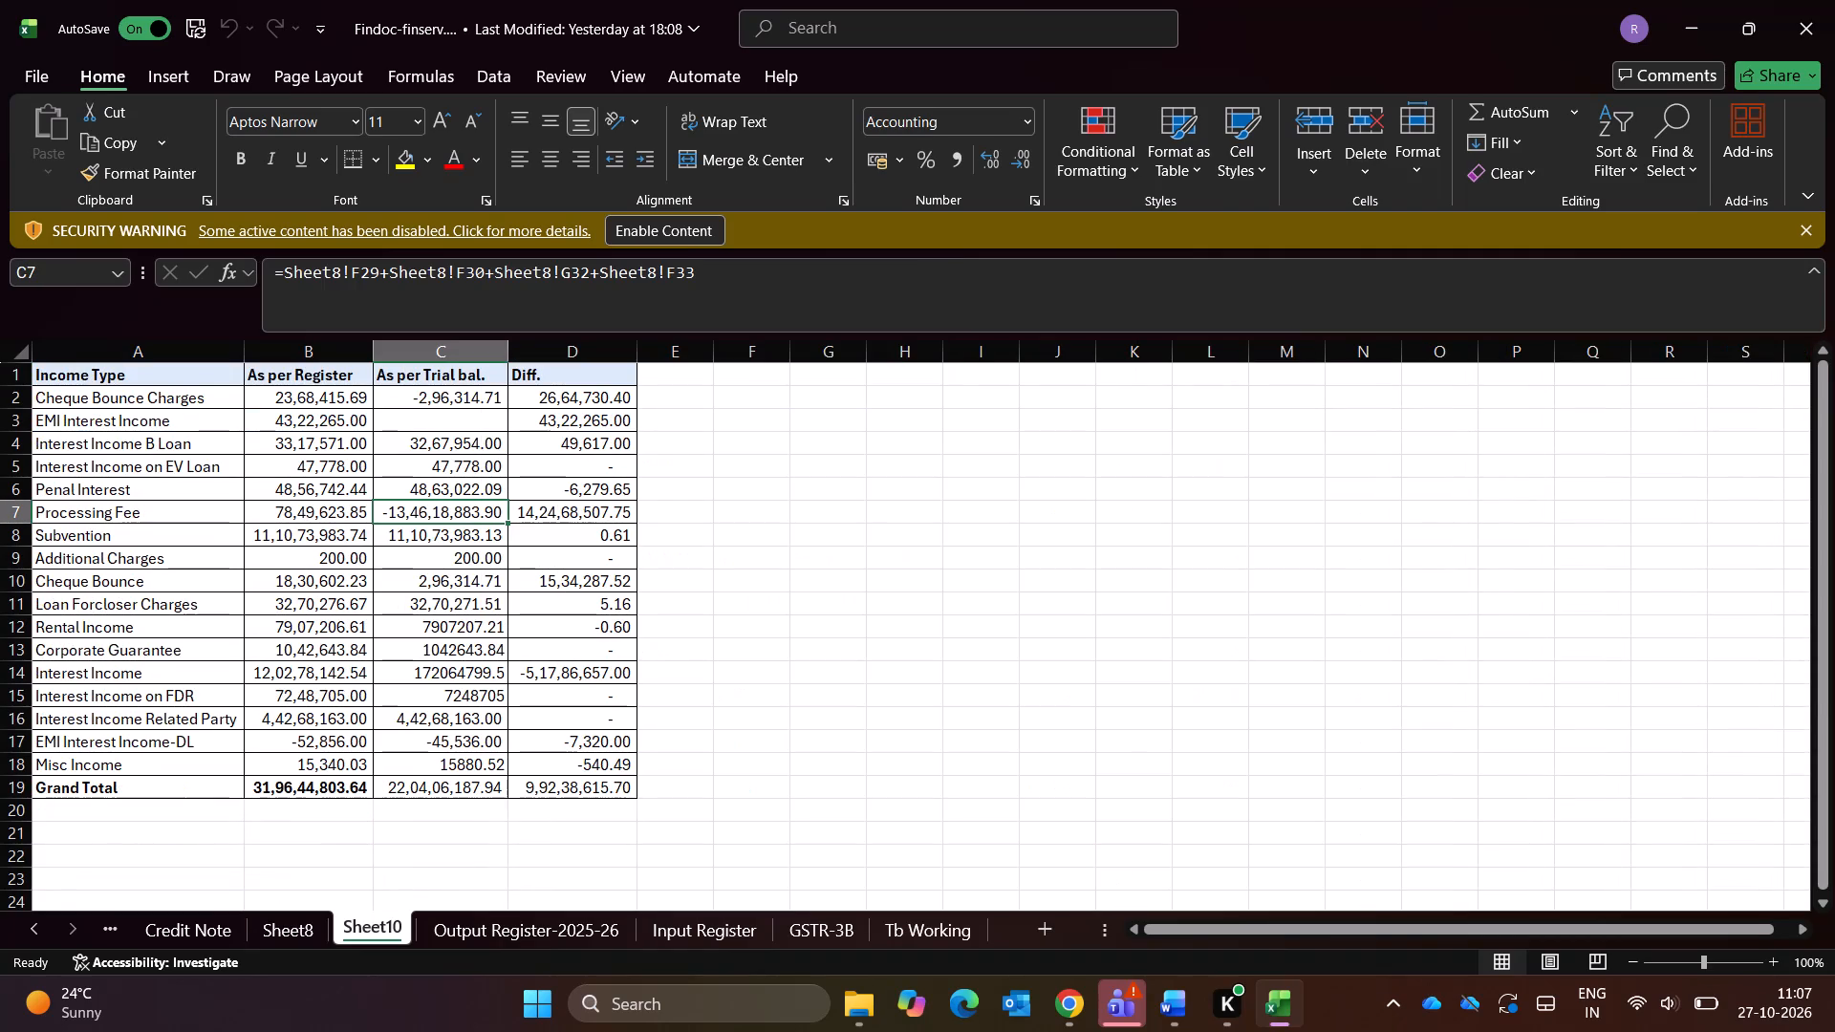
{"action": "key", "text": "ctrl+Up"}
{"action": "key", "text": "ctrl+Up"}
{"action": "key", "text": "ctrl+Up"}
{"action": "key", "text": "ctrl+Left"}
{"action": "key", "text": "ctrl+Left"}
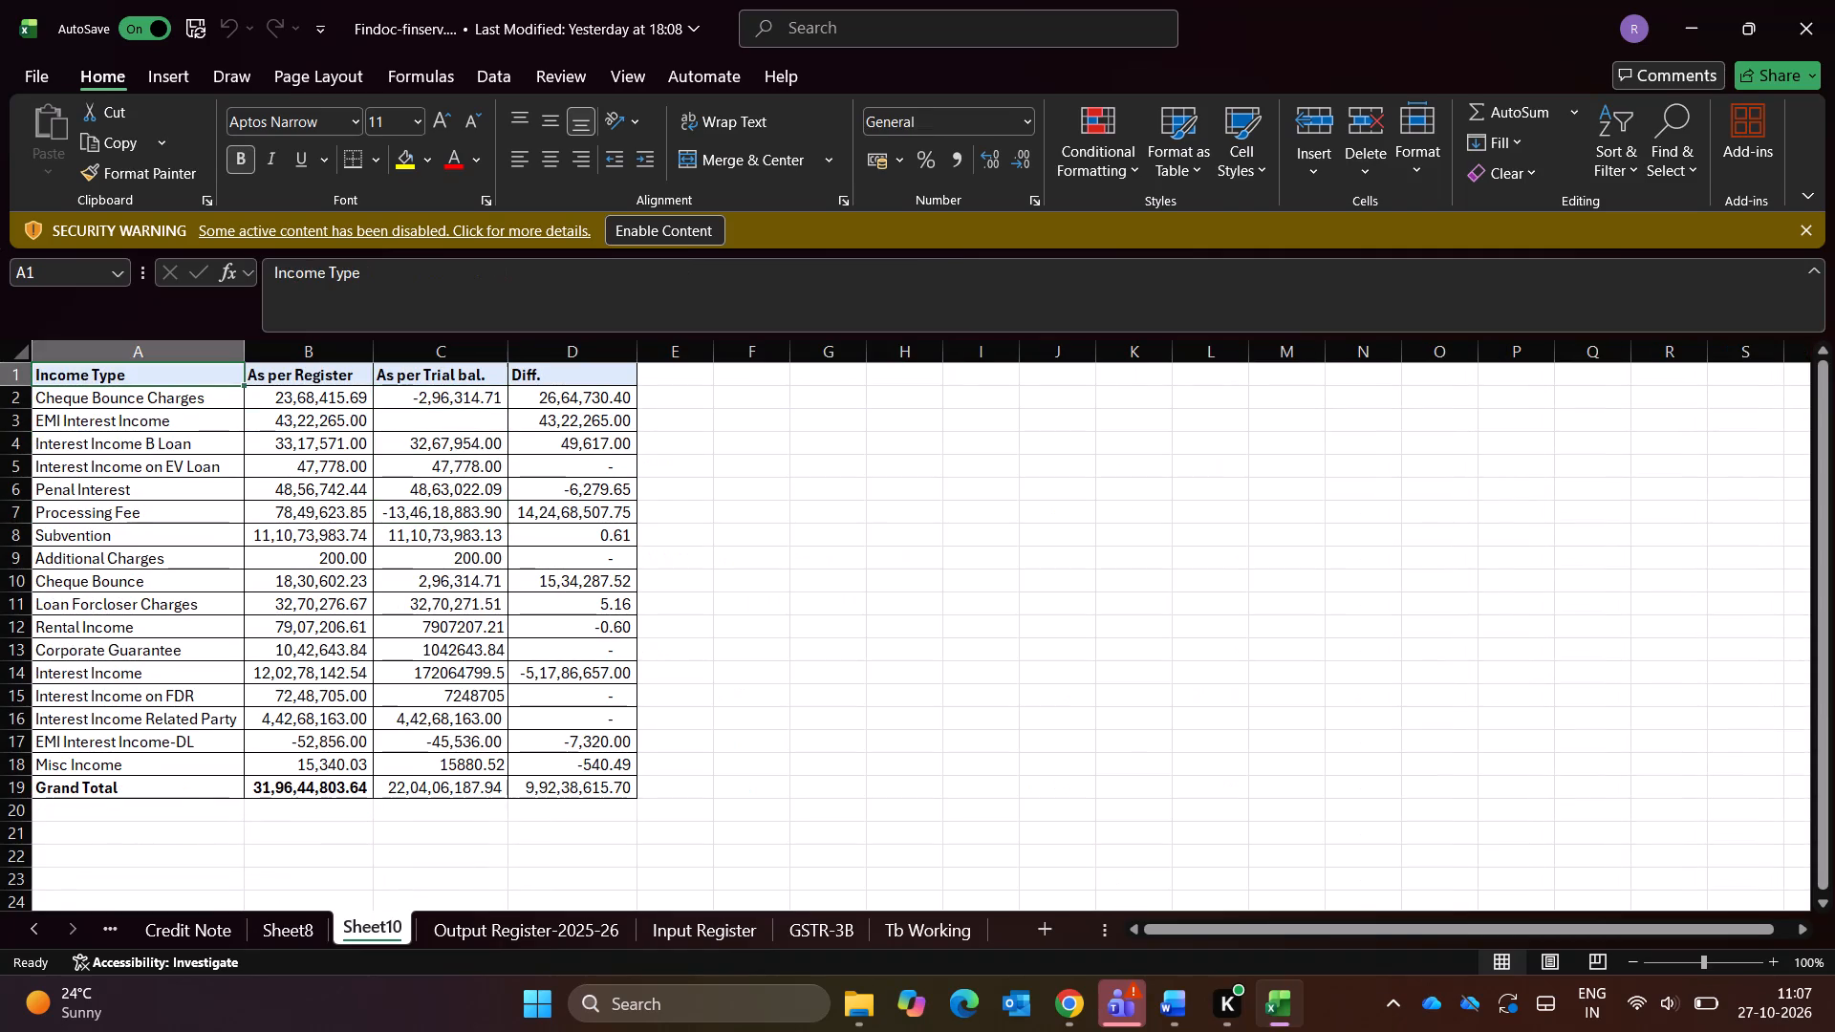
{"action": "key", "text": "ctrl+Left"}
{"action": "left_click", "coordinate": [369, 924]}
{"action": "double_click", "coordinate": [369, 924]}
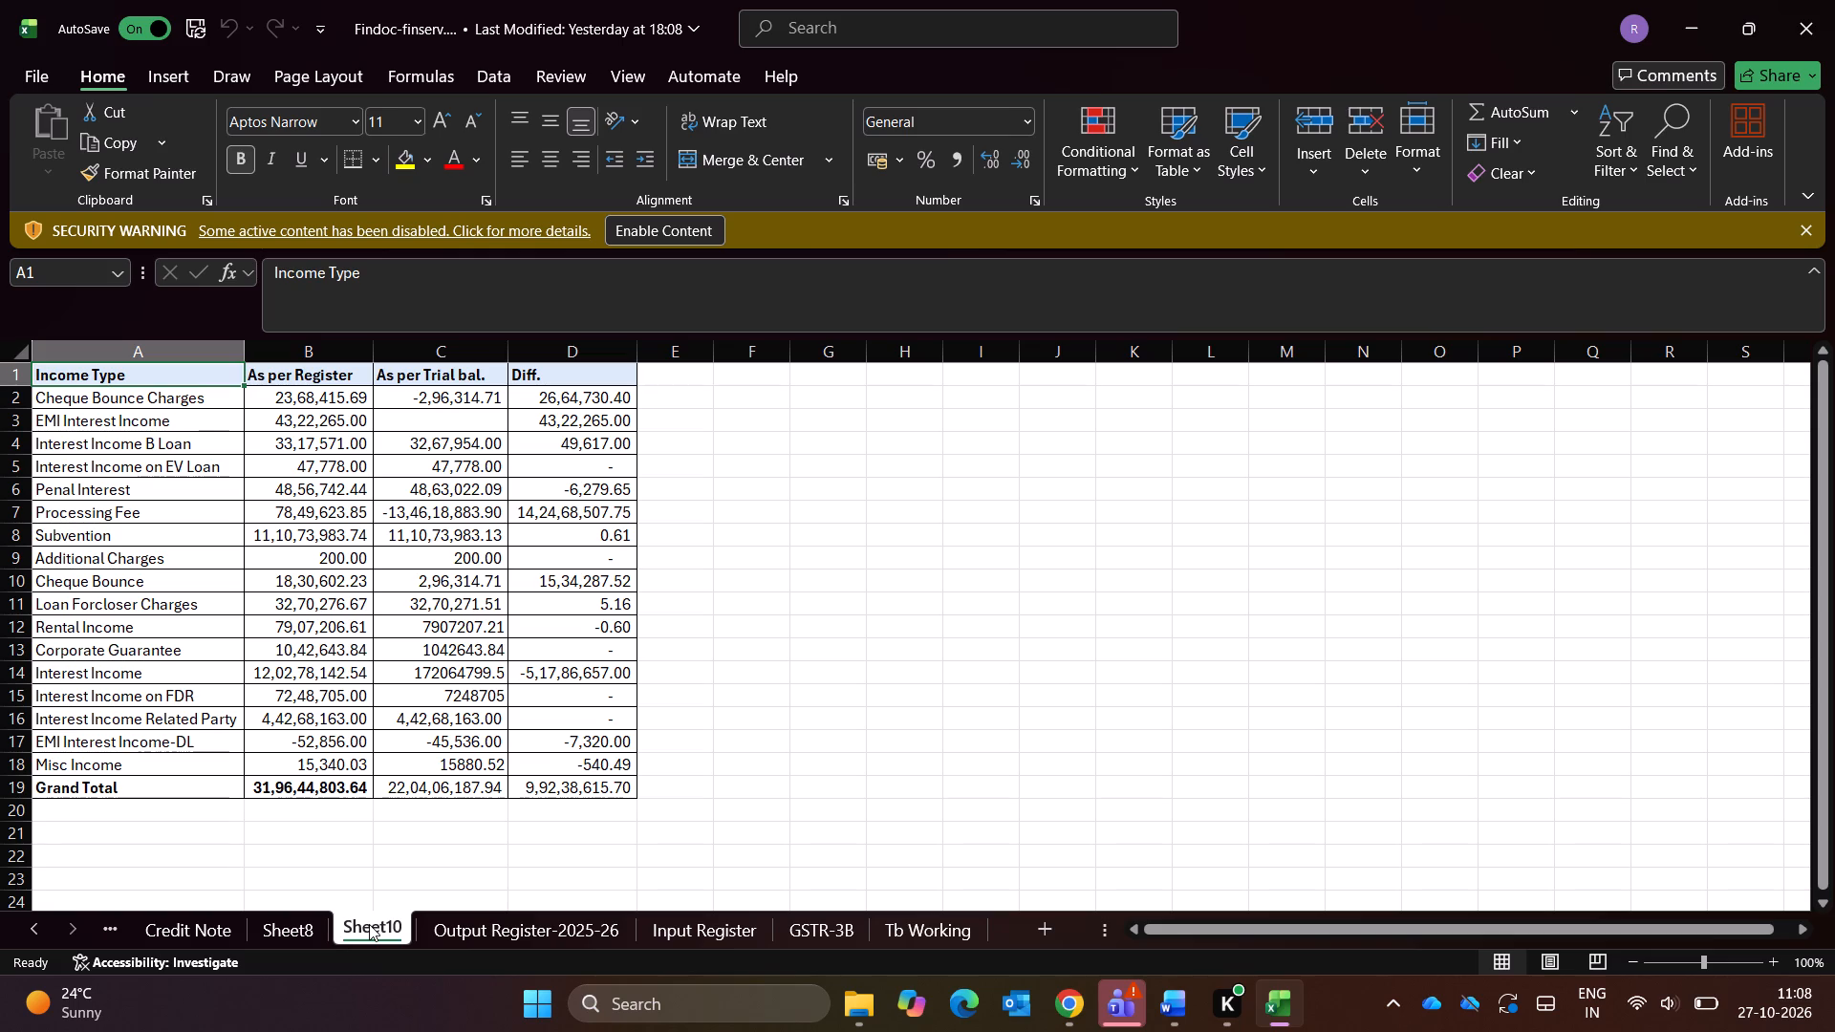
{"action": "key", "text": "BackSpace"}
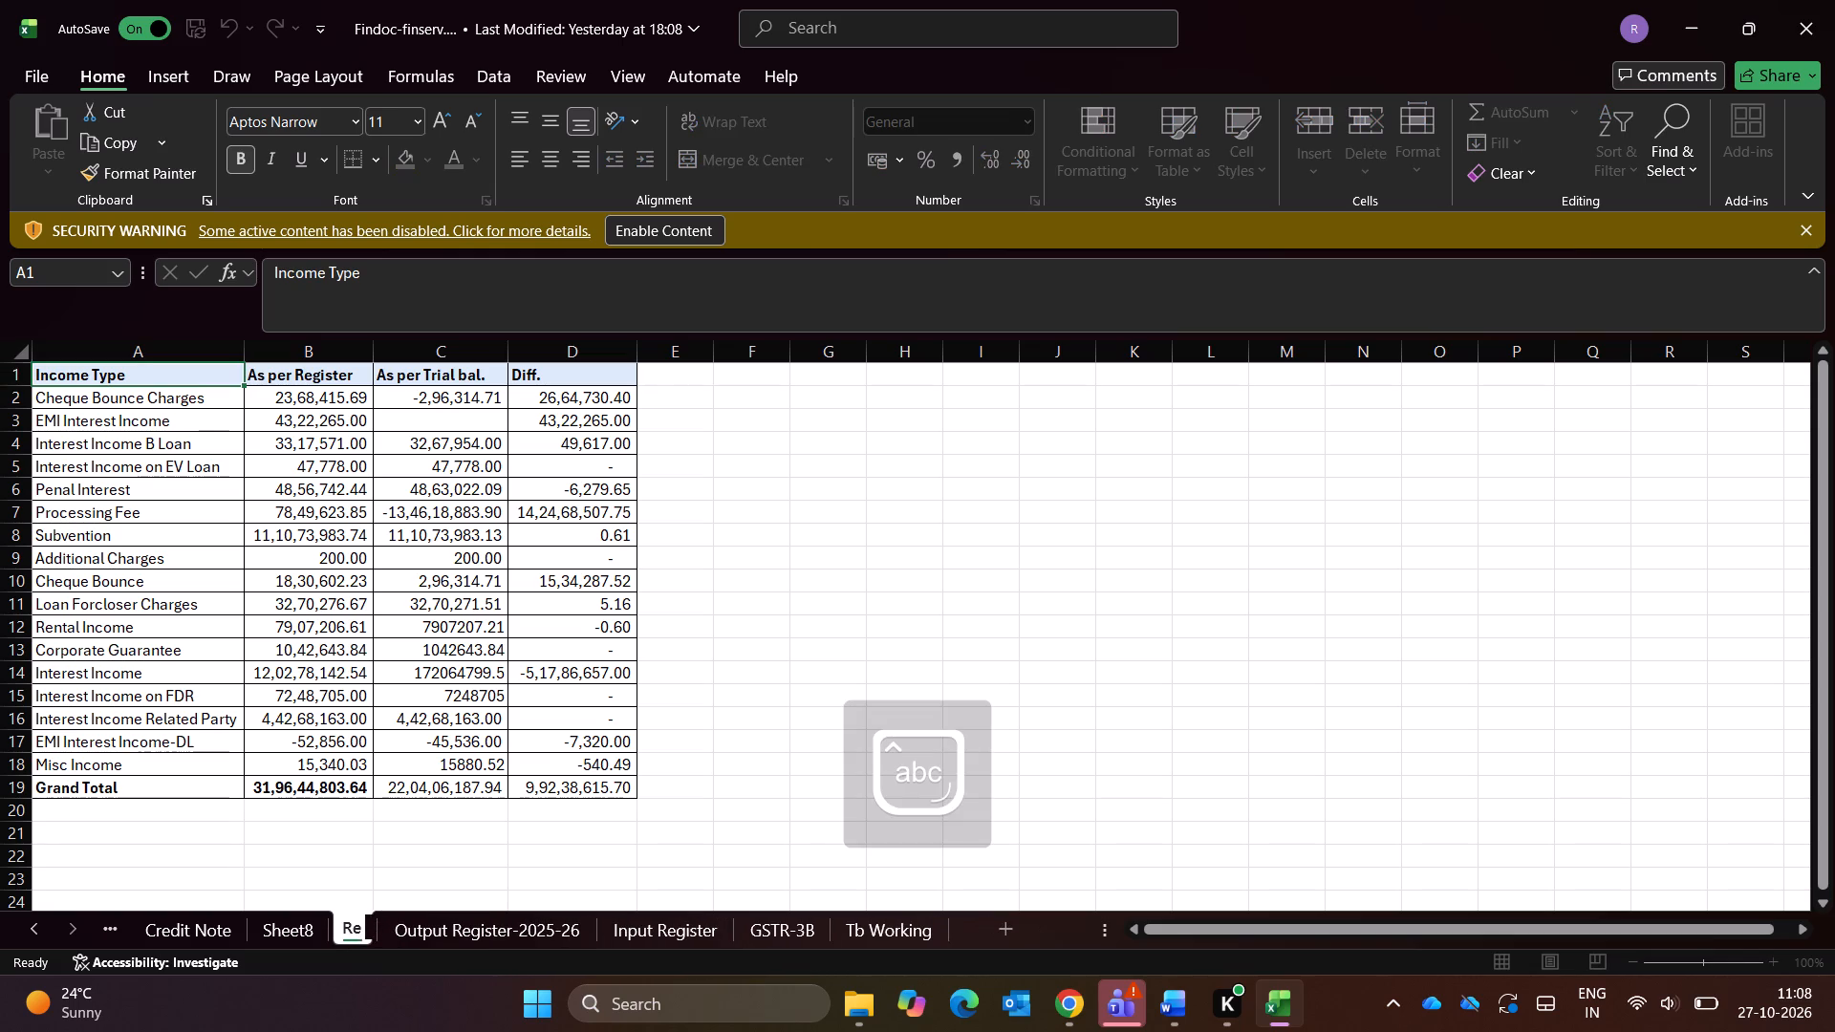
{"action": "key", "text": "BackSpace"}
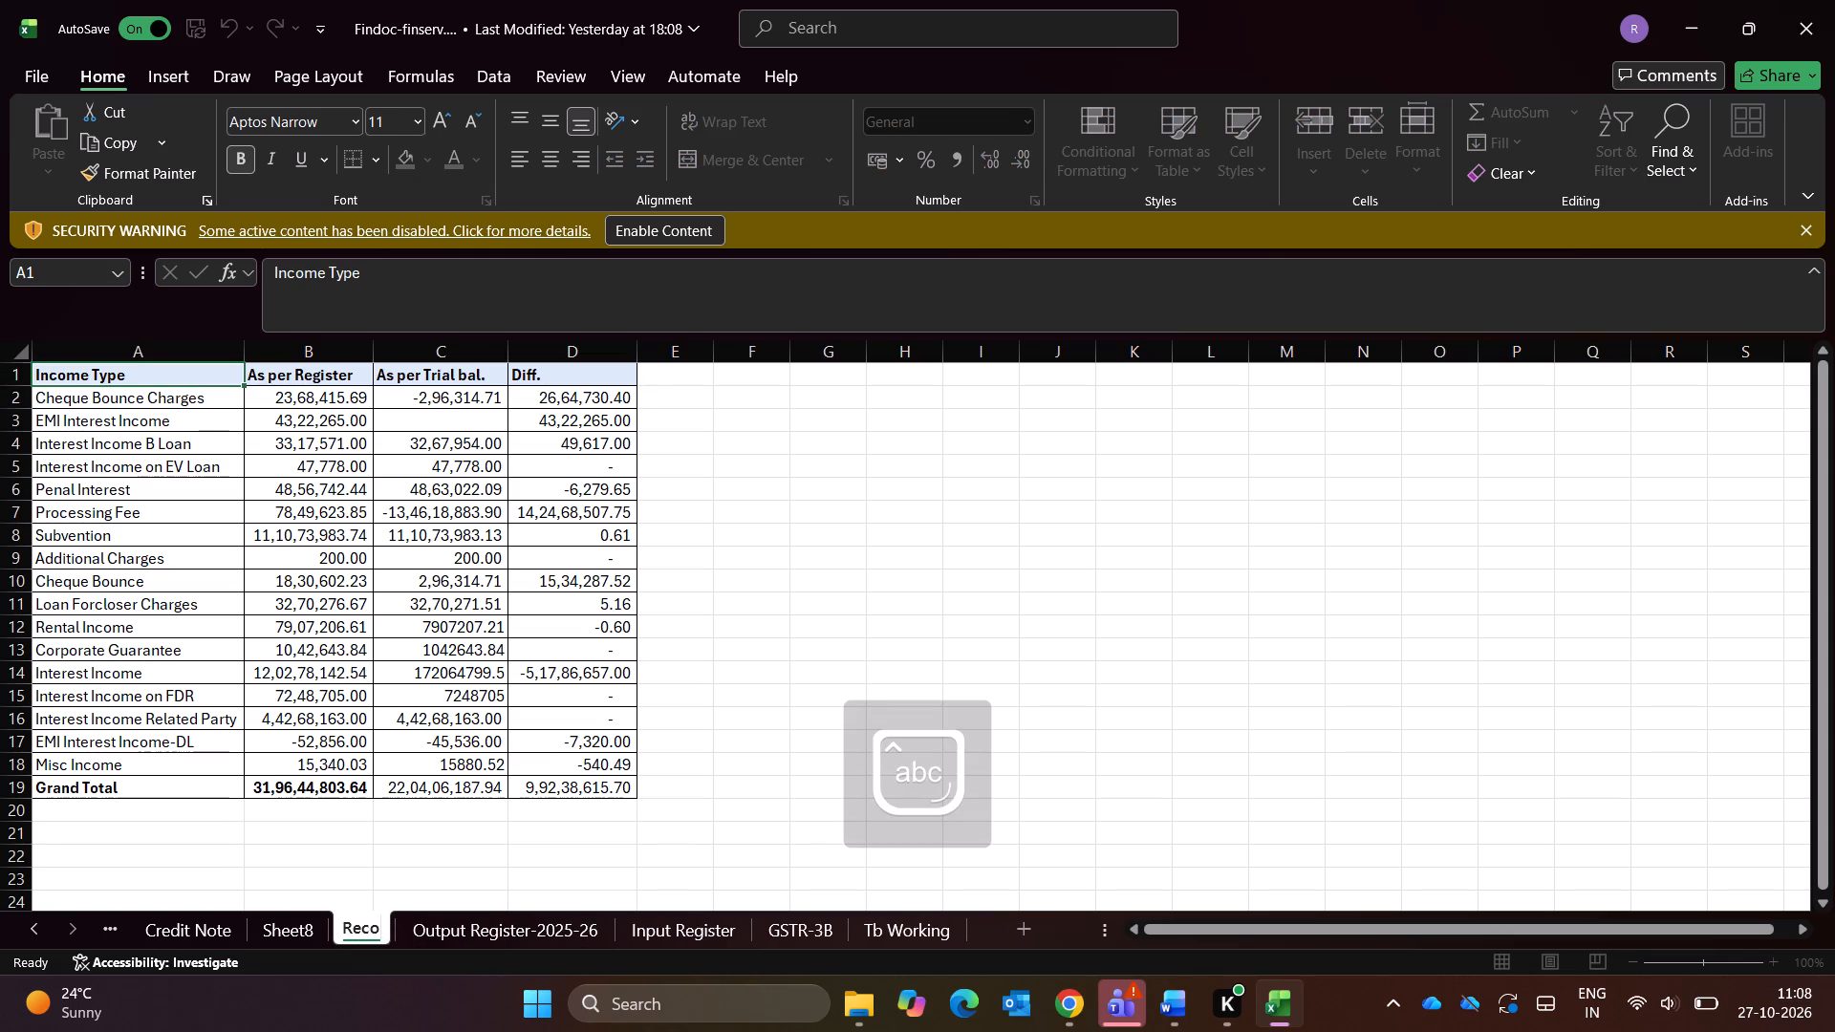
{"action": "key", "text": "shift+parenleft"}
{"action": "type", "text": "TB"}
{"action": "key", "text": "minus"}
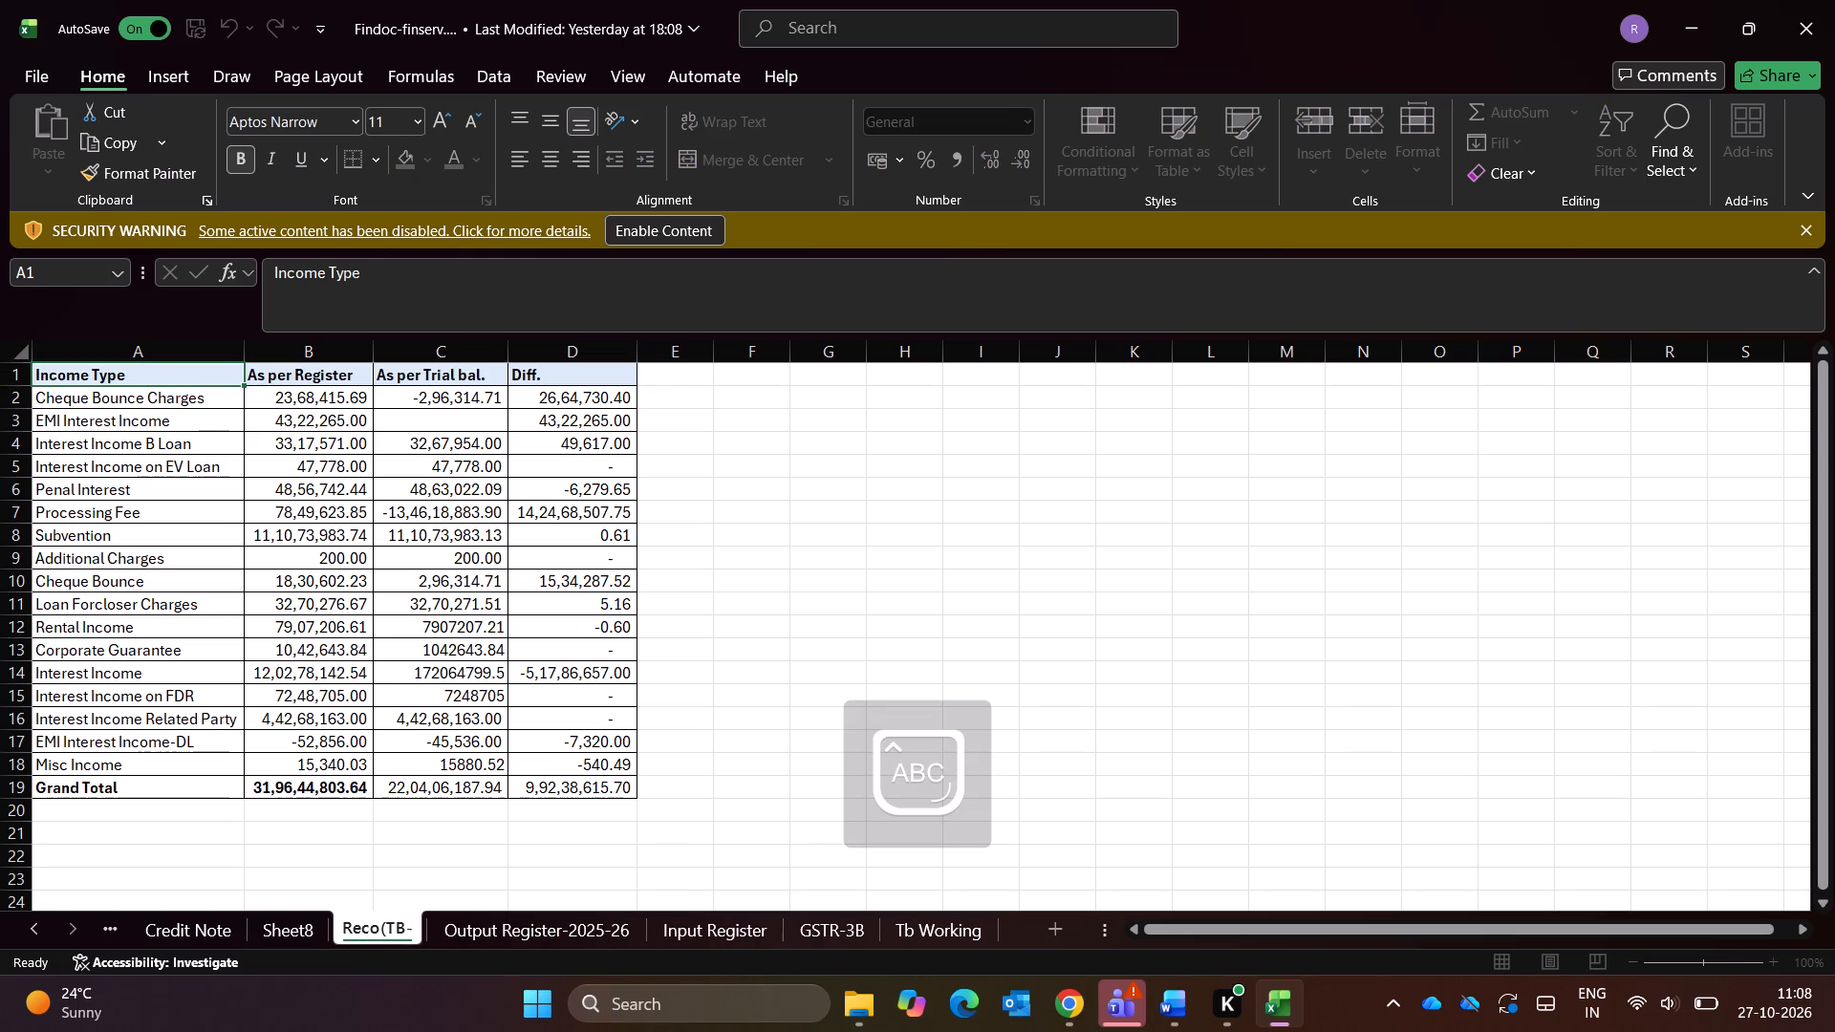
{"action": "key", "text": "BackSpace"}
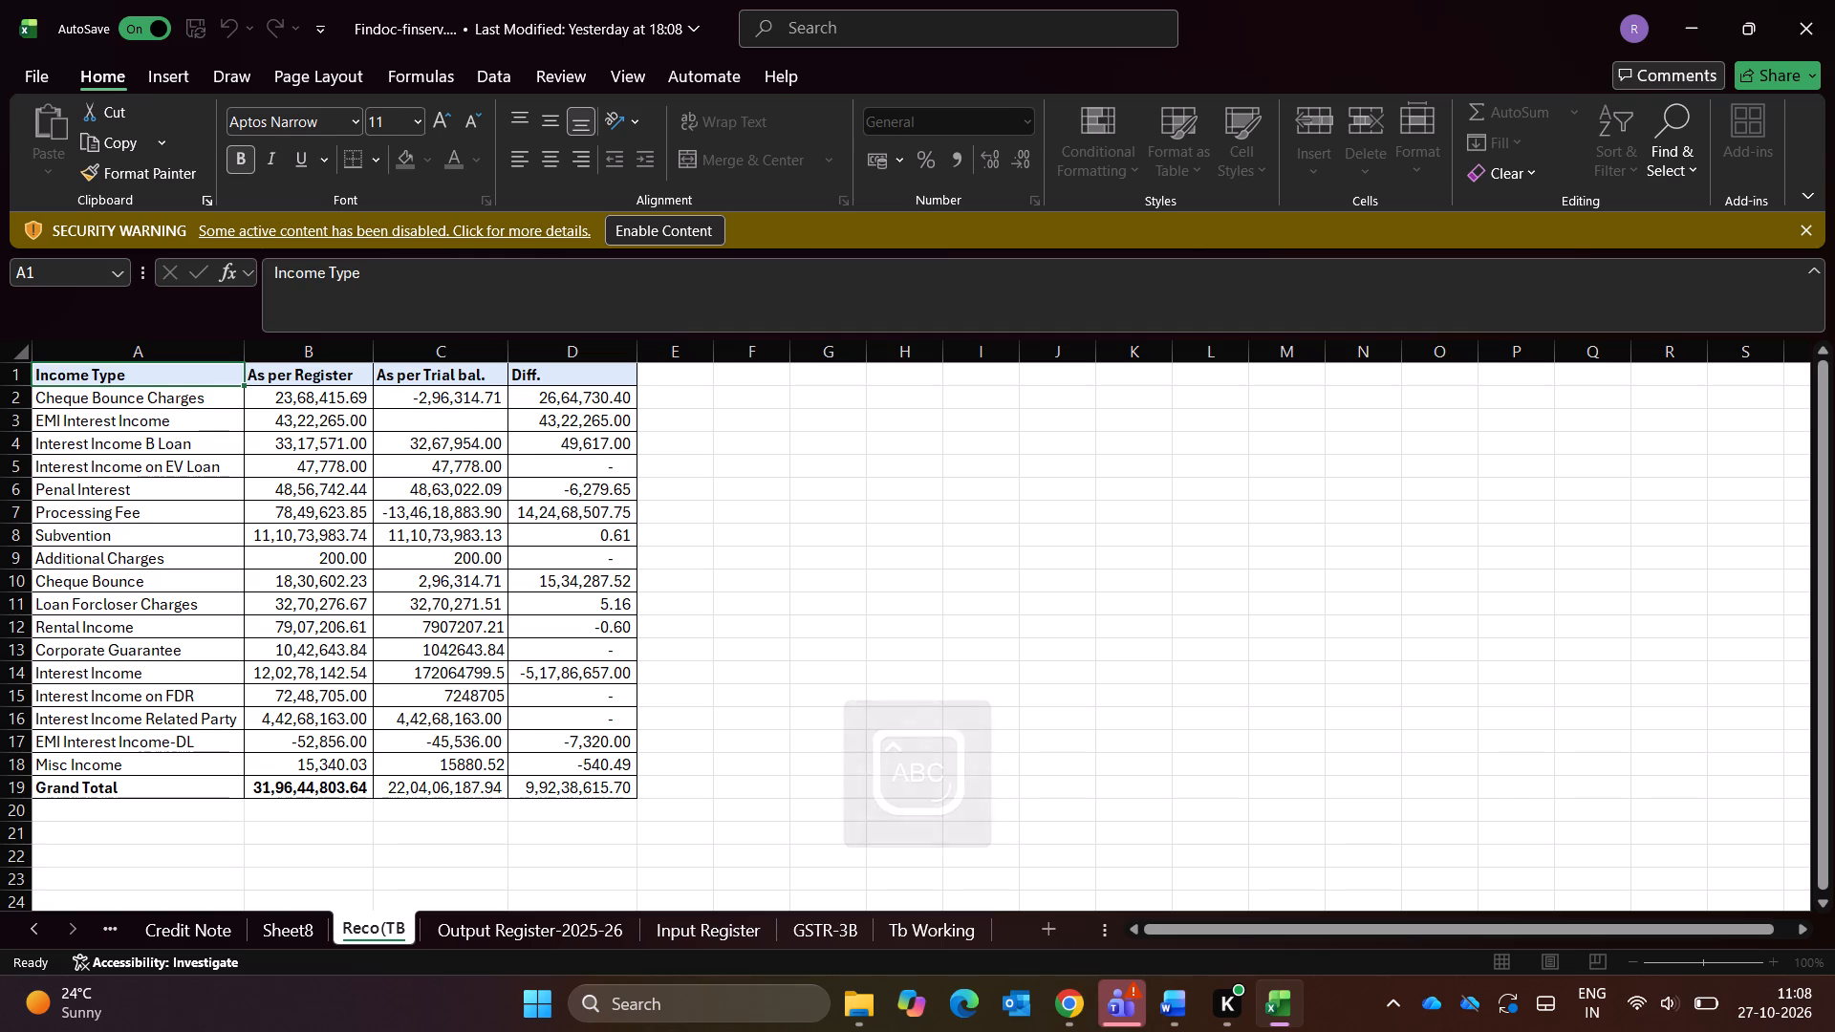
{"action": "key", "text": "minus"}
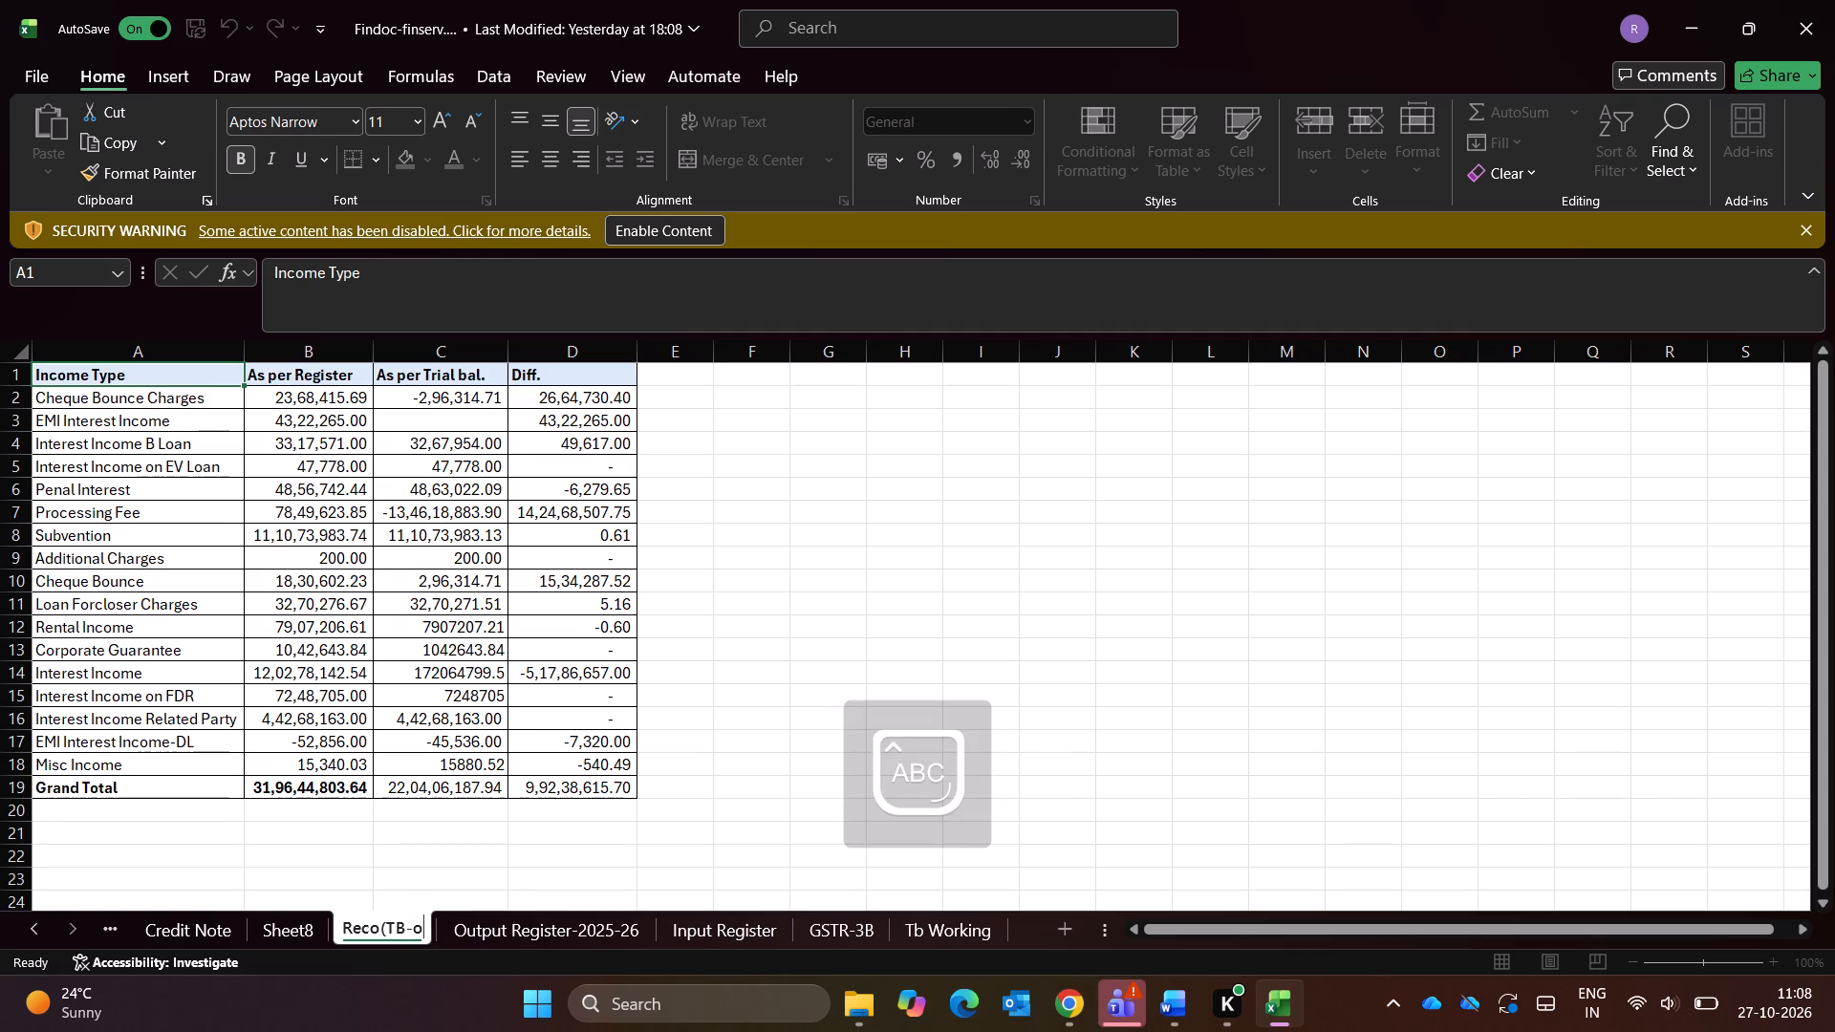
{"action": "key", "text": "equal"}
{"action": "key", "text": "BackSpace"}
{"action": "key", "text": "BackSpace"}
{"action": "key", "text": "BackSpace"}
{"action": "key", "text": "minus"}
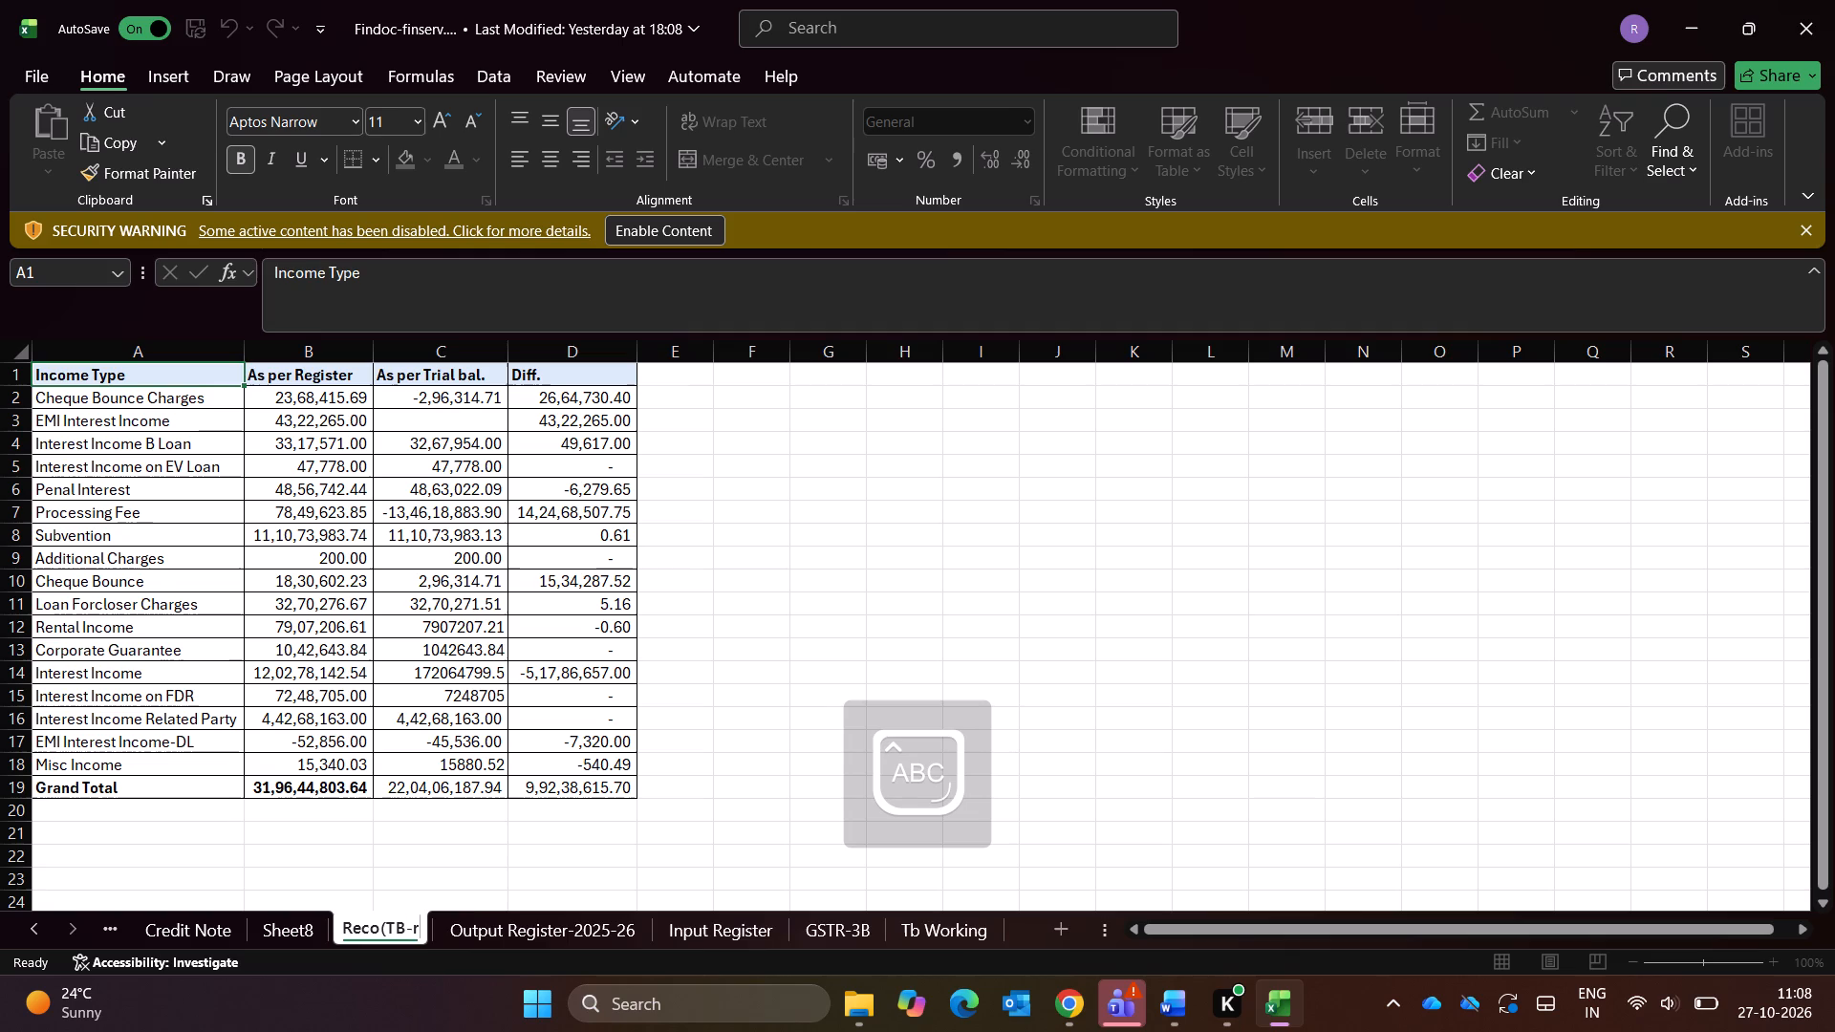
{"action": "key", "text": "BackSpace"}
{"action": "key", "text": "BackSpace"}
{"action": "key", "text": "BackSpace"}
{"action": "key", "text": "BackSpace"}
{"action": "key", "text": "BackSpace"}
{"action": "key", "text": "BackSpace"}
{"action": "key", "text": "BackSpace"}
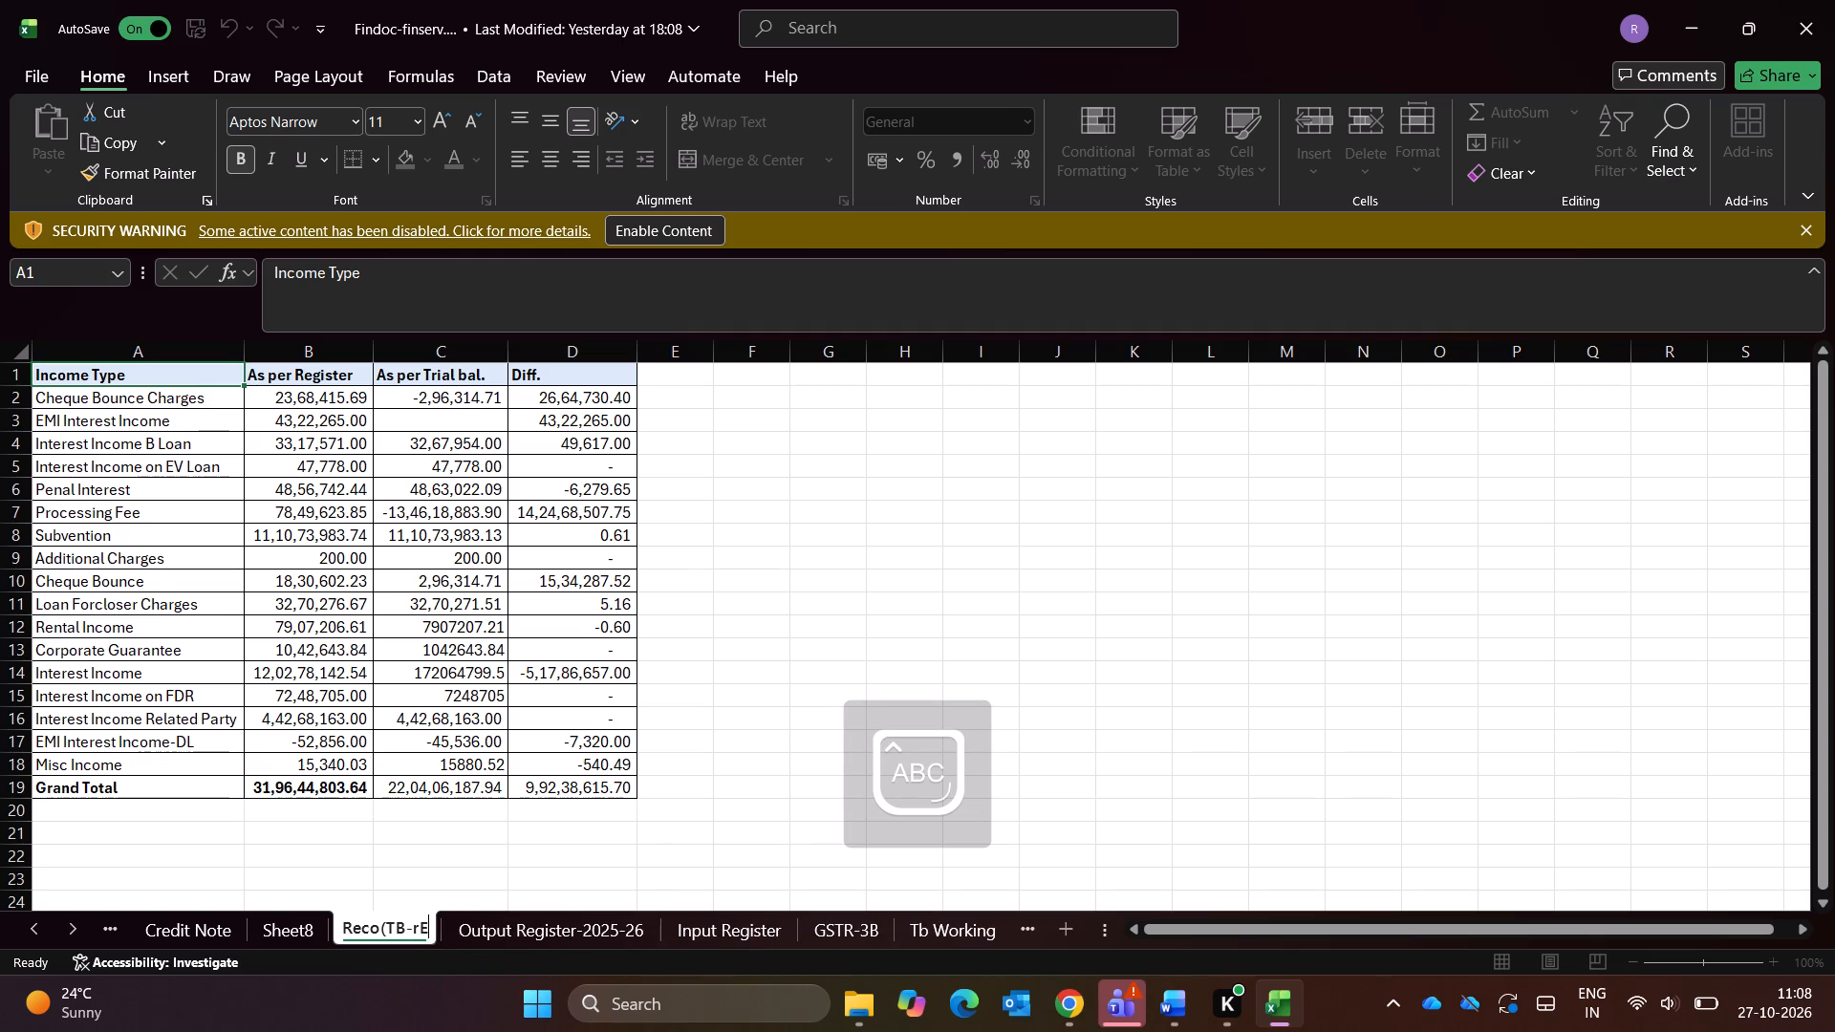
{"action": "key", "text": "BackSpace"}
{"action": "type", "text": "egiister"}
{"action": "key", "text": "BackSpace"}
{"action": "key", "text": "BackSpace"}
{"action": "key", "text": "BackSpace"}
{"action": "key", "text": "BackSpace"}
{"action": "key", "text": "BackSpace"}
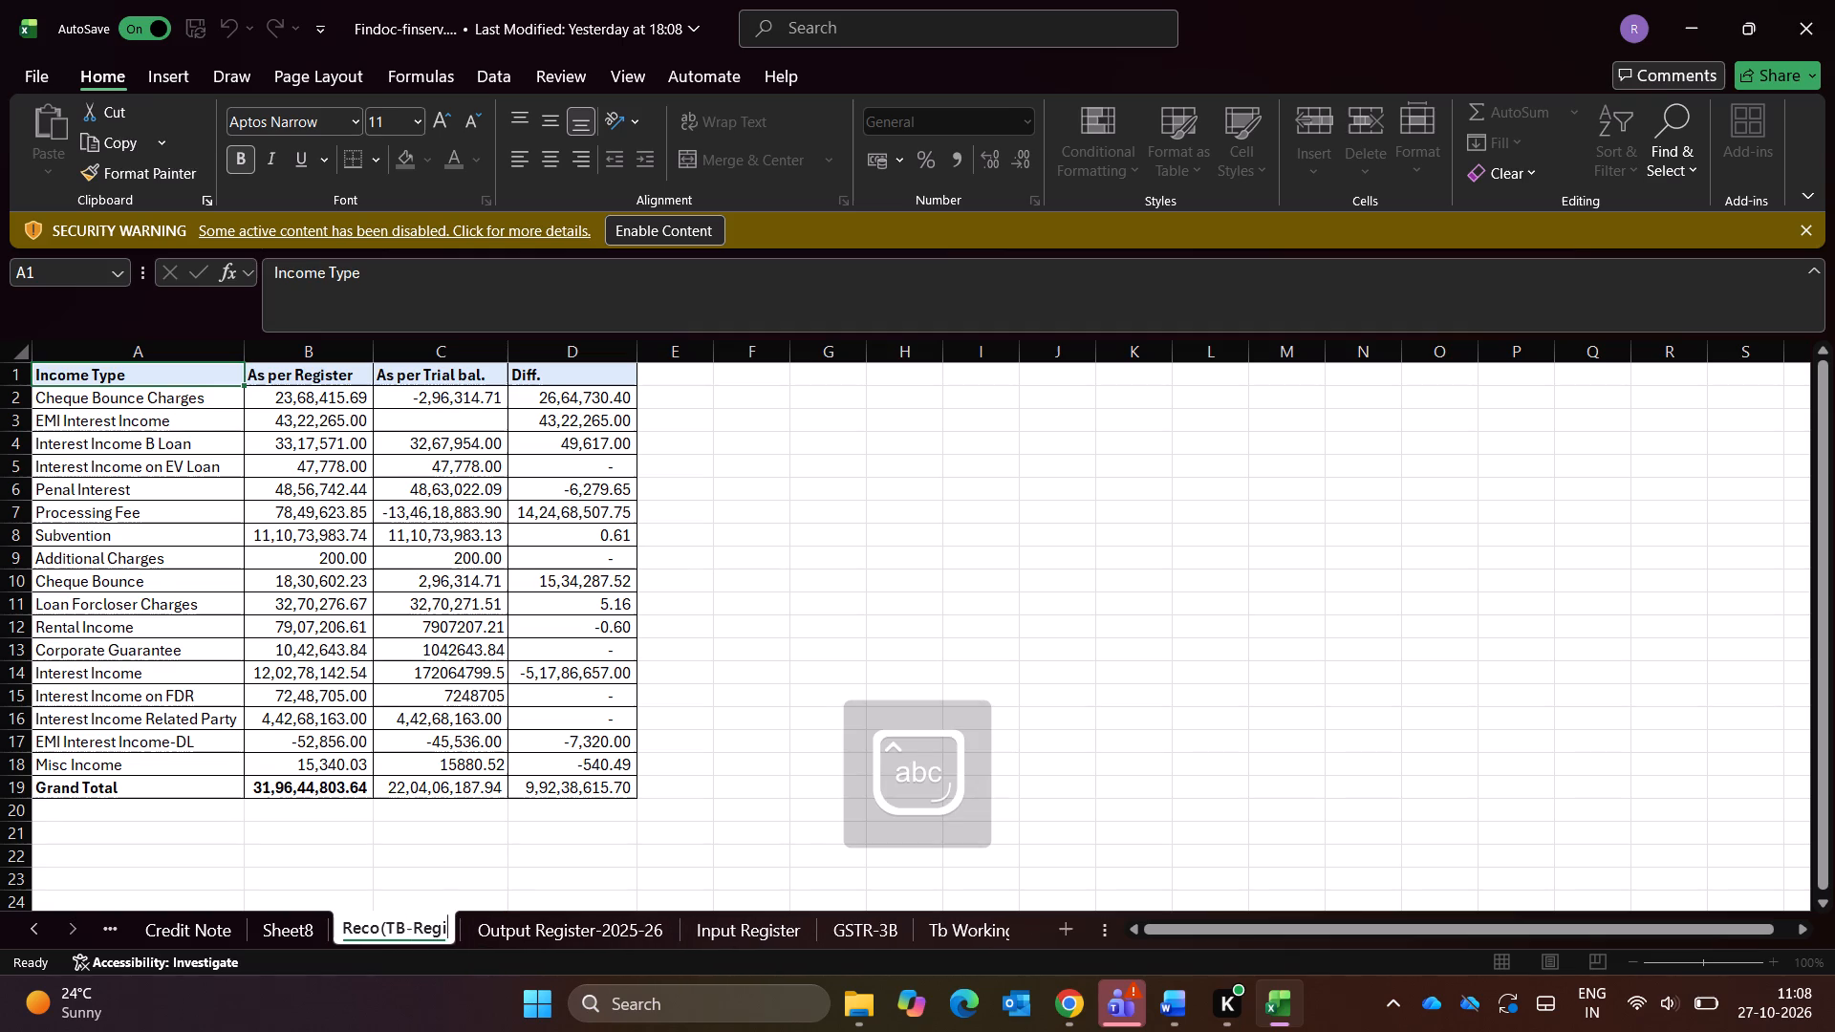
{"action": "type", "text": "ster)"}
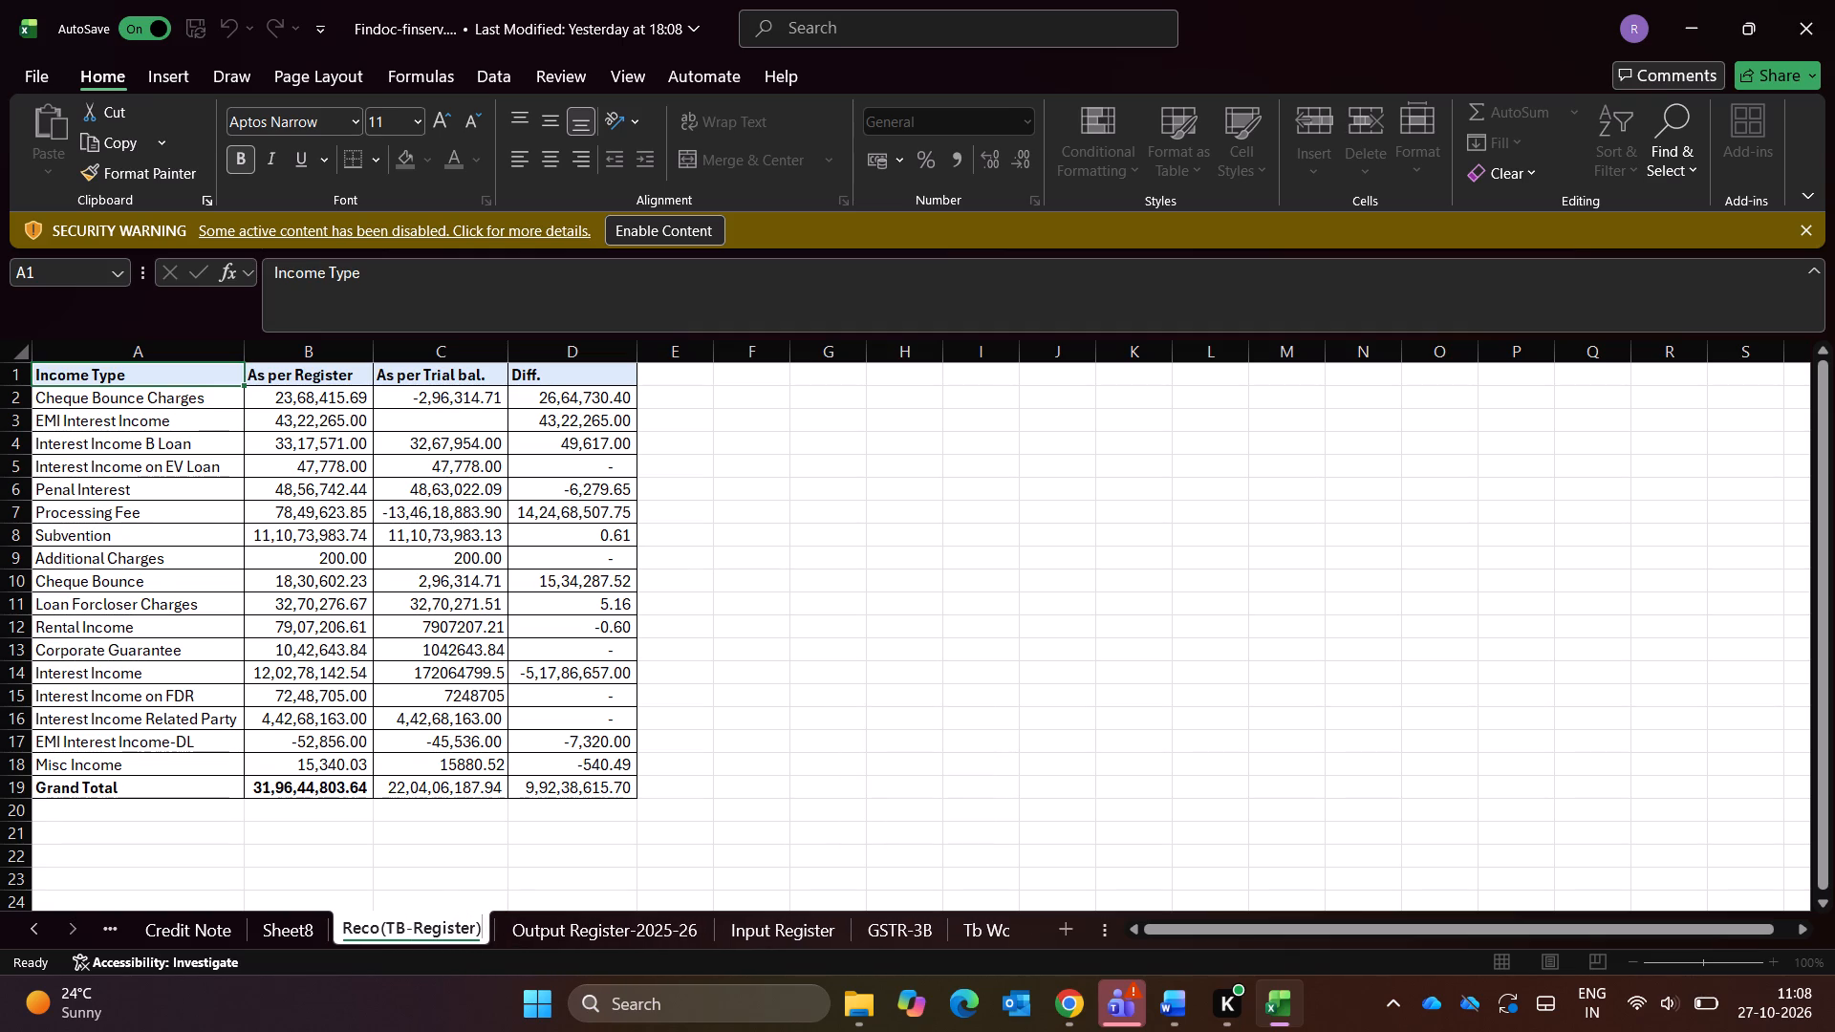
{"action": "key", "text": "Return"}
Review the register and trial balance figures by income type in the Reco(TB-Register) table.
{"action": "key", "text": "ctrl+Up"}
{"action": "key", "text": "ctrl+Up"}
{"action": "key", "text": "Down"}
{"action": "key", "text": "Down"}
{"action": "key", "text": "Right"}
{"action": "key", "text": "Down"}
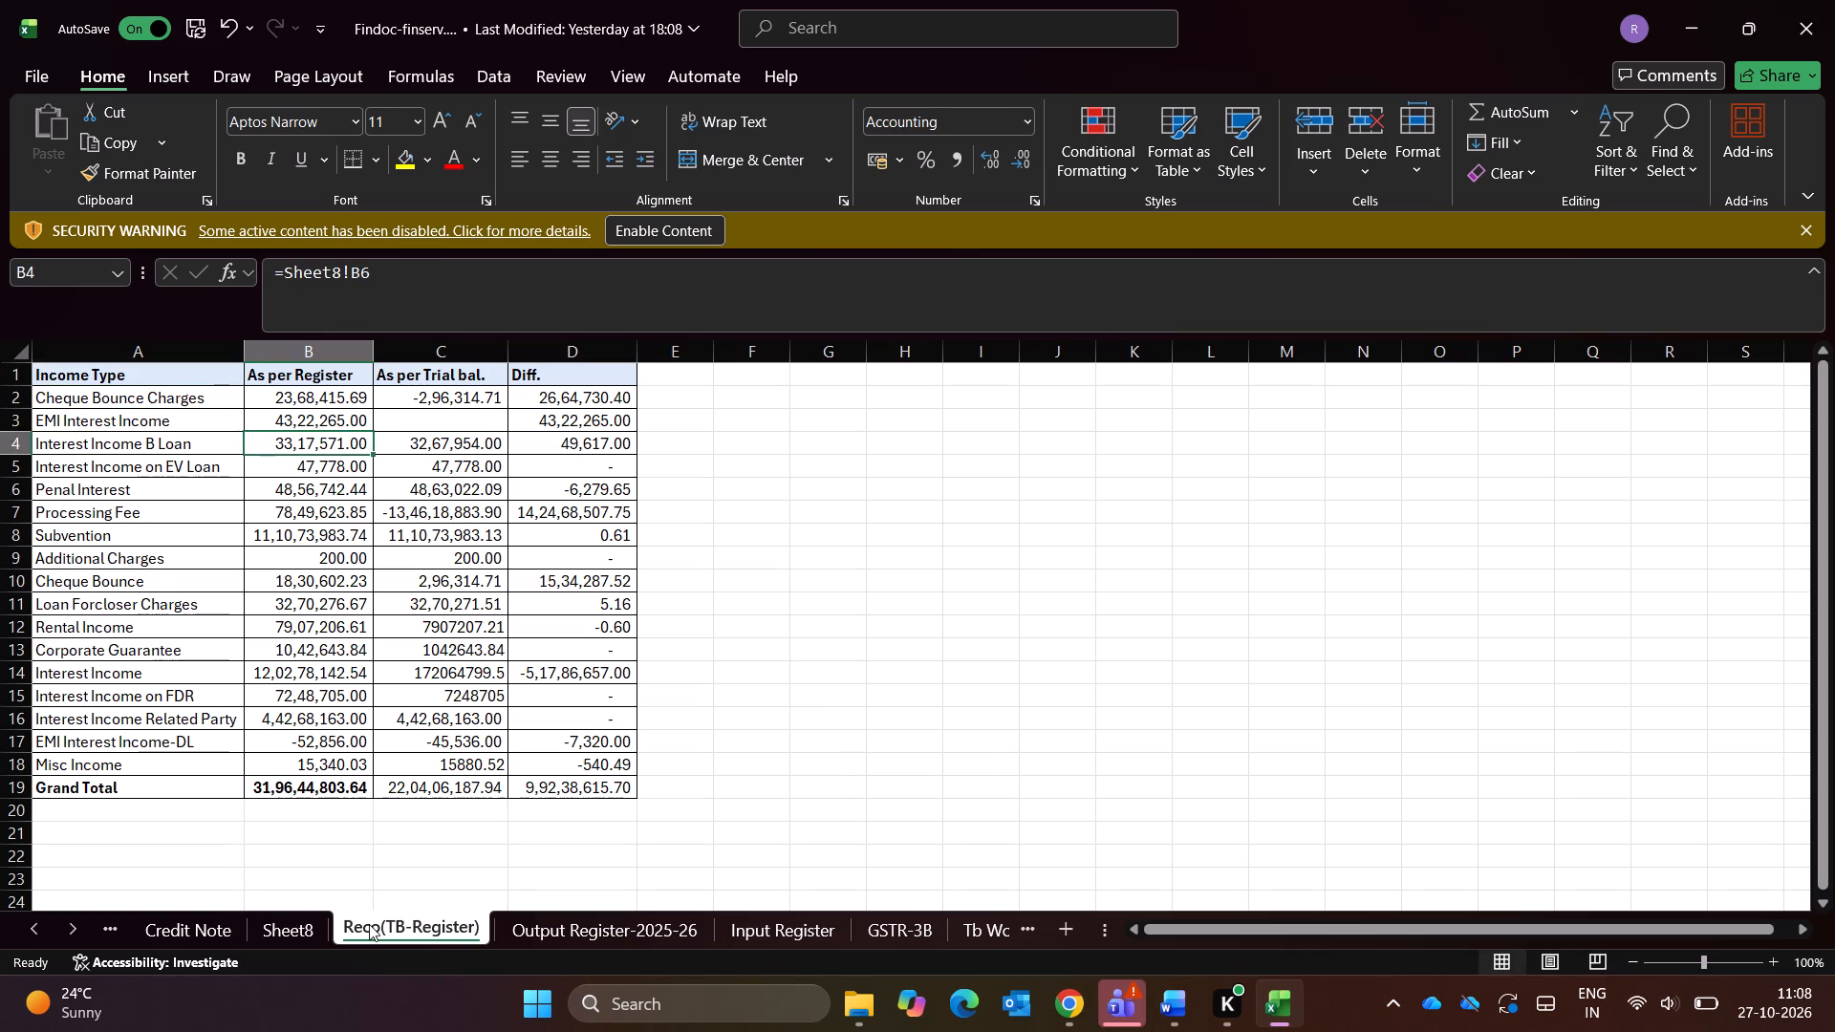
{"action": "key", "text": "Down"}
{"action": "key", "text": "ctrl+Down"}
{"action": "key", "text": "Up"}
{"action": "key", "text": "ctrl+Up"}
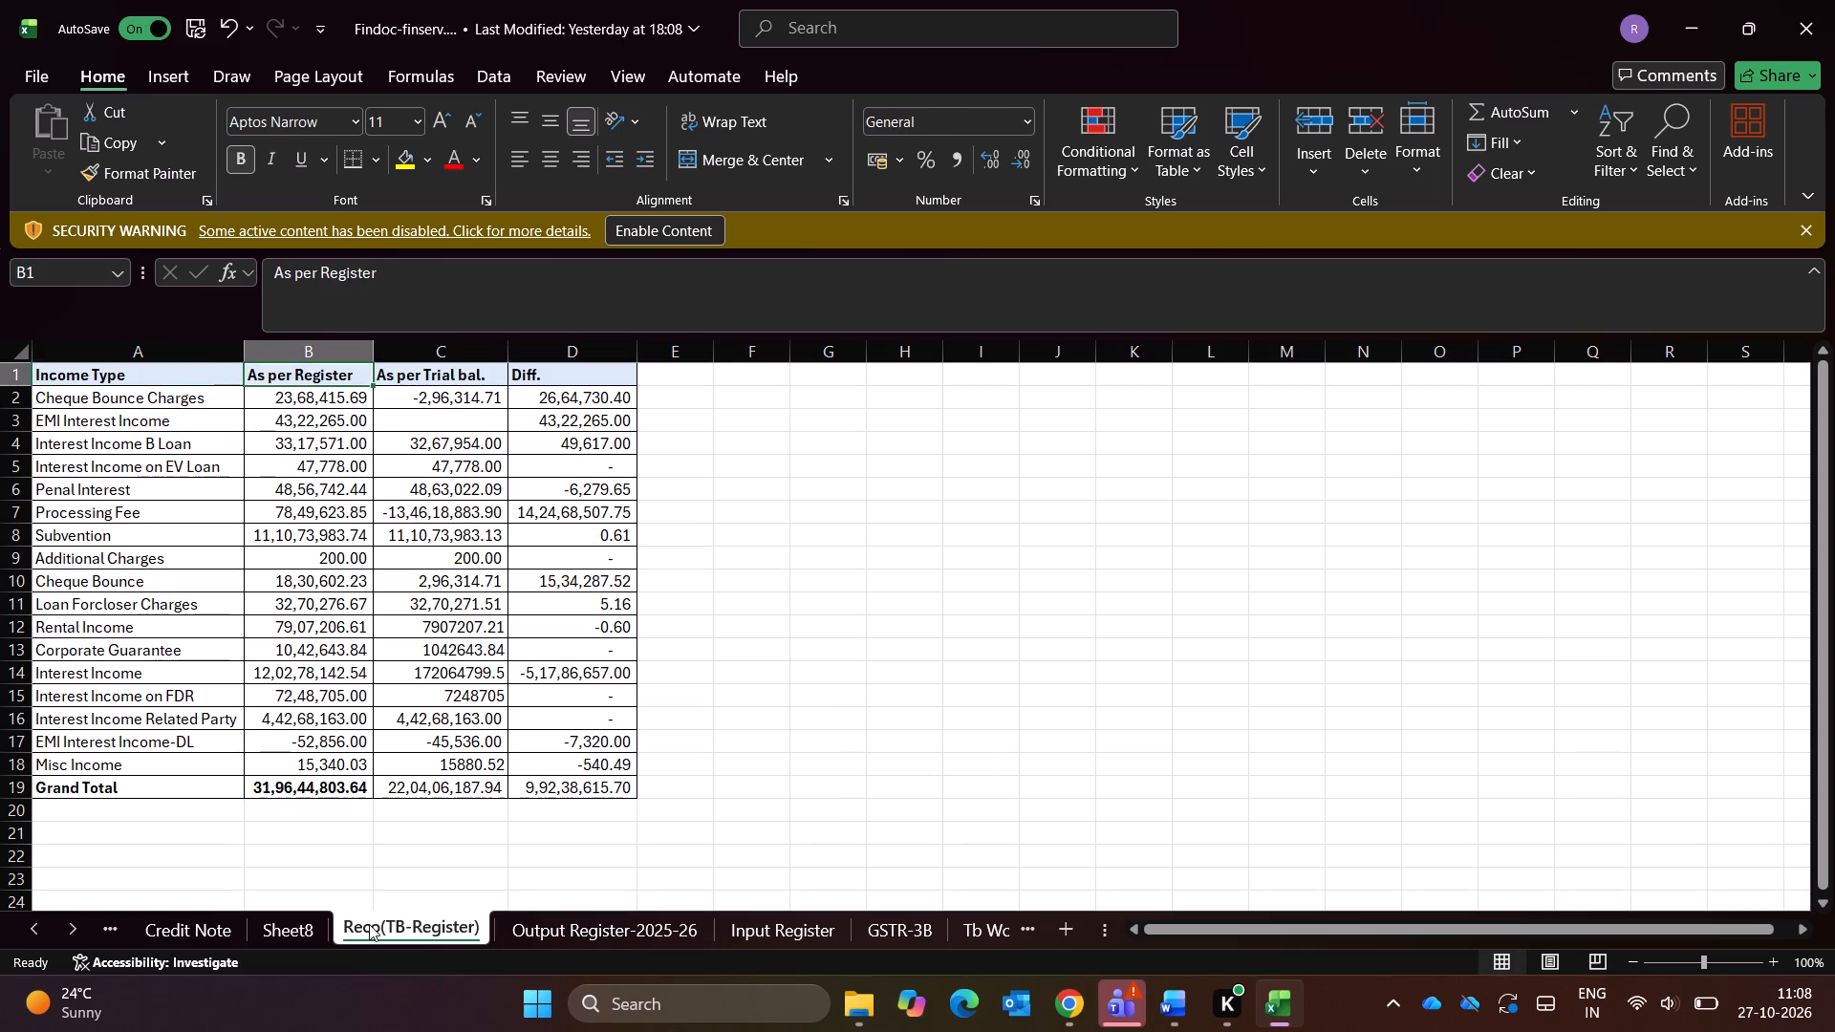
{"action": "key", "text": "Left"}
{"action": "key", "text": "Left"}
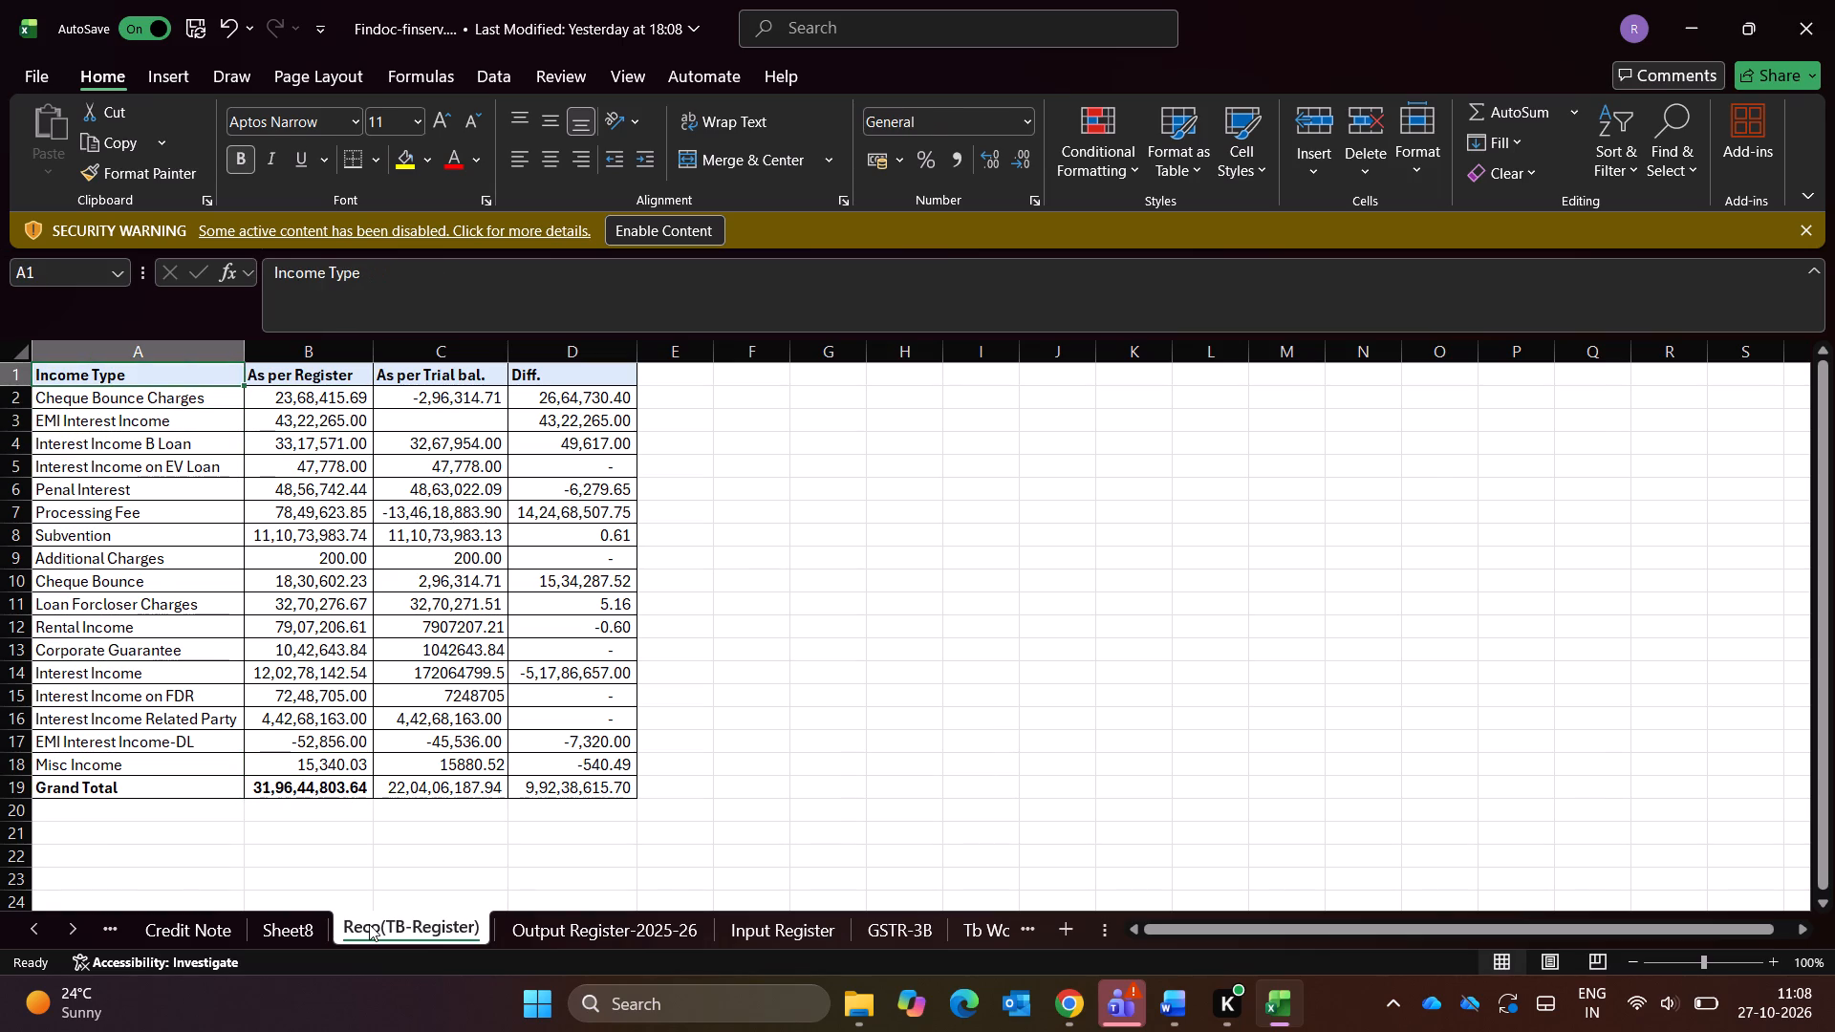
Look through the workbook's other sheets, from Tb Working back to Credit Note, and end on Sheet8.
{"action": "key", "text": "ctrl+Page_Down"}
{"action": "key", "text": "ctrl+Page_Down"}
{"action": "key", "text": "ctrl+Page_Down"}
{"action": "key", "text": "ctrl+Page_Down"}
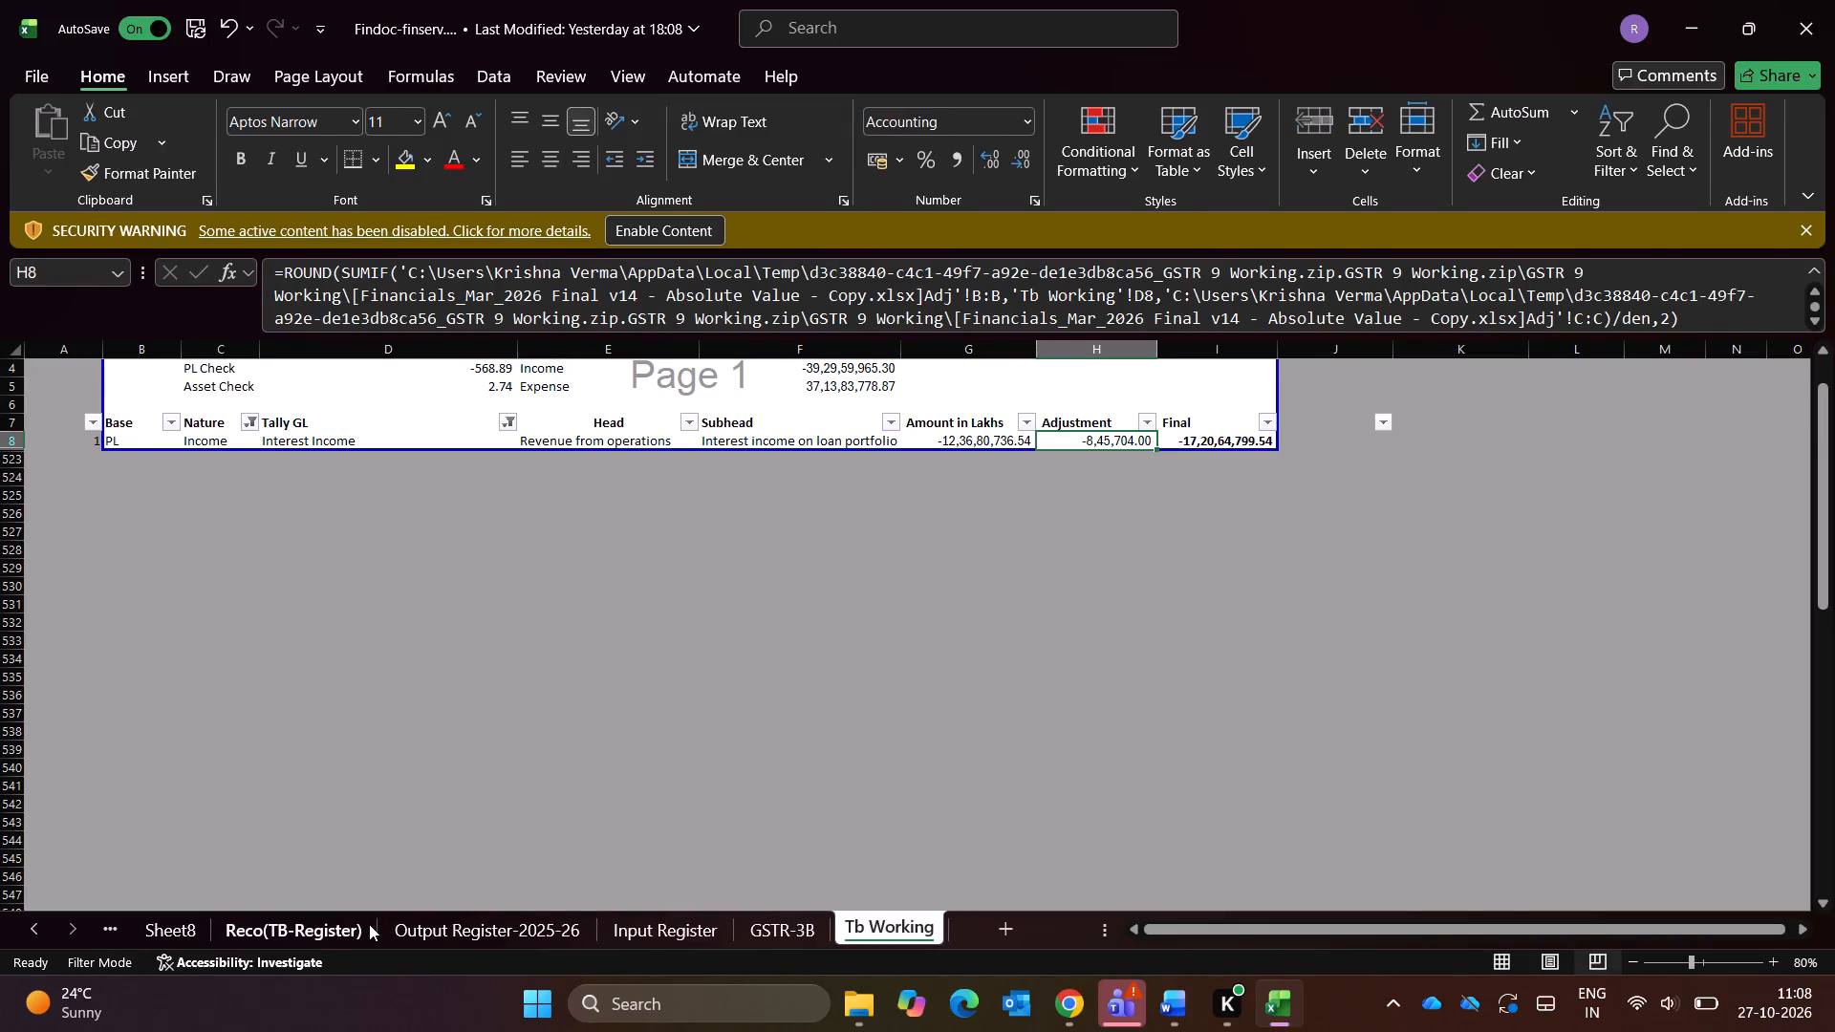
{"action": "key", "text": "ctrl+Page_Up"}
{"action": "key", "text": "ctrl+Page_Up"}
{"action": "key", "text": "ctrl+Page_Up"}
{"action": "key", "text": "ctrl+Page_Up"}
{"action": "key", "text": "ctrl+Page_Up"}
{"action": "key", "text": "ctrl+Page_Up"}
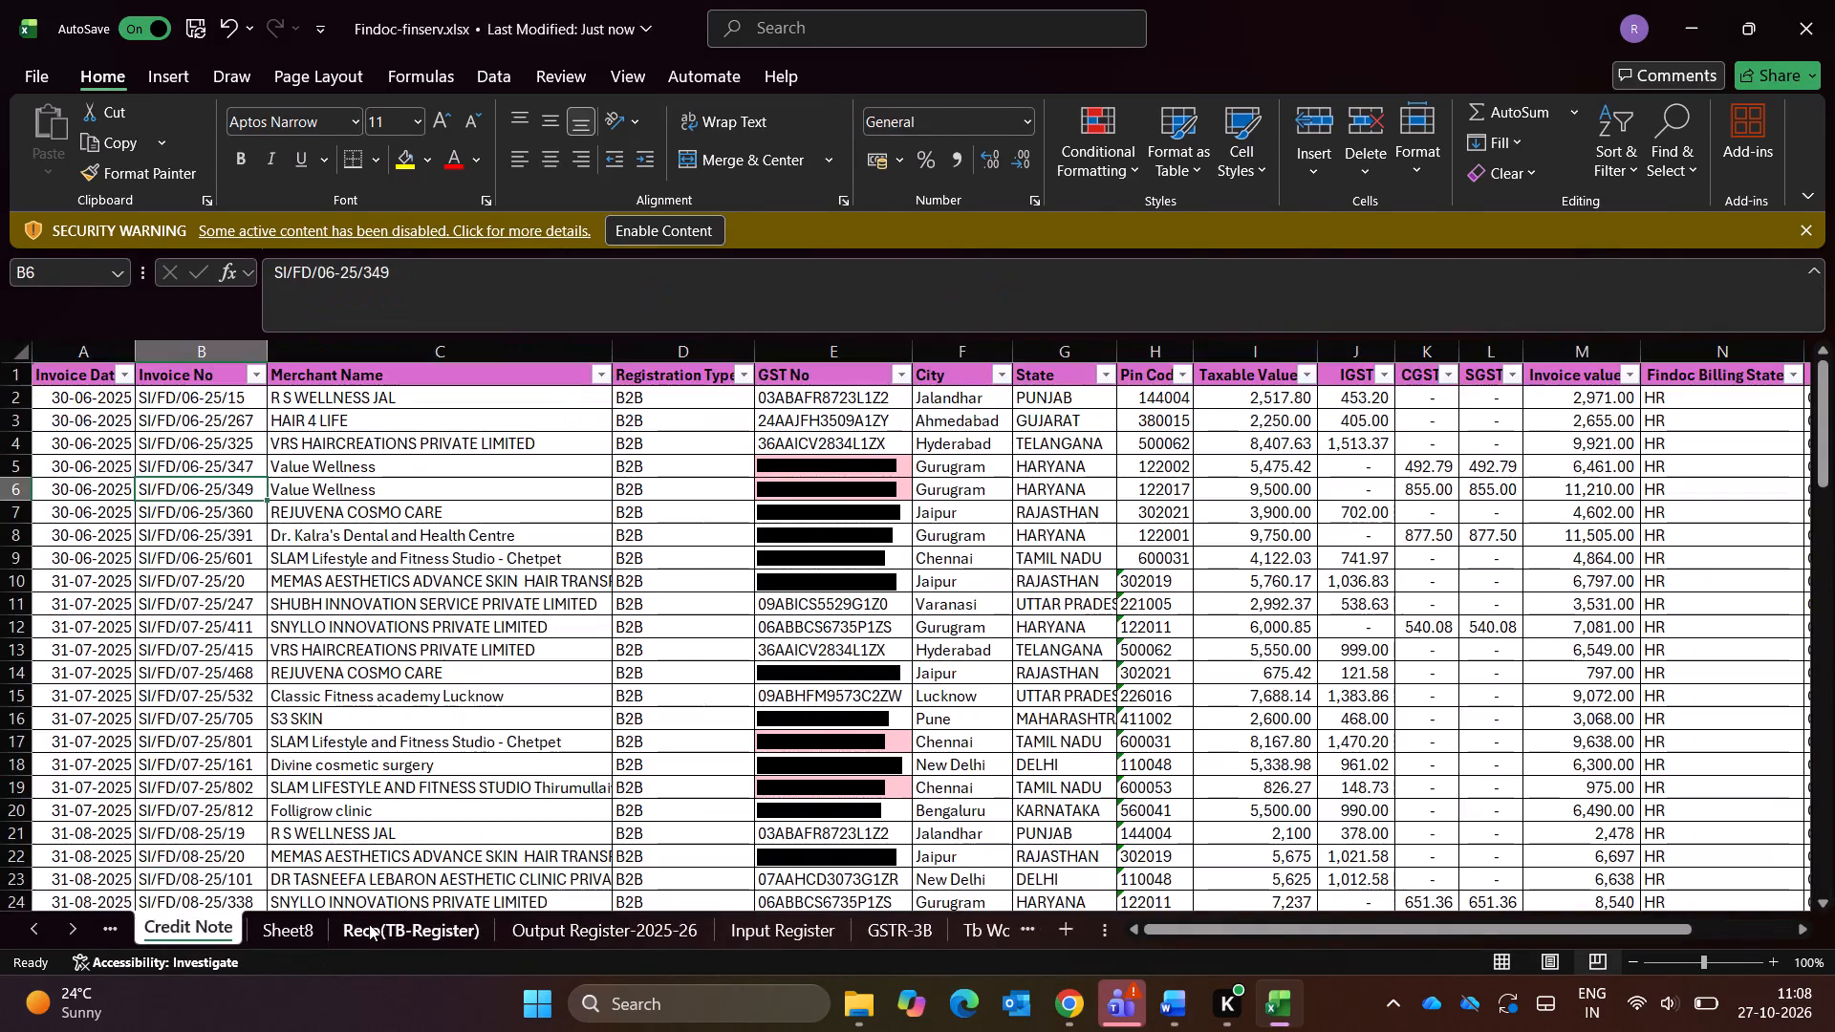
{"action": "key", "text": "ctrl+Page_Down"}
Open the Financials_Mar_2026 Final v14 workbook from the GSTR 9 Working folder in File Explorer and enable editing.
{"action": "key", "text": "alt+Tab"}
{"action": "key", "text": "alt+Right"}
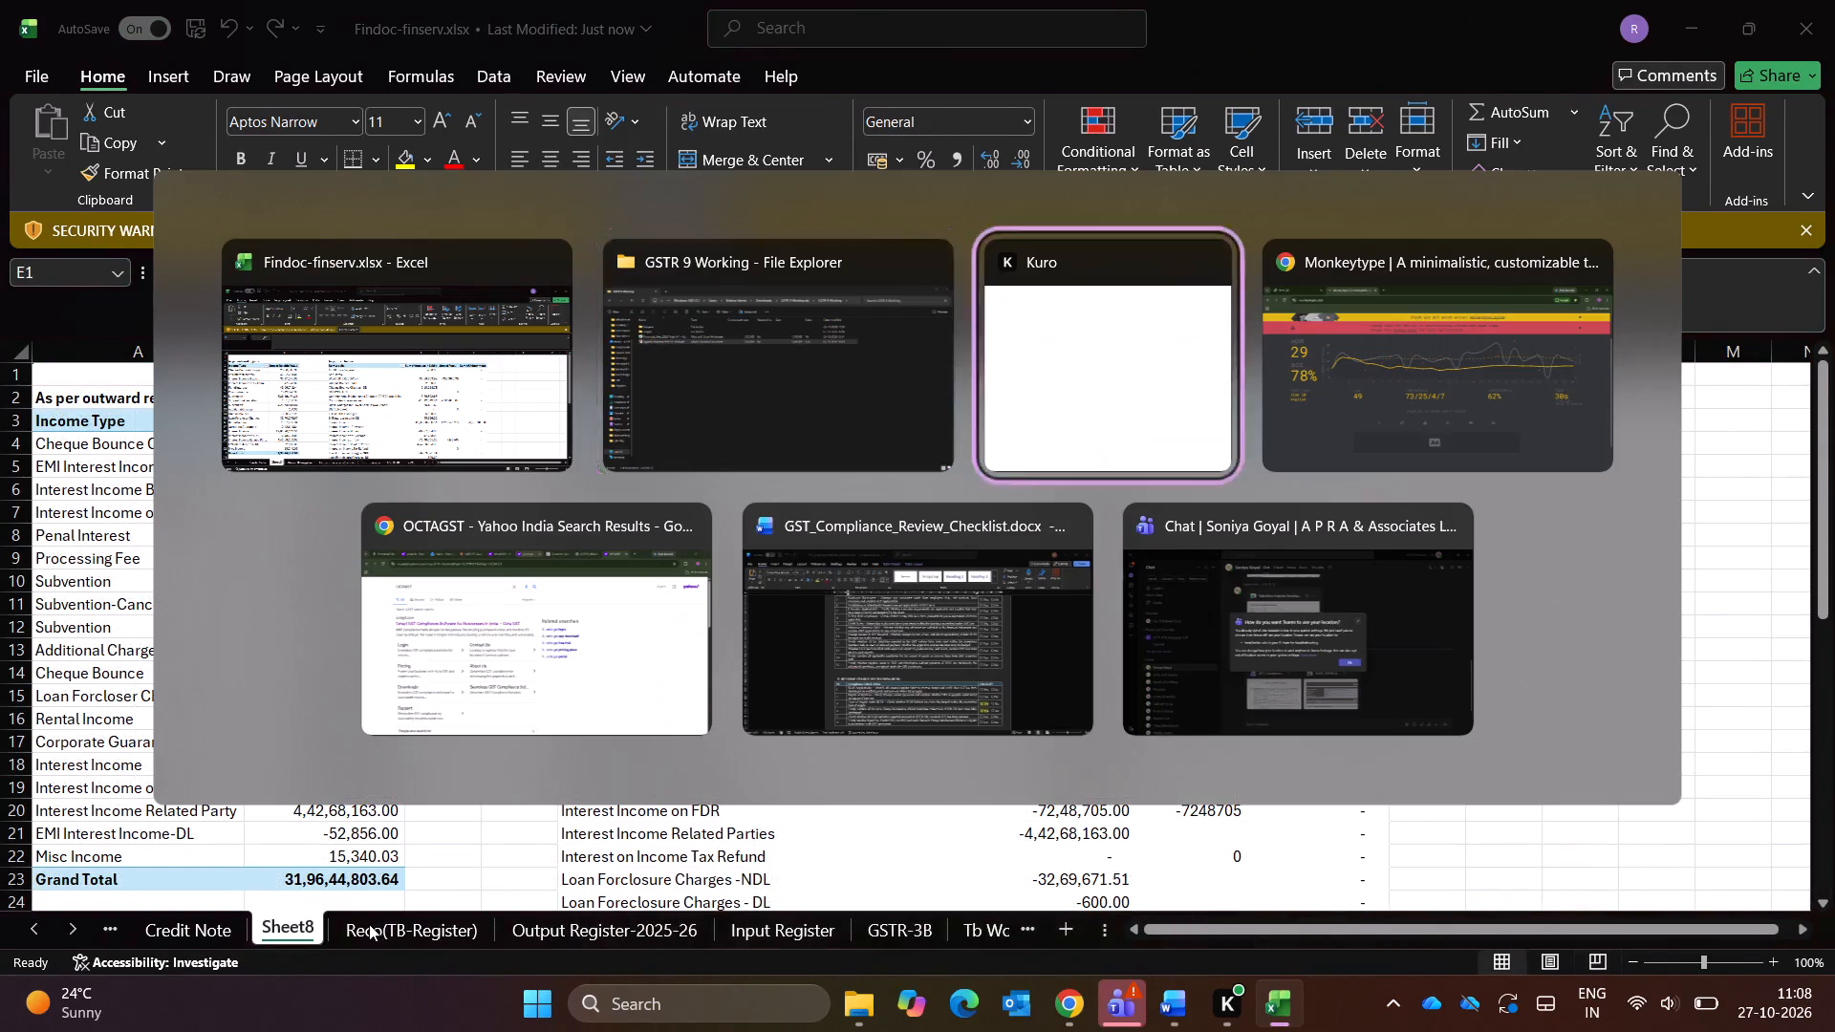
{"action": "key", "text": "alt+Left"}
{"action": "key", "text": "Escape"}
{"action": "key", "text": "Down"}
{"action": "key", "text": "Up"}
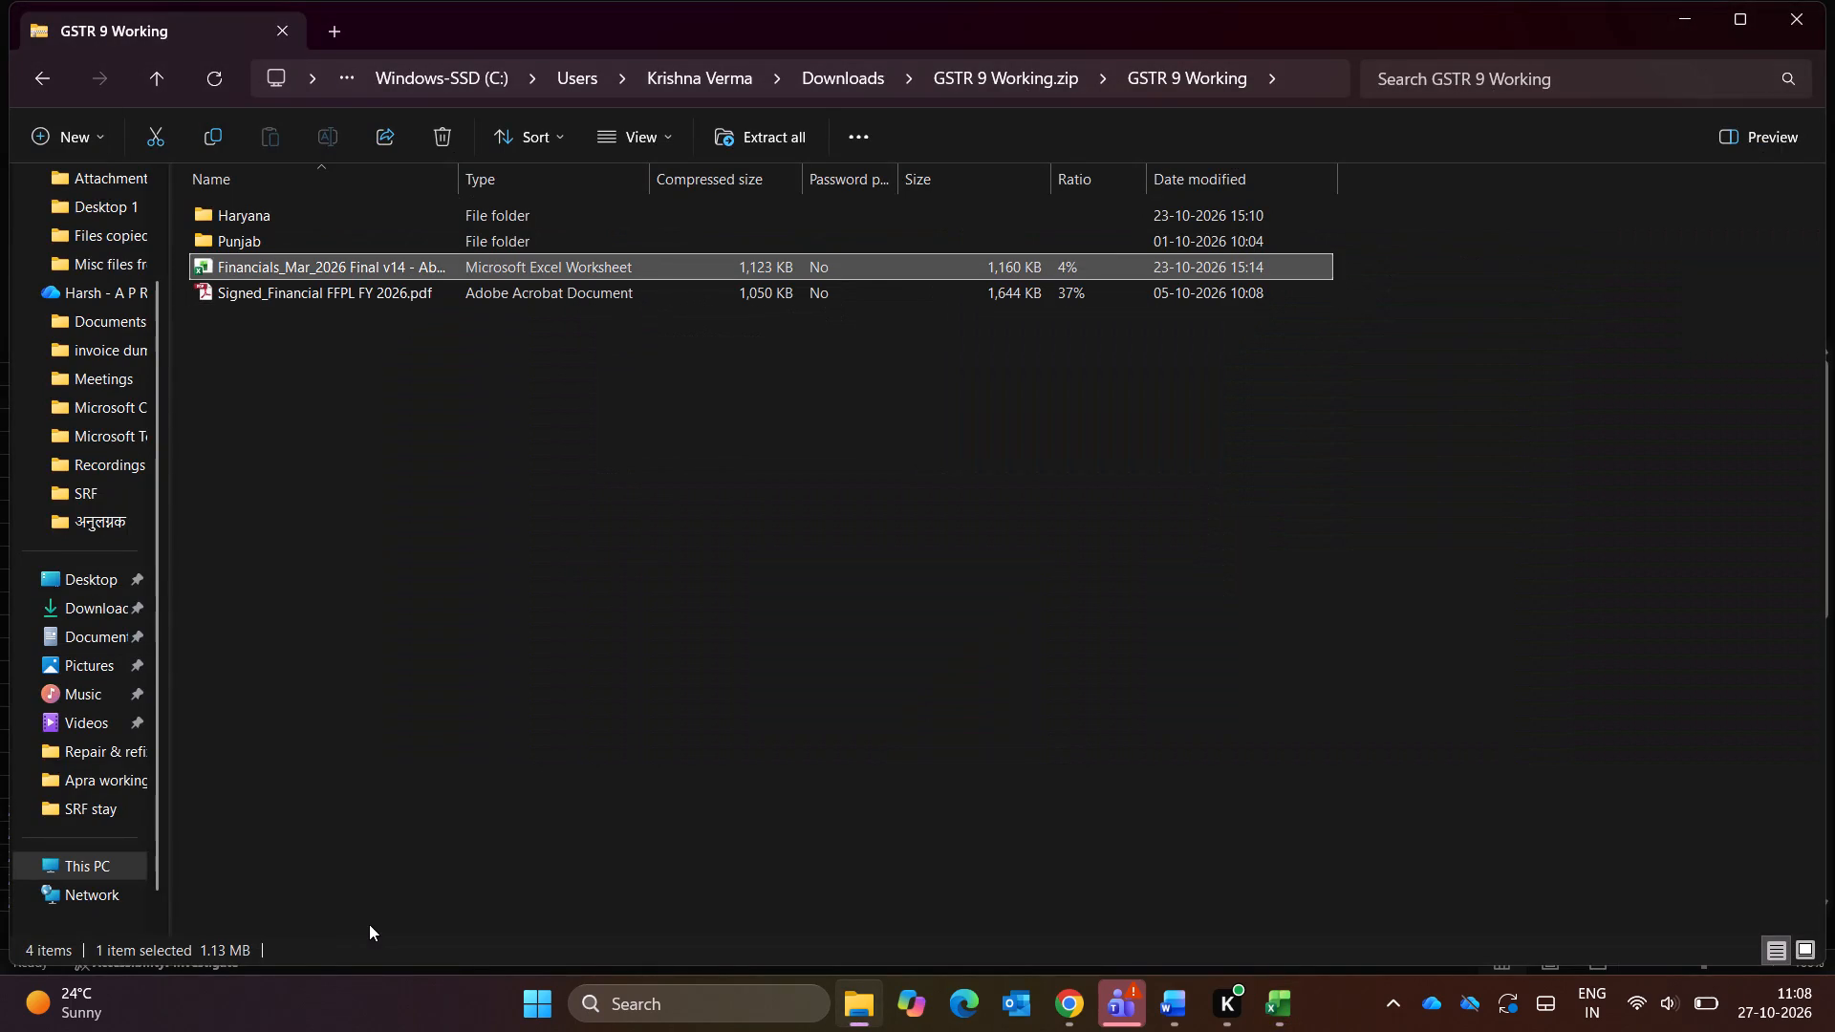
{"action": "key", "text": "Return"}
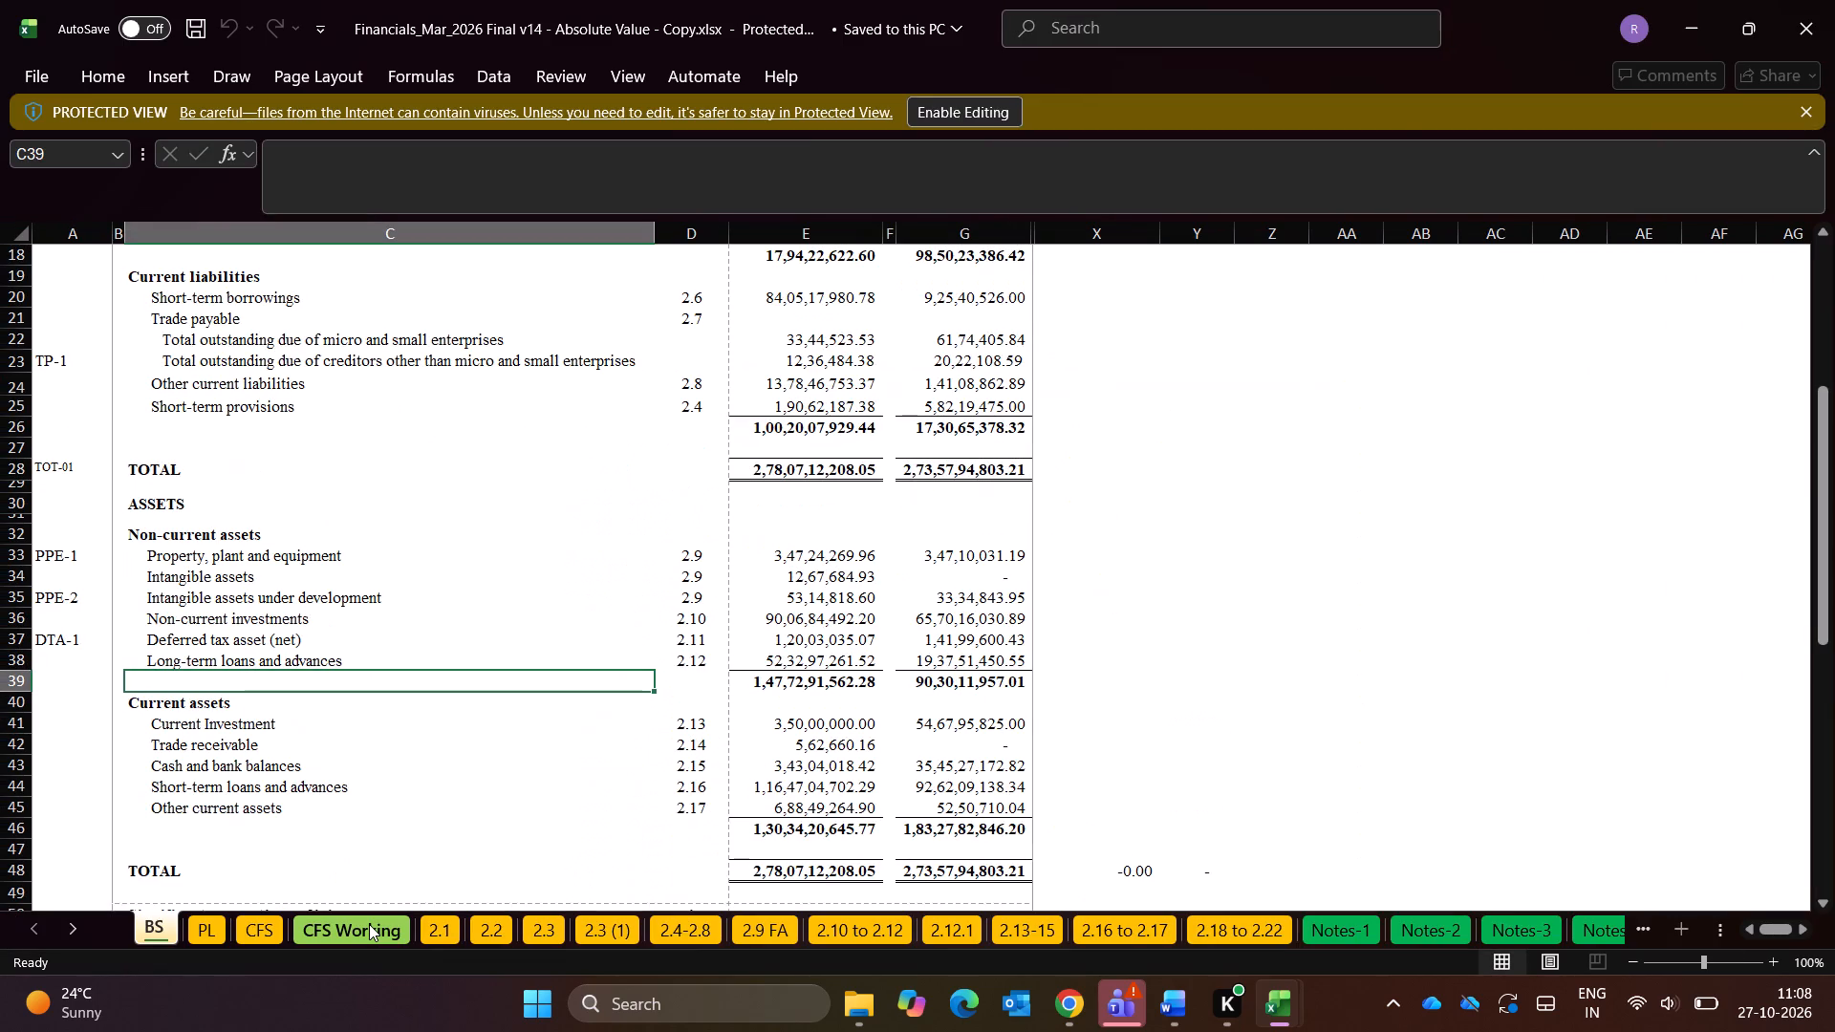
{"action": "left_click", "coordinate": [957, 121]}
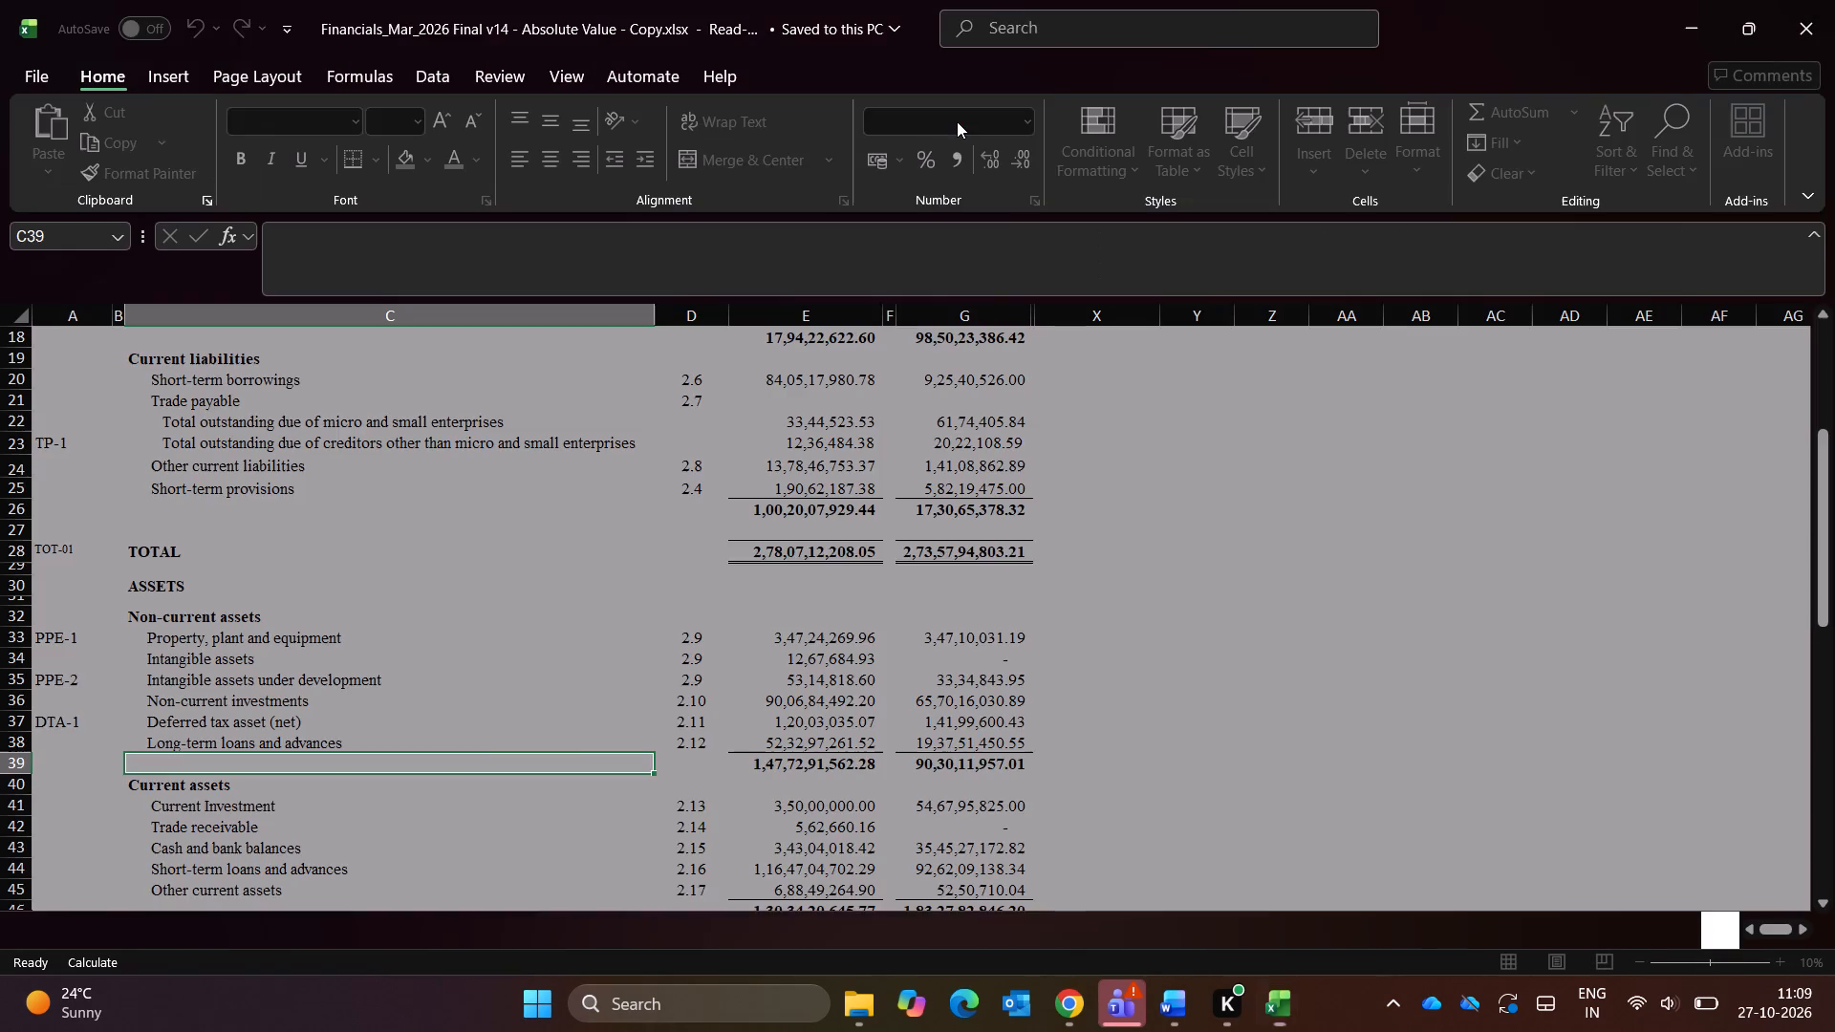
Examine the Revenue from operations and Other income lines and their note references on the PL sheet.
{"action": "key", "text": "Down"}
{"action": "key", "text": "Down"}
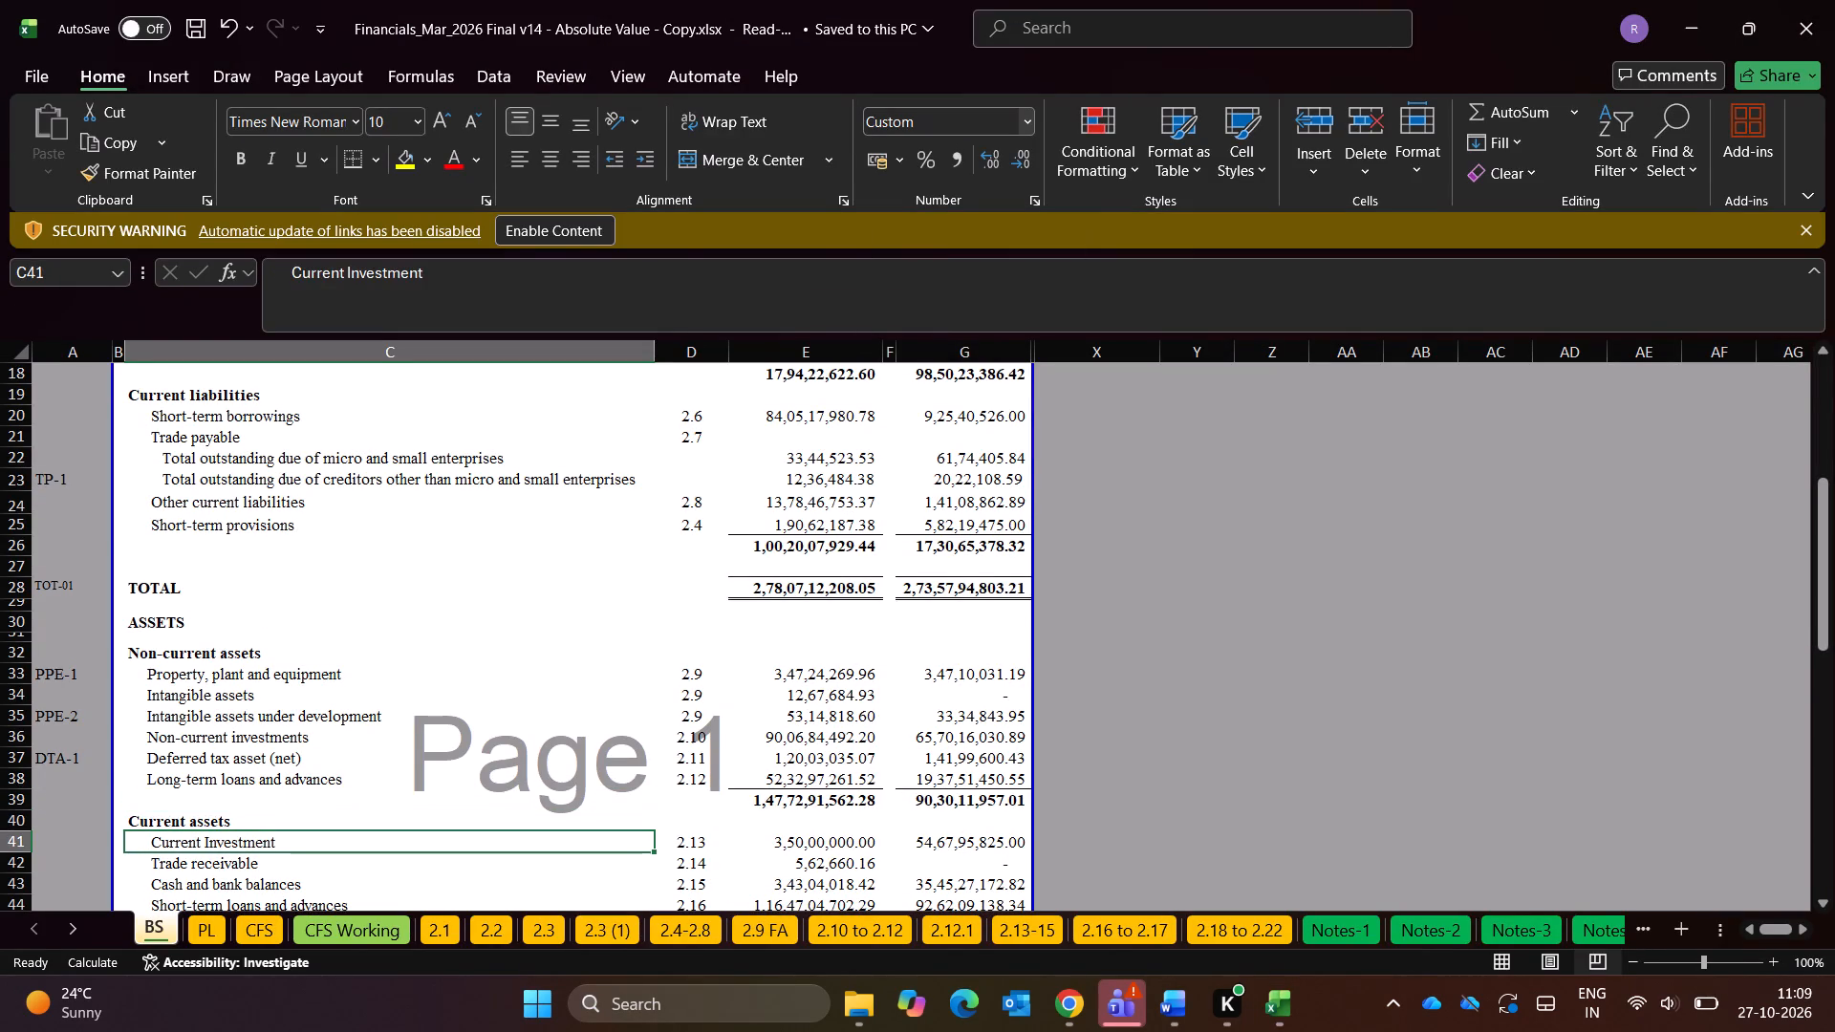
{"action": "key", "text": "ctrl+Left"}
{"action": "key", "text": "ctrl+Page_Up"}
{"action": "key", "text": "ctrl+Page_Up"}
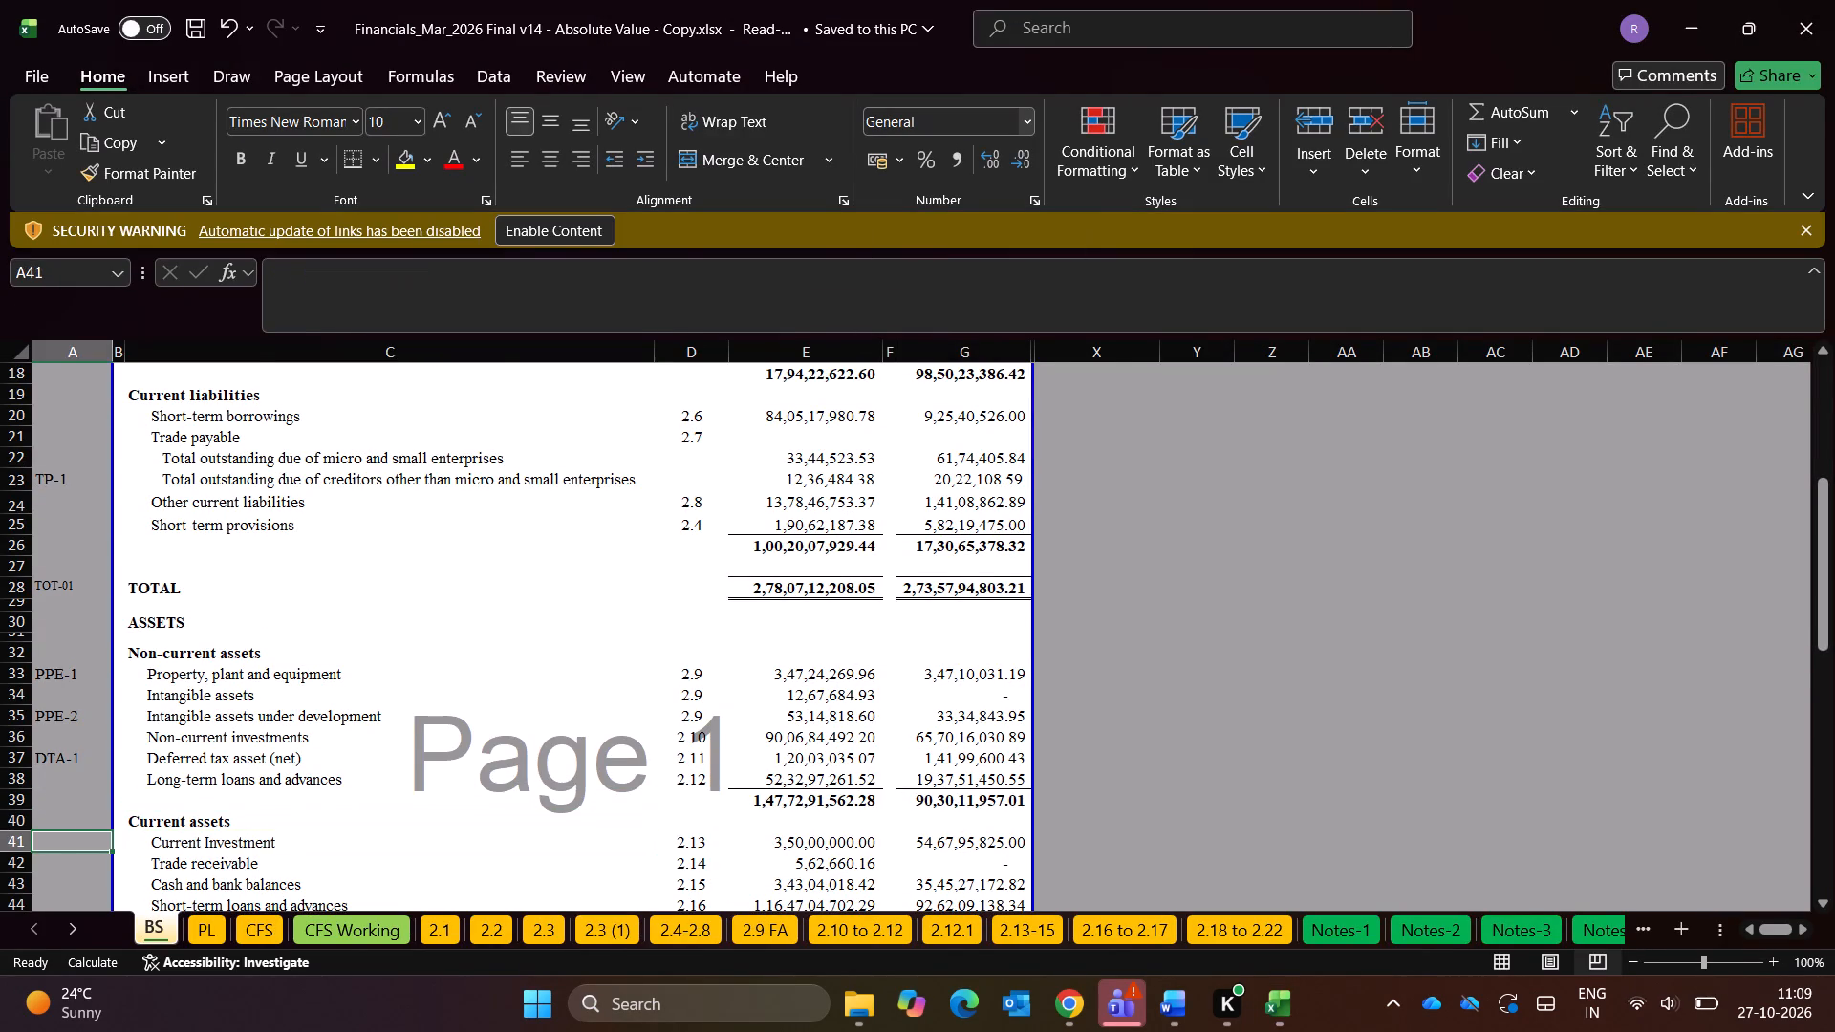
{"action": "key", "text": "ctrl+Page_Down"}
{"action": "key", "text": "Up"}
{"action": "key", "text": "Up"}
{"action": "key", "text": "Up"}
{"action": "key", "text": "Up"}
{"action": "key", "text": "ctrl+Up"}
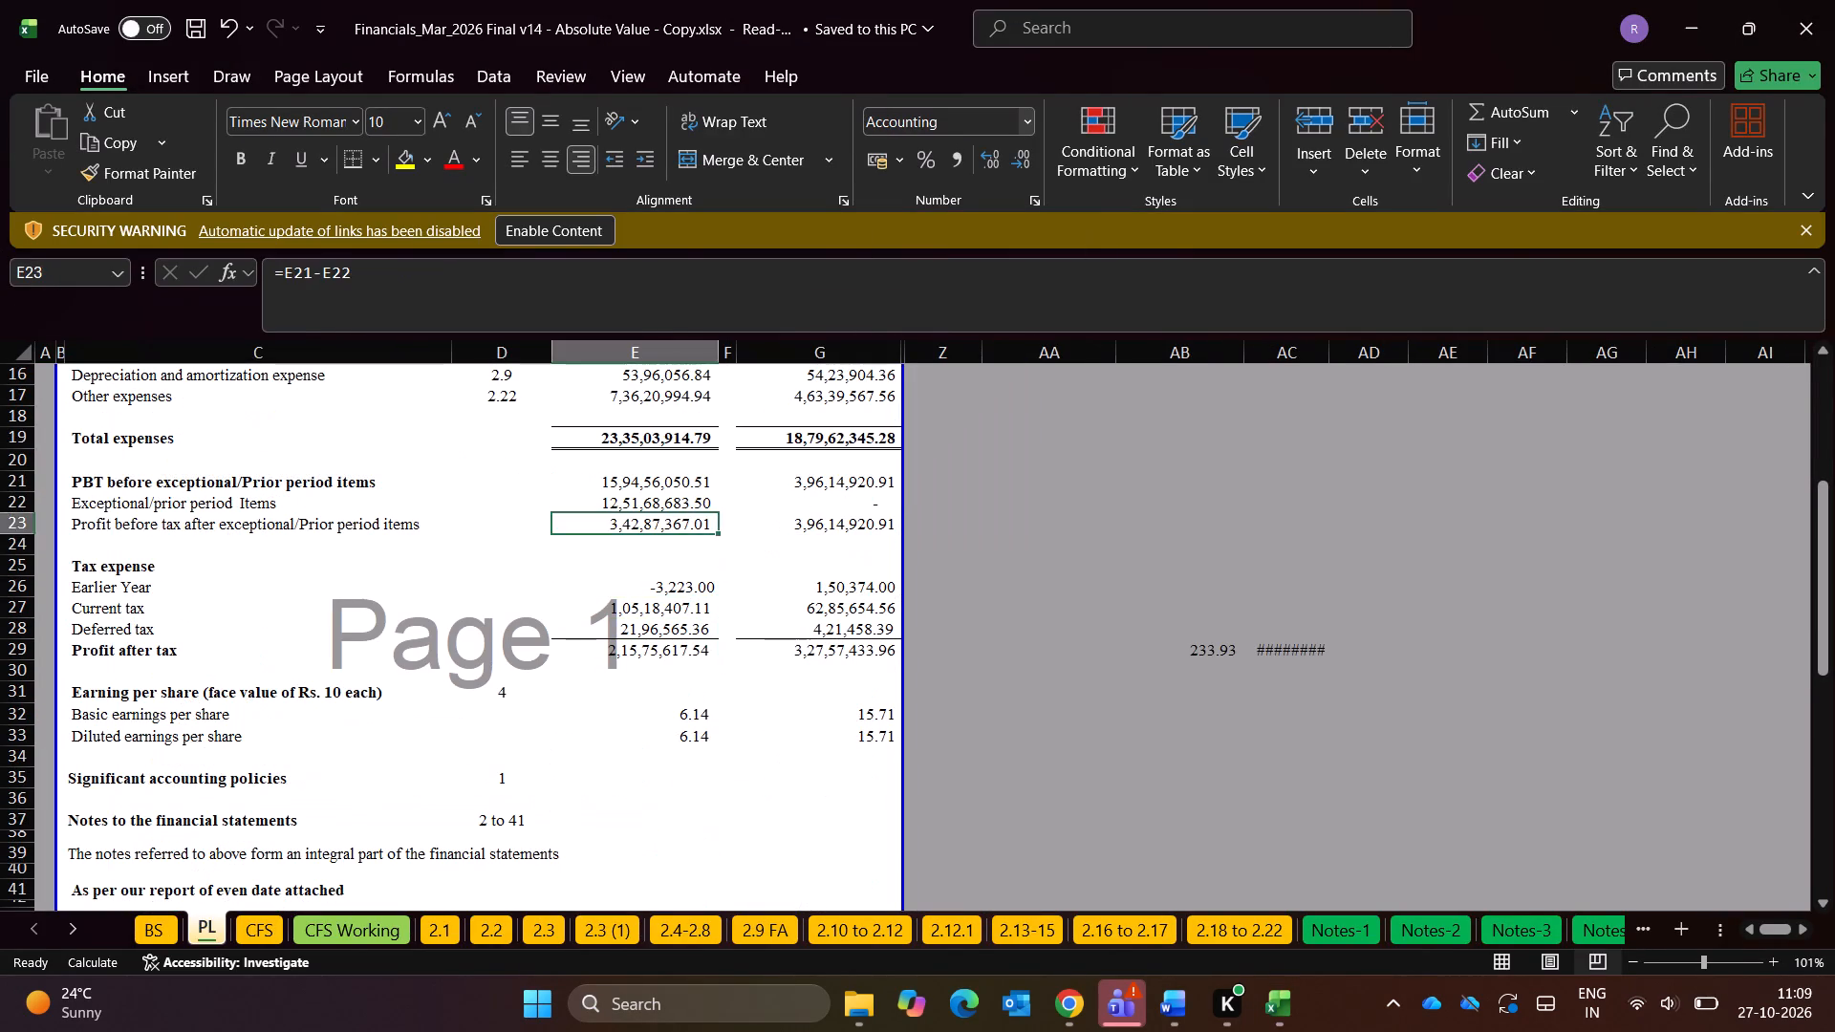
{"action": "key", "text": "ctrl+Up"}
{"action": "key", "text": "ctrl+Up"}
{"action": "key", "text": "ctrl+Up"}
{"action": "key", "text": "ctrl+Up"}
{"action": "key", "text": "ctrl+Up"}
{"action": "key", "text": "ctrl+Up"}
{"action": "key", "text": "ctrl+Up"}
{"action": "key", "text": "ctrl+Up"}
{"action": "key", "text": "ctrl+Up"}
{"action": "key", "text": "ctrl+Up"}
{"action": "key", "text": "ctrl+Up"}
{"action": "key", "text": "ctrl+Up"}
{"action": "key", "text": "ctrl+Up"}
{"action": "key", "text": "ctrl+Up"}
{"action": "key", "text": "ctrl+Up"}
{"action": "key", "text": "ctrl+Up"}
{"action": "key", "text": "ctrl+Up"}
{"action": "key", "text": "ctrl+Up"}
{"action": "key", "text": "ctrl+Up"}
{"action": "key", "text": "ctrl+Up"}
{"action": "key", "text": "ctrl+Up"}
{"action": "key", "text": "ctrl+Up"}
{"action": "key", "text": "ctrl+Up"}
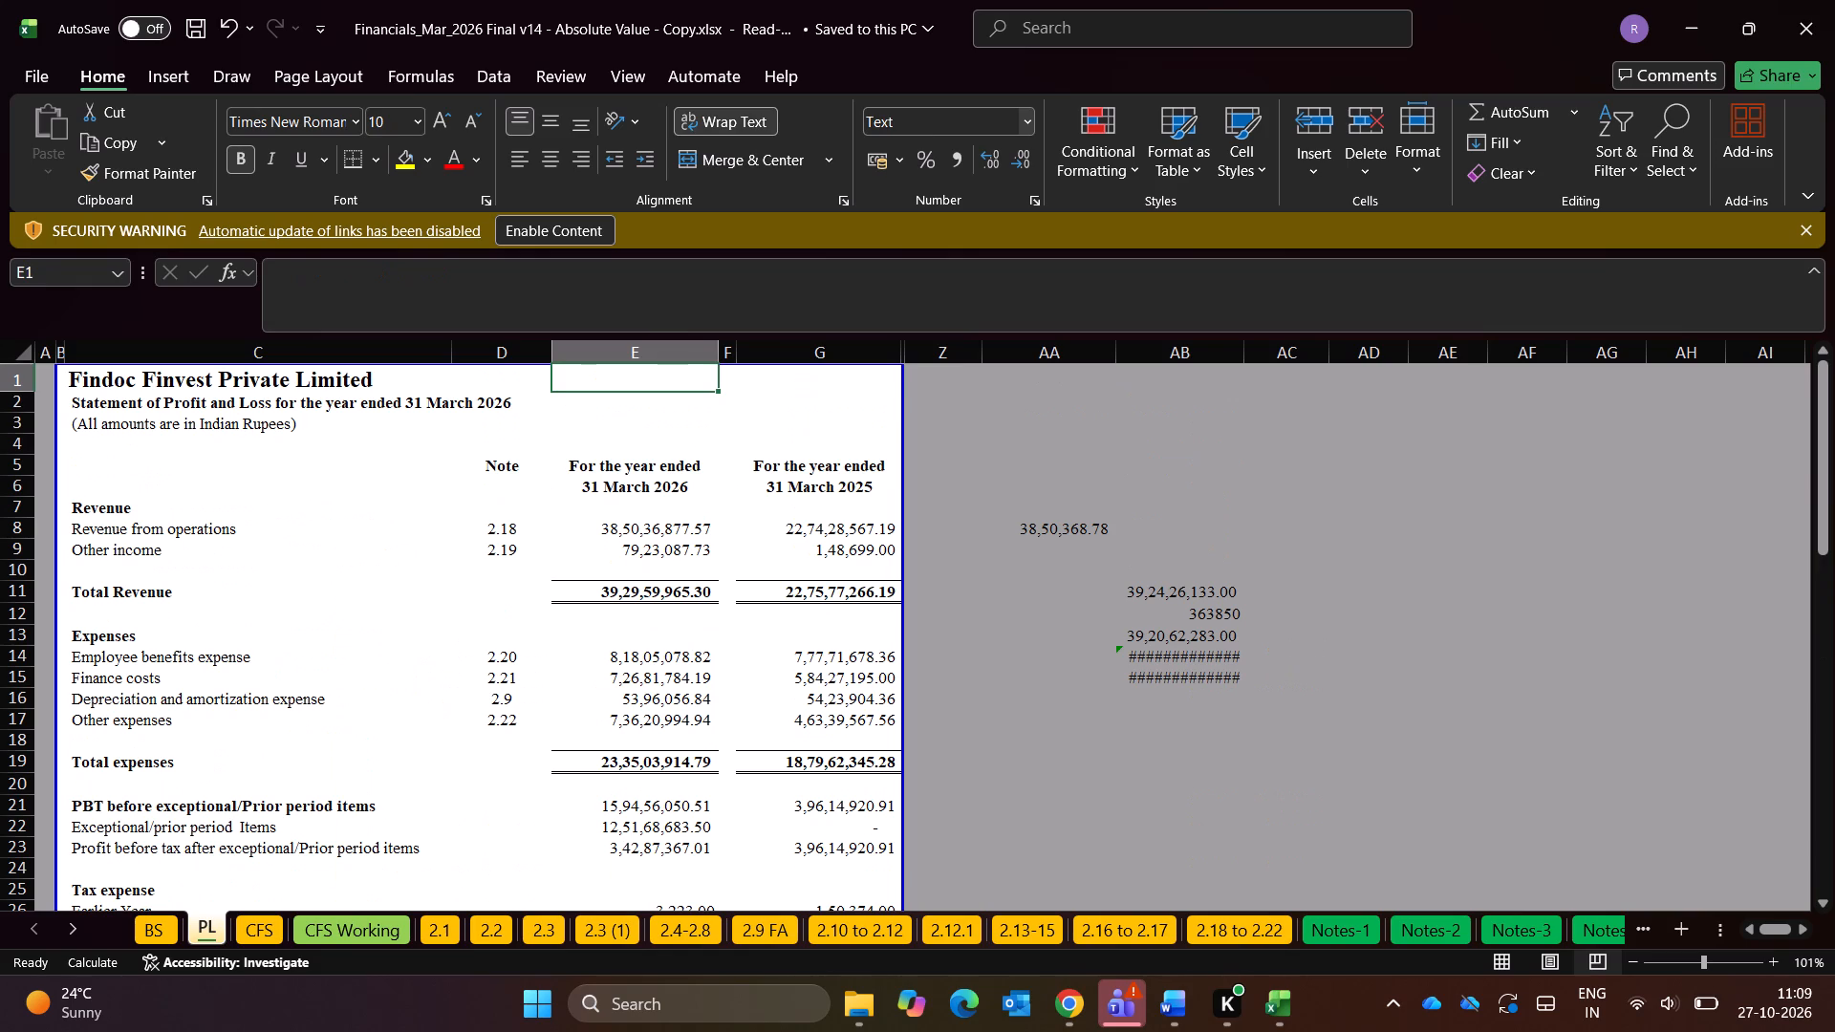
{"action": "key", "text": "Down"}
{"action": "key", "text": "Down"}
{"action": "key", "text": "Down"}
{"action": "key", "text": "Down"}
{"action": "key", "text": "Down"}
{"action": "key", "text": "Down"}
{"action": "key", "text": "Down"}
{"action": "key", "text": "Down"}
{"action": "key", "text": "Left"}
{"action": "key", "text": "Left"}
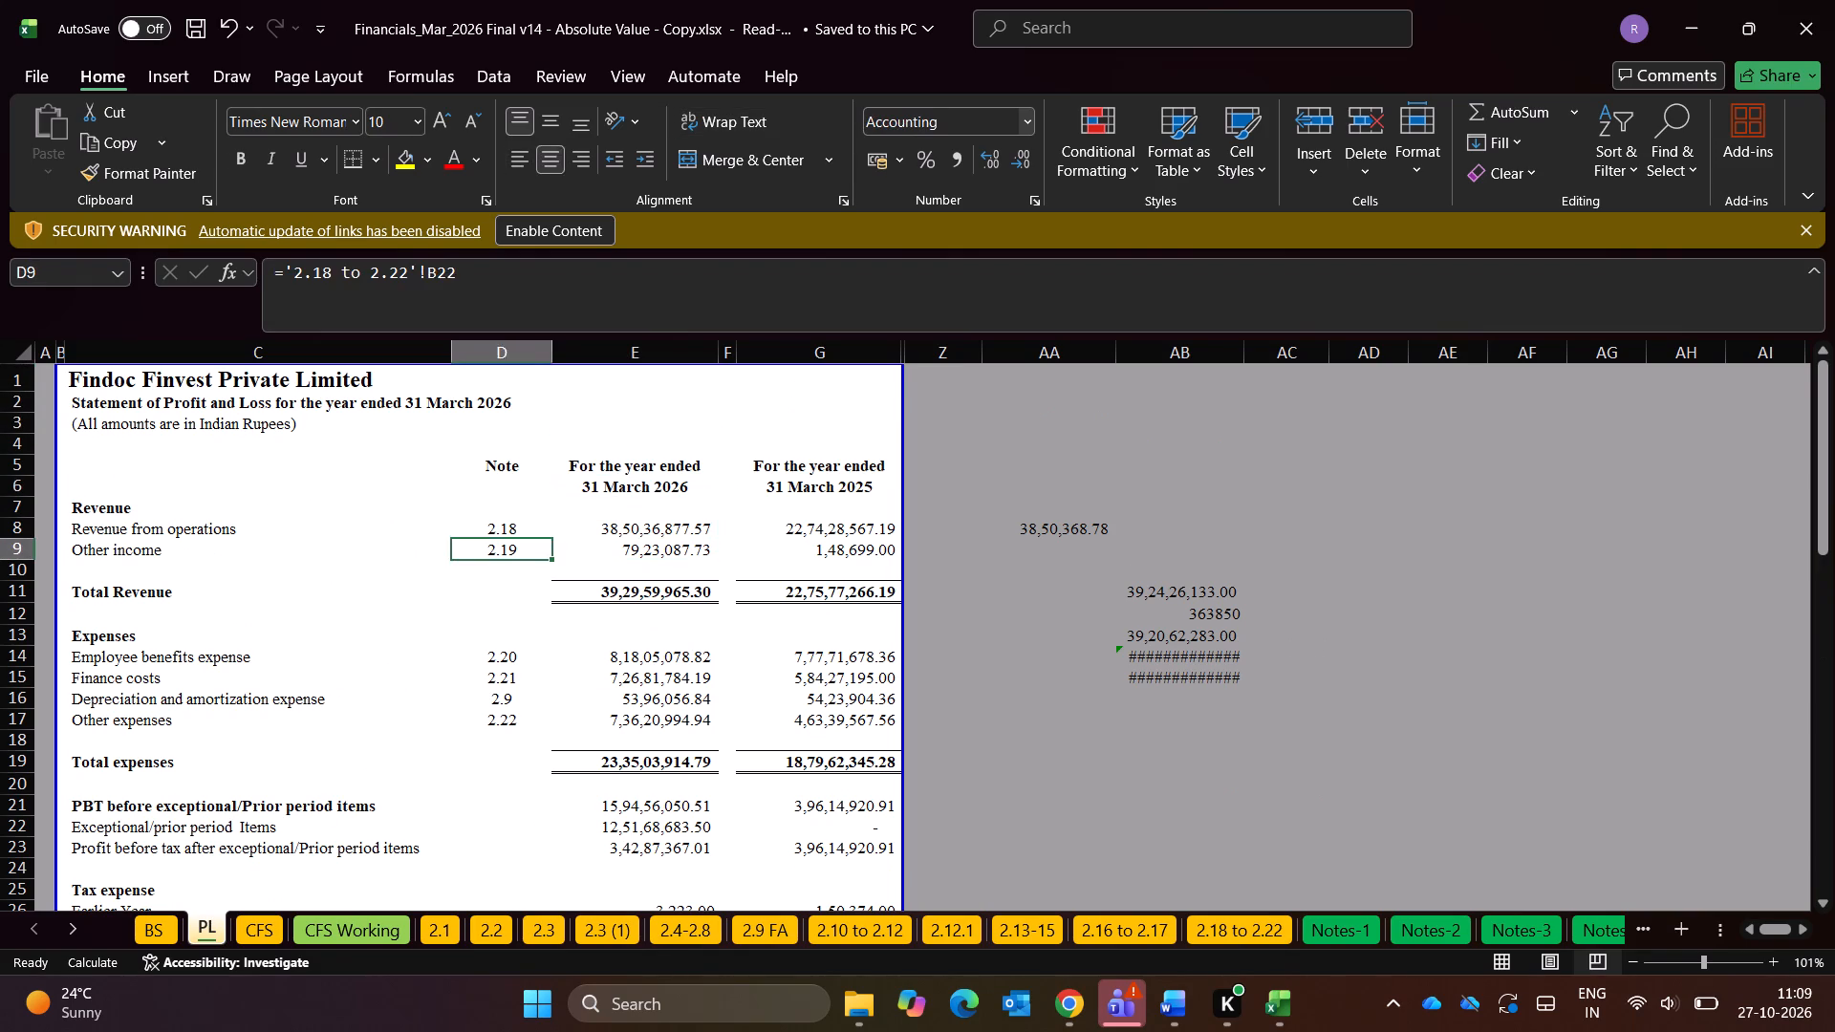
{"action": "key", "text": "Up"}
{"action": "key", "text": "Right"}
Look through the sheets from CFS to 2.13-15, and go back to the PL sheet.
{"action": "key", "text": "ctrl+Page_Down"}
{"action": "key", "text": "ctrl+Page_Down"}
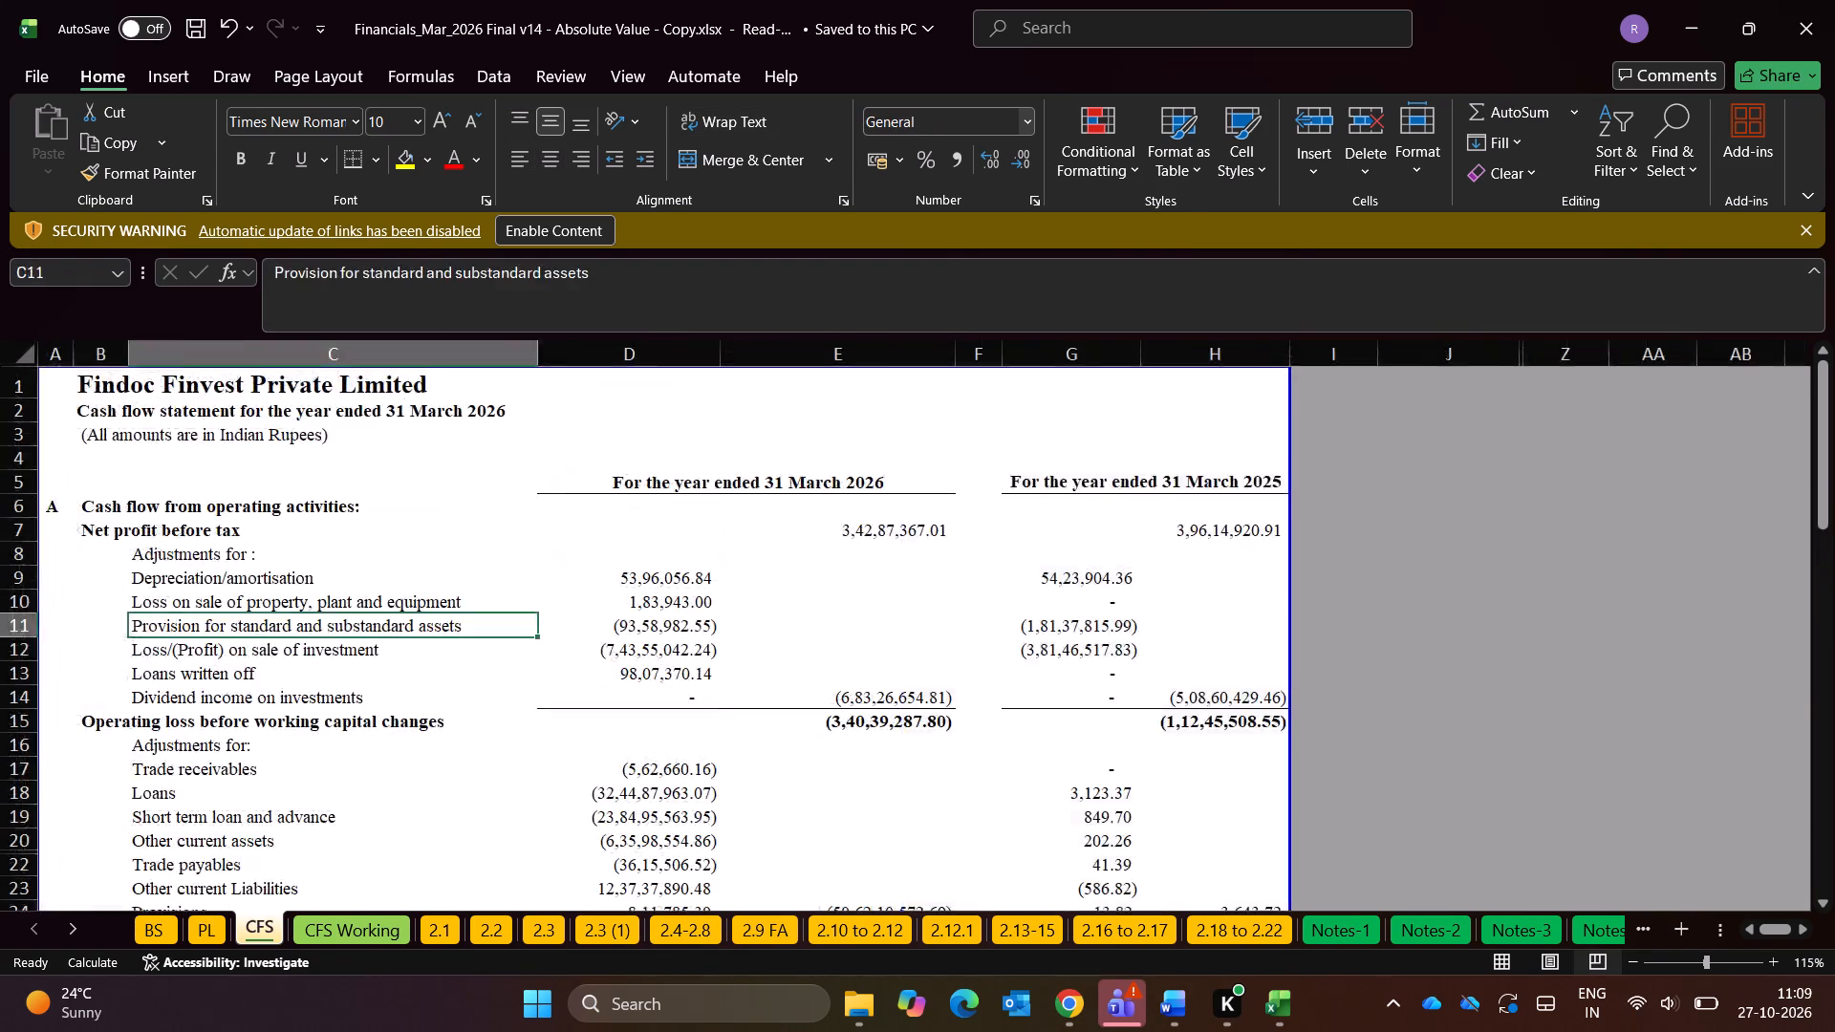
{"action": "key", "text": "ctrl+Page_Down"}
{"action": "key", "text": "ctrl+Page_Down"}
{"action": "key", "text": "ctrl+Page_Down"}
{"action": "key", "text": "ctrl+Page_Down"}
{"action": "key", "text": "ctrl+Page_Down"}
{"action": "key", "text": "ctrl+Page_Down"}
{"action": "key", "text": "ctrl+Page_Down"}
{"action": "key", "text": "ctrl+Page_Down"}
{"action": "key", "text": "ctrl+Page_Down"}
{"action": "key", "text": "ctrl+Page_Up"}
{"action": "key", "text": "ctrl+Page_Up"}
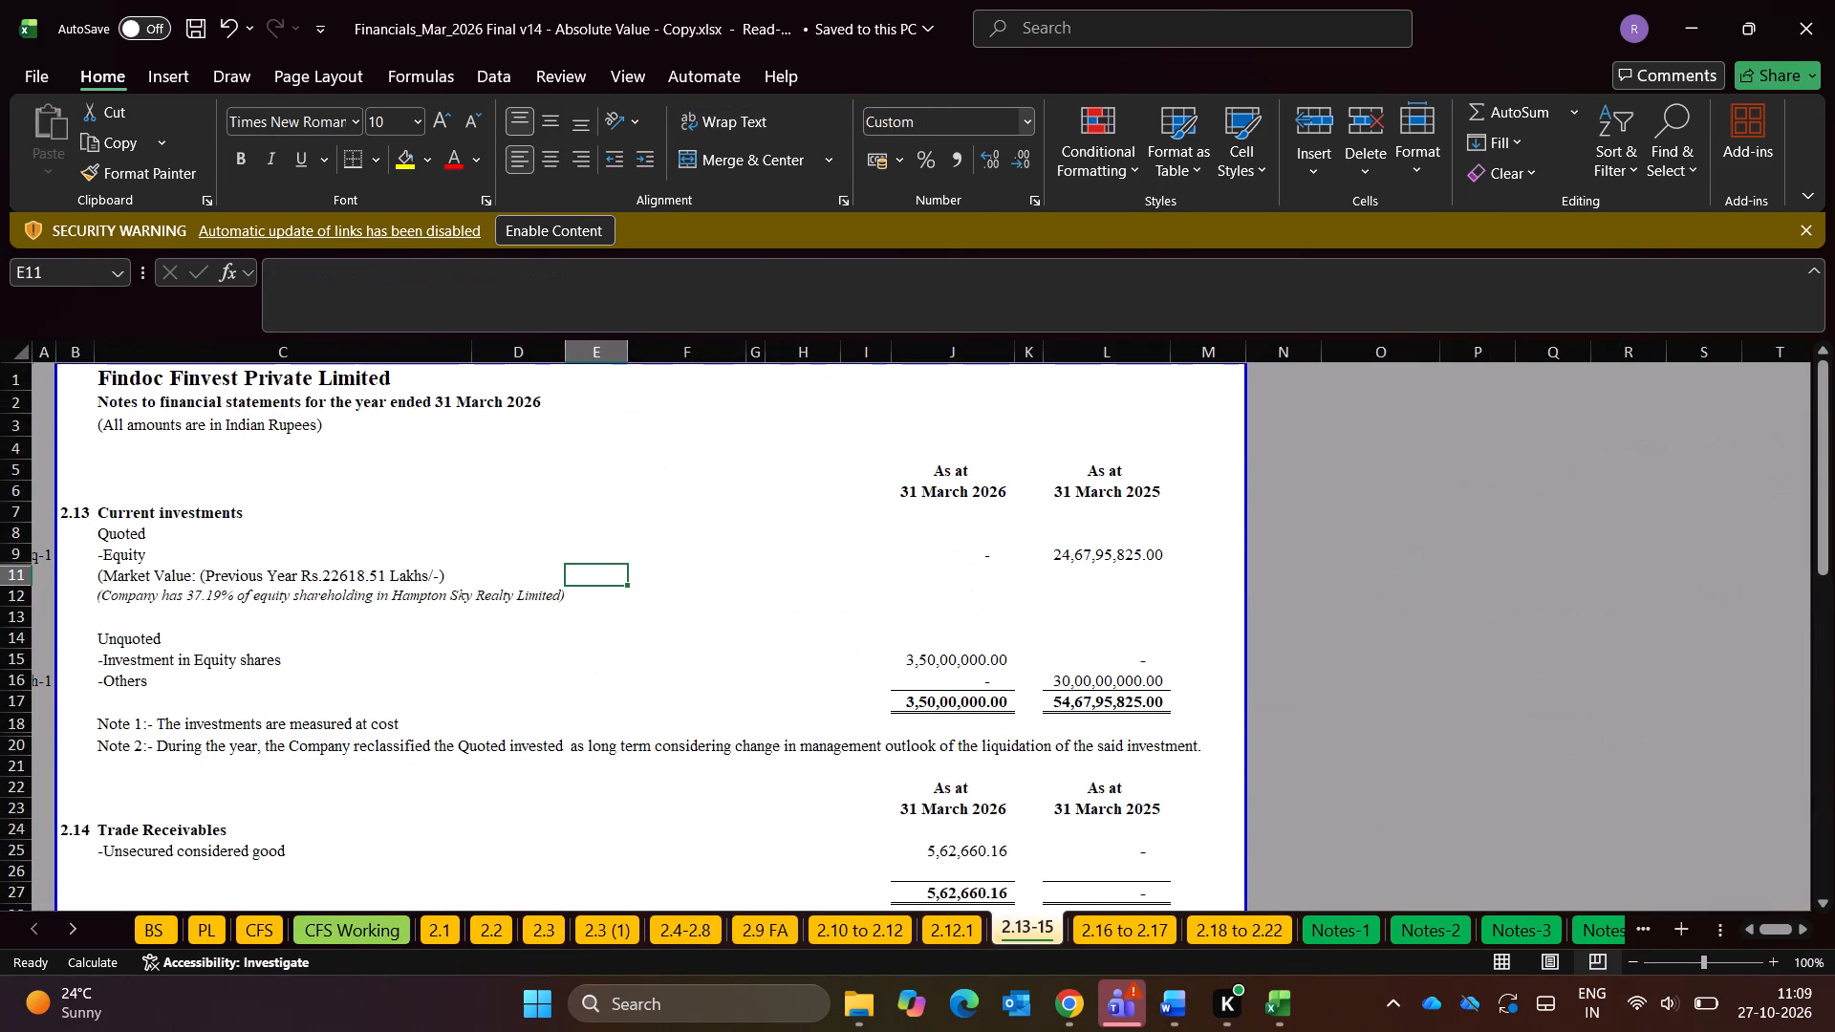
{"action": "key", "text": "ctrl+Page_Up"}
{"action": "key", "text": "ctrl+Page_Up"}
{"action": "key", "text": "ctrl+Page_Up"}
{"action": "key", "text": "ctrl+Page_Up"}
{"action": "key", "text": "ctrl+Page_Up"}
{"action": "key", "text": "ctrl+Page_Up"}
{"action": "key", "text": "ctrl+Page_Up"}
{"action": "key", "text": "ctrl+Page_Up"}
{"action": "key", "text": "ctrl+Page_Up"}
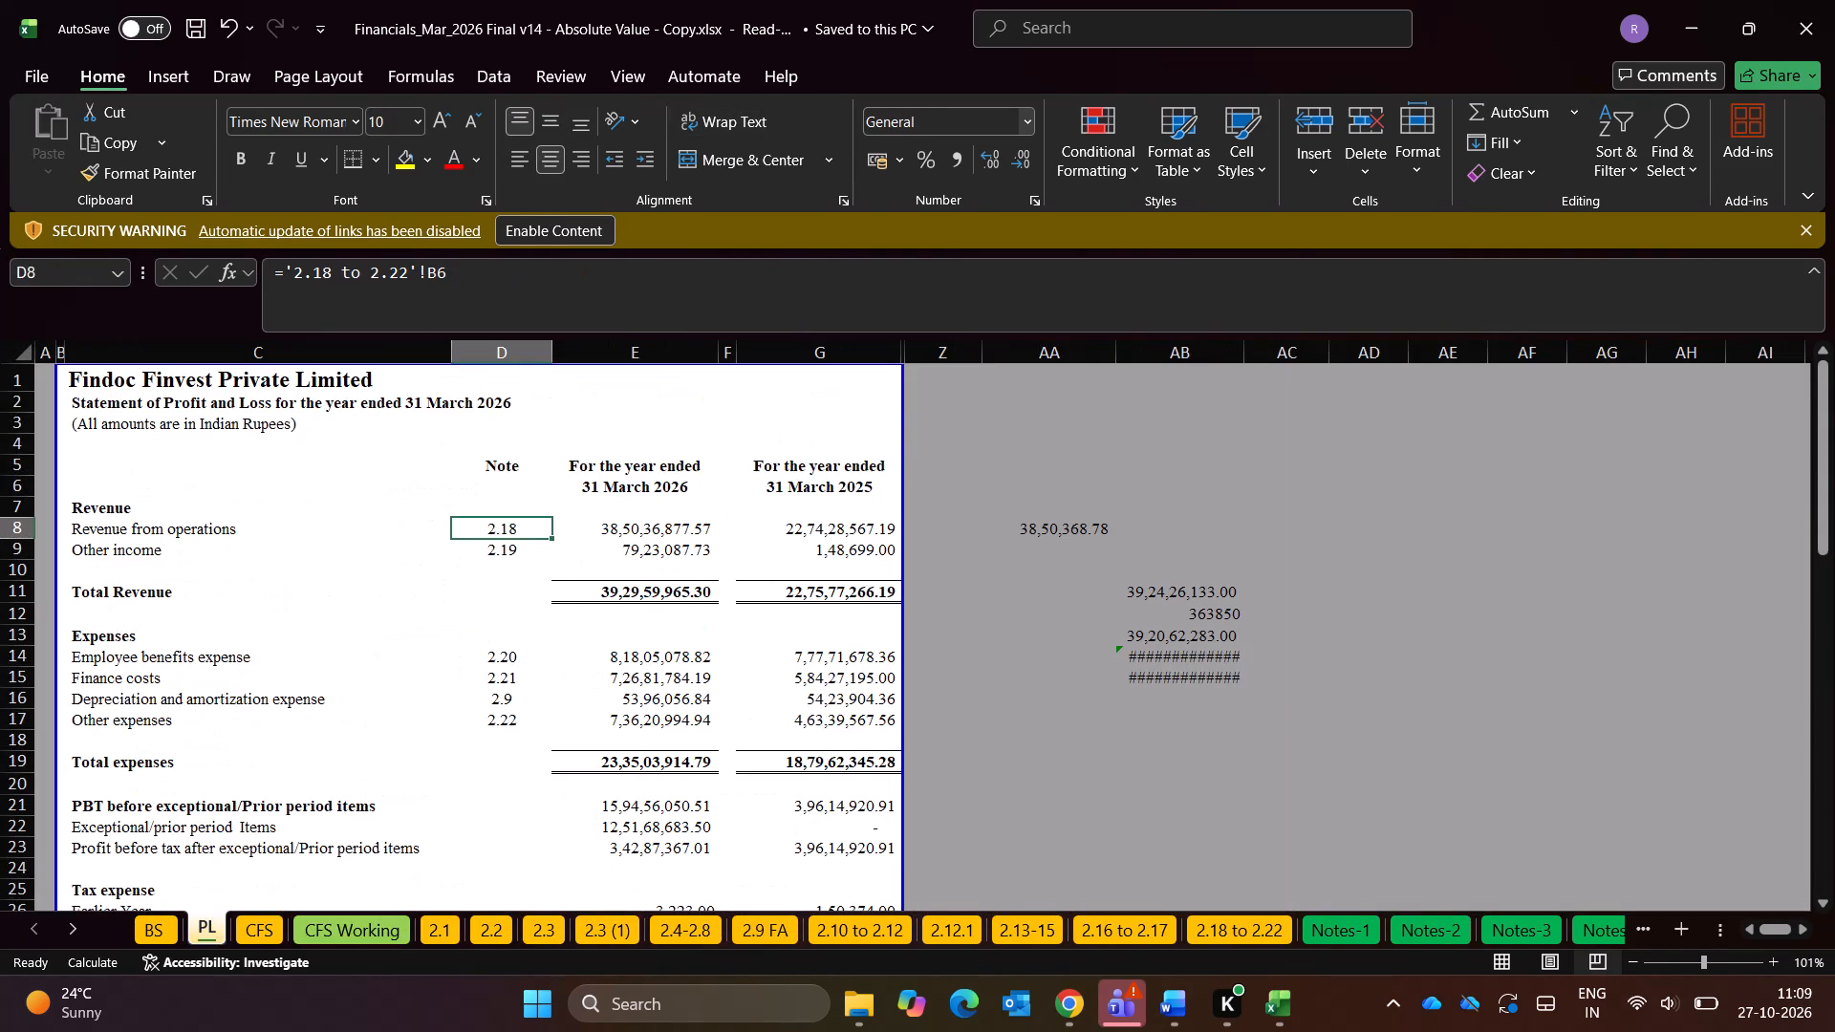
Check the Revenue from operations and Other income amounts for both years on the PL sheet.
{"action": "key", "text": "Up"}
{"action": "key", "text": "Up"}
{"action": "key", "text": "Right"}
{"action": "key", "text": "Down"}
{"action": "key", "text": "Down"}
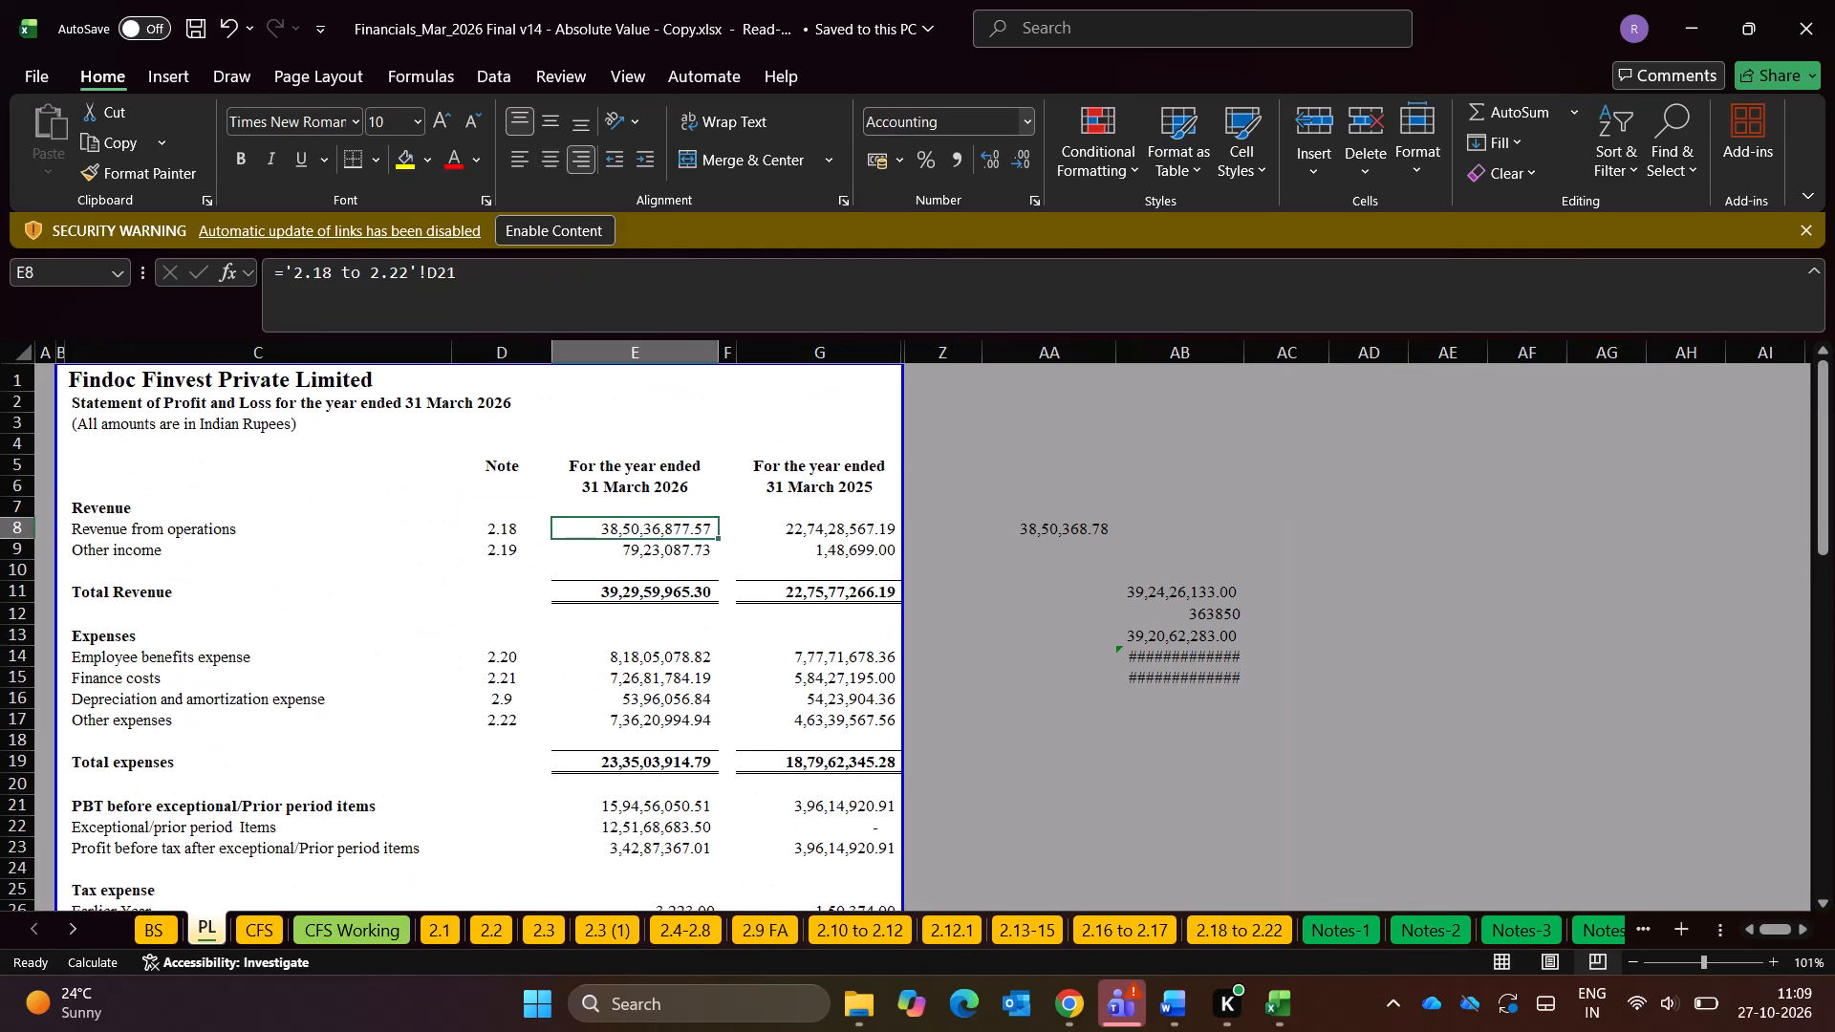
{"action": "key", "text": "Down"}
{"action": "key", "text": "Right"}
{"action": "key", "text": "Right"}
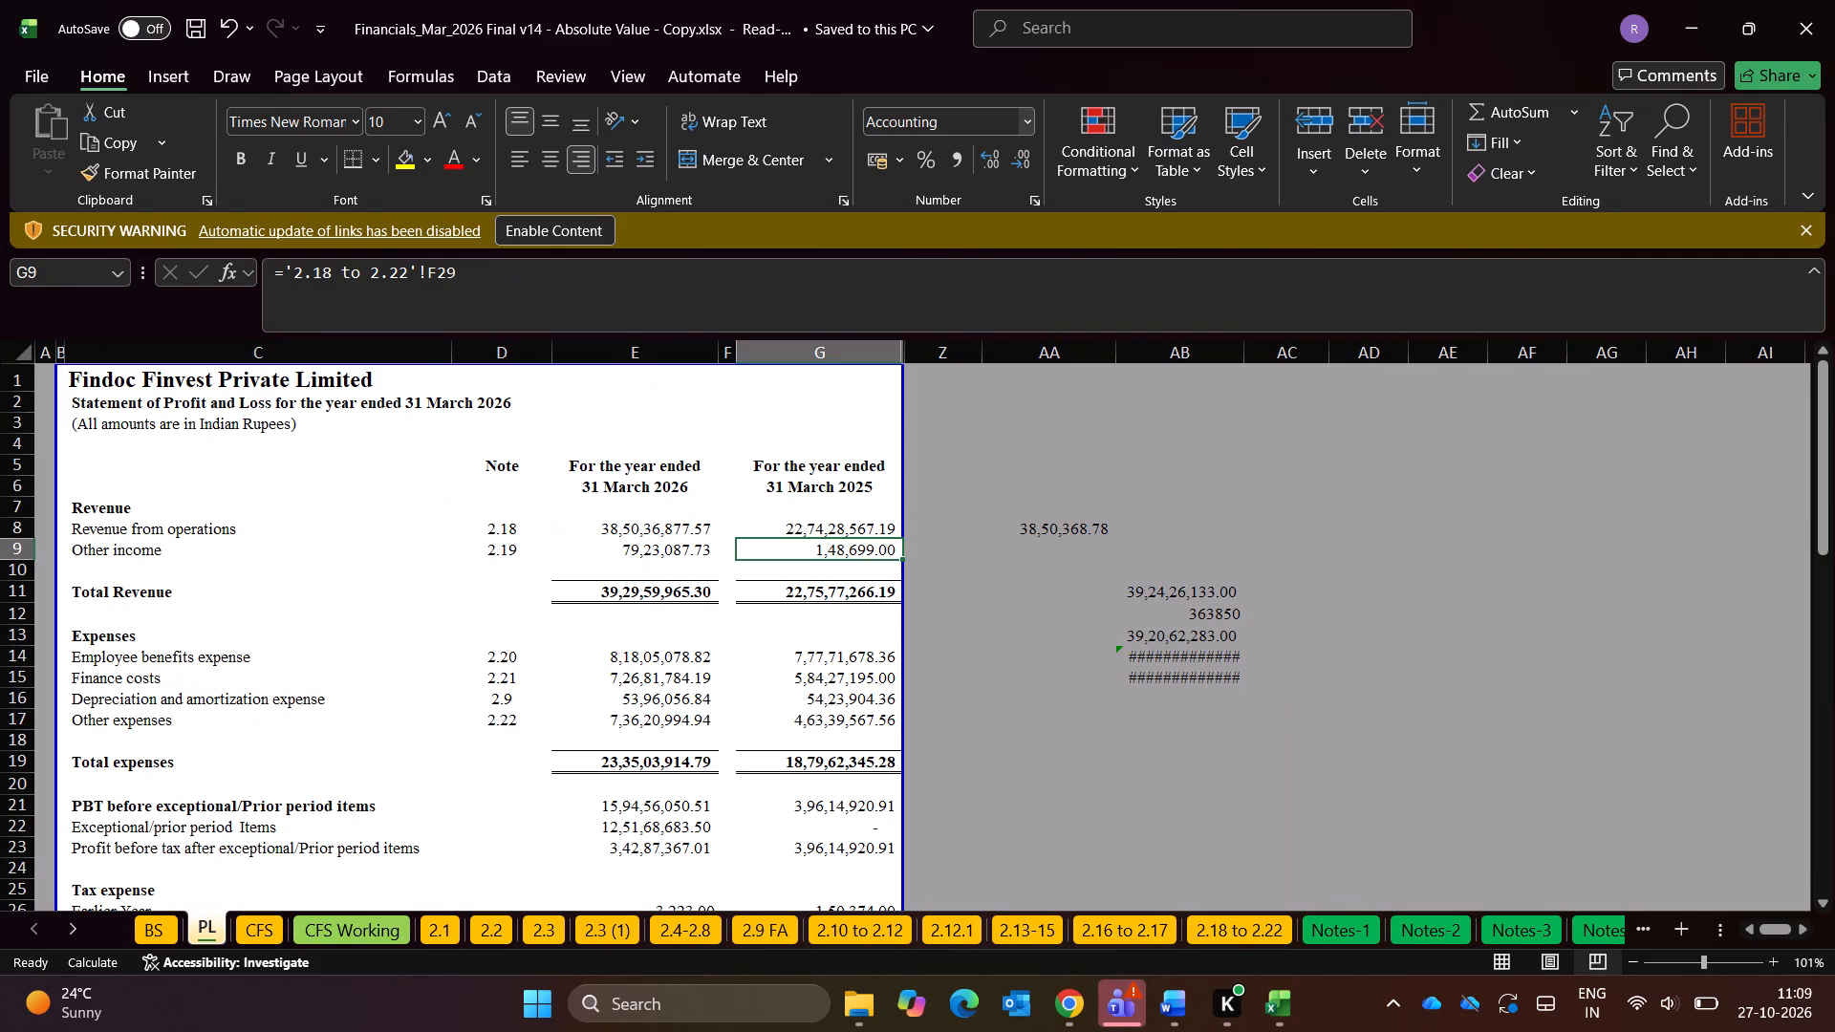
Bring up the 2.18 to 2.22 notes sheet from its first row.
{"action": "key", "text": "ctrl+Page_Down"}
{"action": "key", "text": "ctrl+Page_Down"}
{"action": "key", "text": "ctrl+Page_Down"}
{"action": "key", "text": "ctrl+Page_Down"}
{"action": "key", "text": "ctrl+Page_Down"}
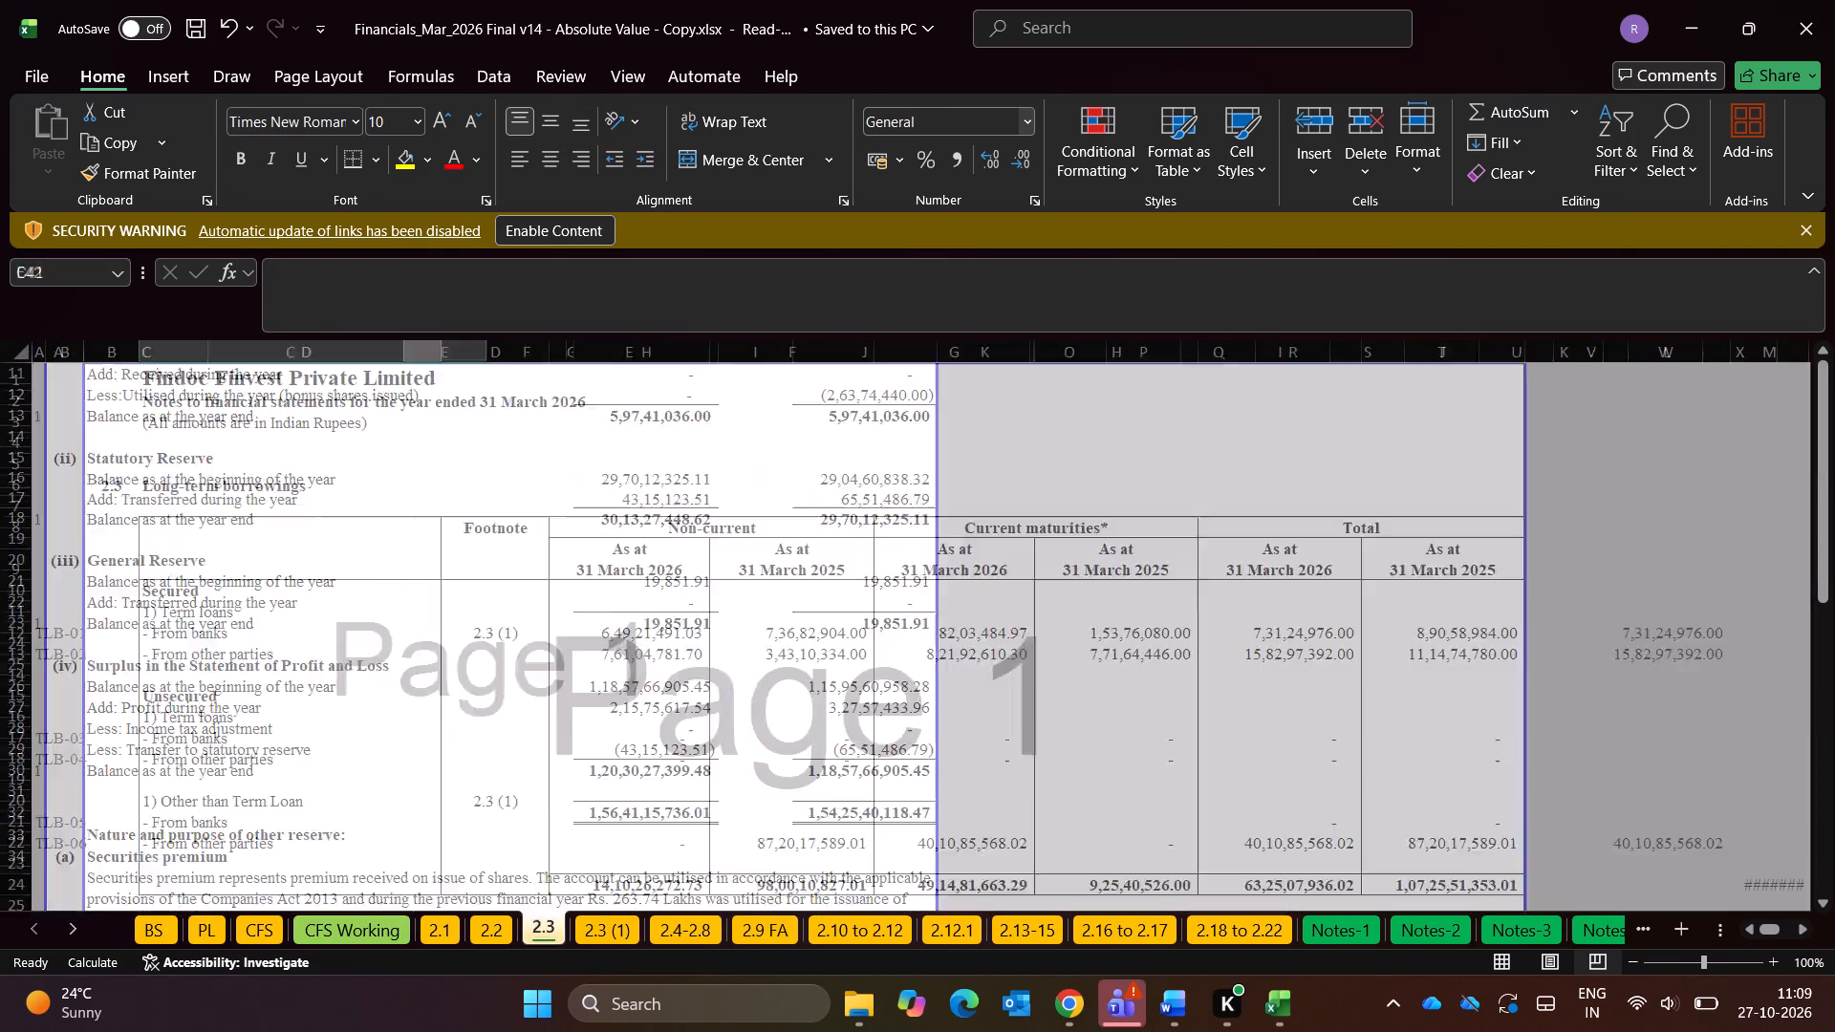
{"action": "key", "text": "ctrl+Page_Down"}
{"action": "key", "text": "ctrl+Page_Down"}
{"action": "key", "text": "ctrl+Page_Down"}
{"action": "key", "text": "ctrl+Page_Down"}
{"action": "key", "text": "ctrl+Page_Down"}
{"action": "key", "text": "ctrl+Page_Down"}
{"action": "key", "text": "ctrl+Page_Down"}
{"action": "key", "text": "ctrl+Page_Down"}
{"action": "key", "text": "ctrl+Page_Down"}
{"action": "key", "text": "ctrl+Page_Down"}
{"action": "key", "text": "ctrl+Page_Down"}
{"action": "key", "text": "ctrl+Page_Down"}
{"action": "key", "text": "ctrl+Page_Up"}
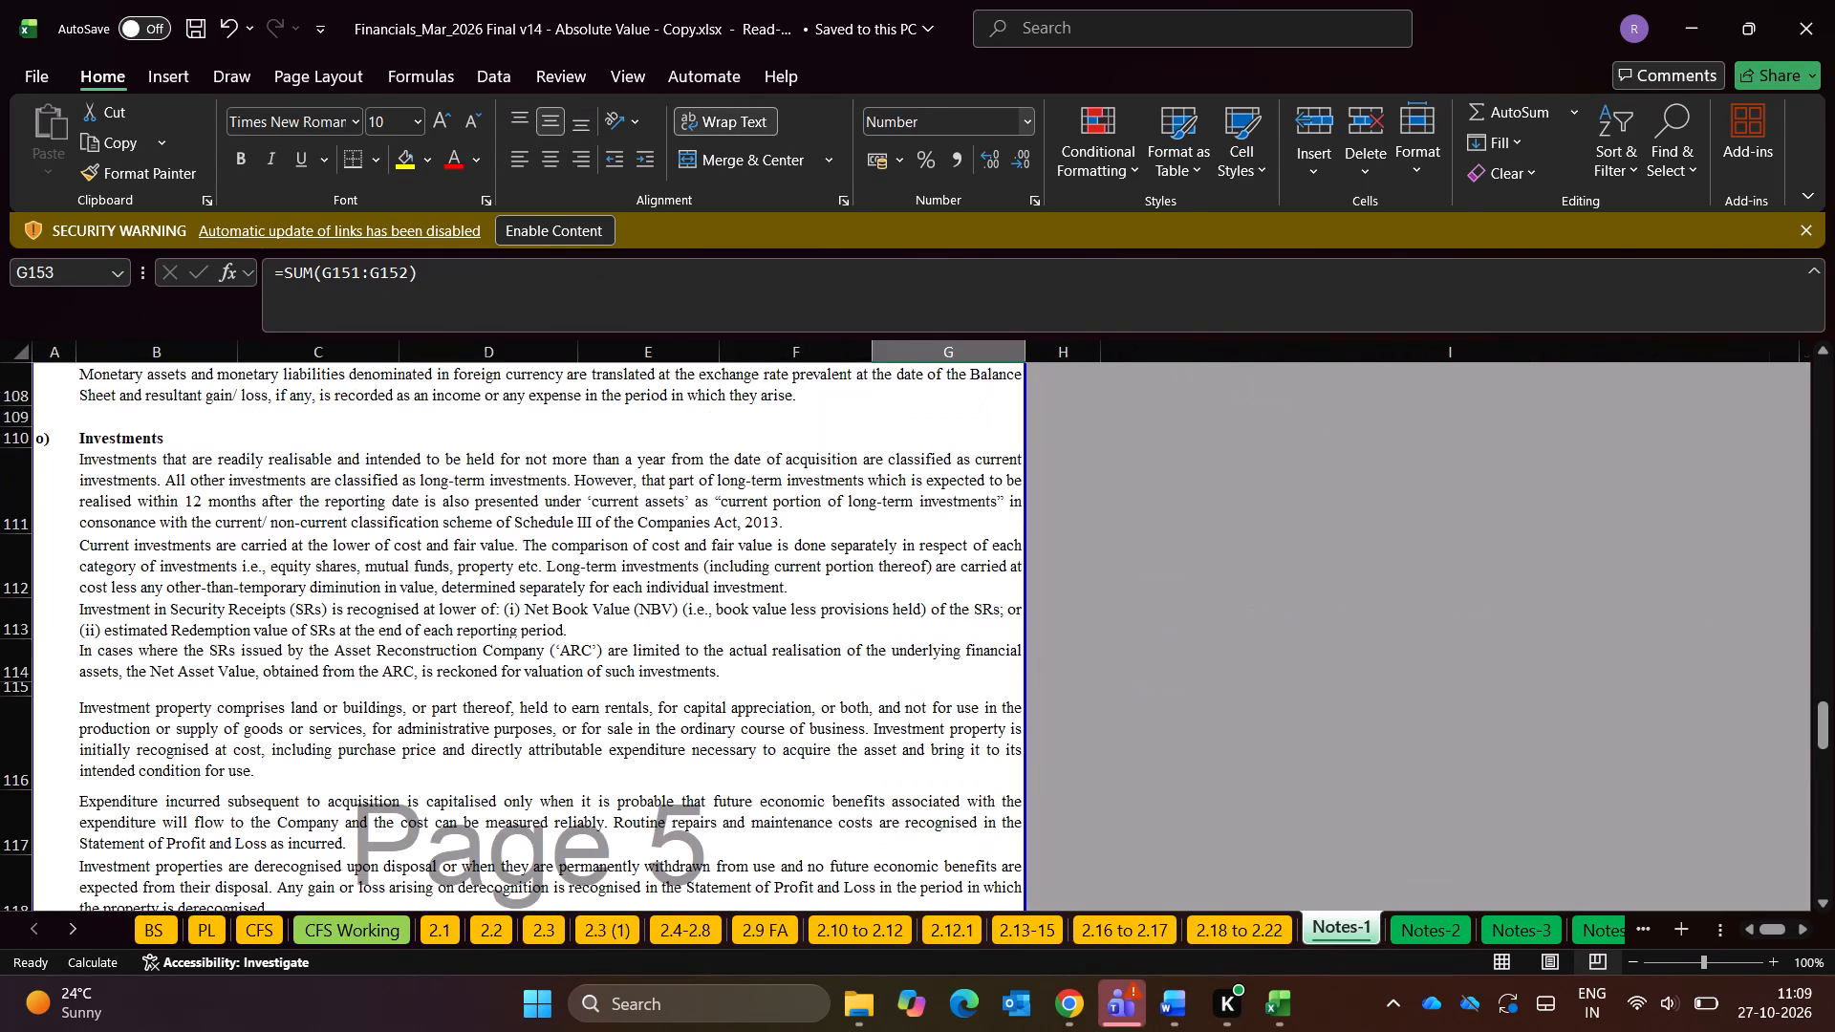
{"action": "key", "text": "Up"}
{"action": "key", "text": "Up"}
{"action": "key", "text": "ctrl+Up"}
{"action": "key", "text": "ctrl+Up"}
{"action": "key", "text": "ctrl+Up"}
{"action": "key", "text": "ctrl+Up"}
{"action": "key", "text": "ctrl+Up"}
{"action": "key", "text": "ctrl+Up"}
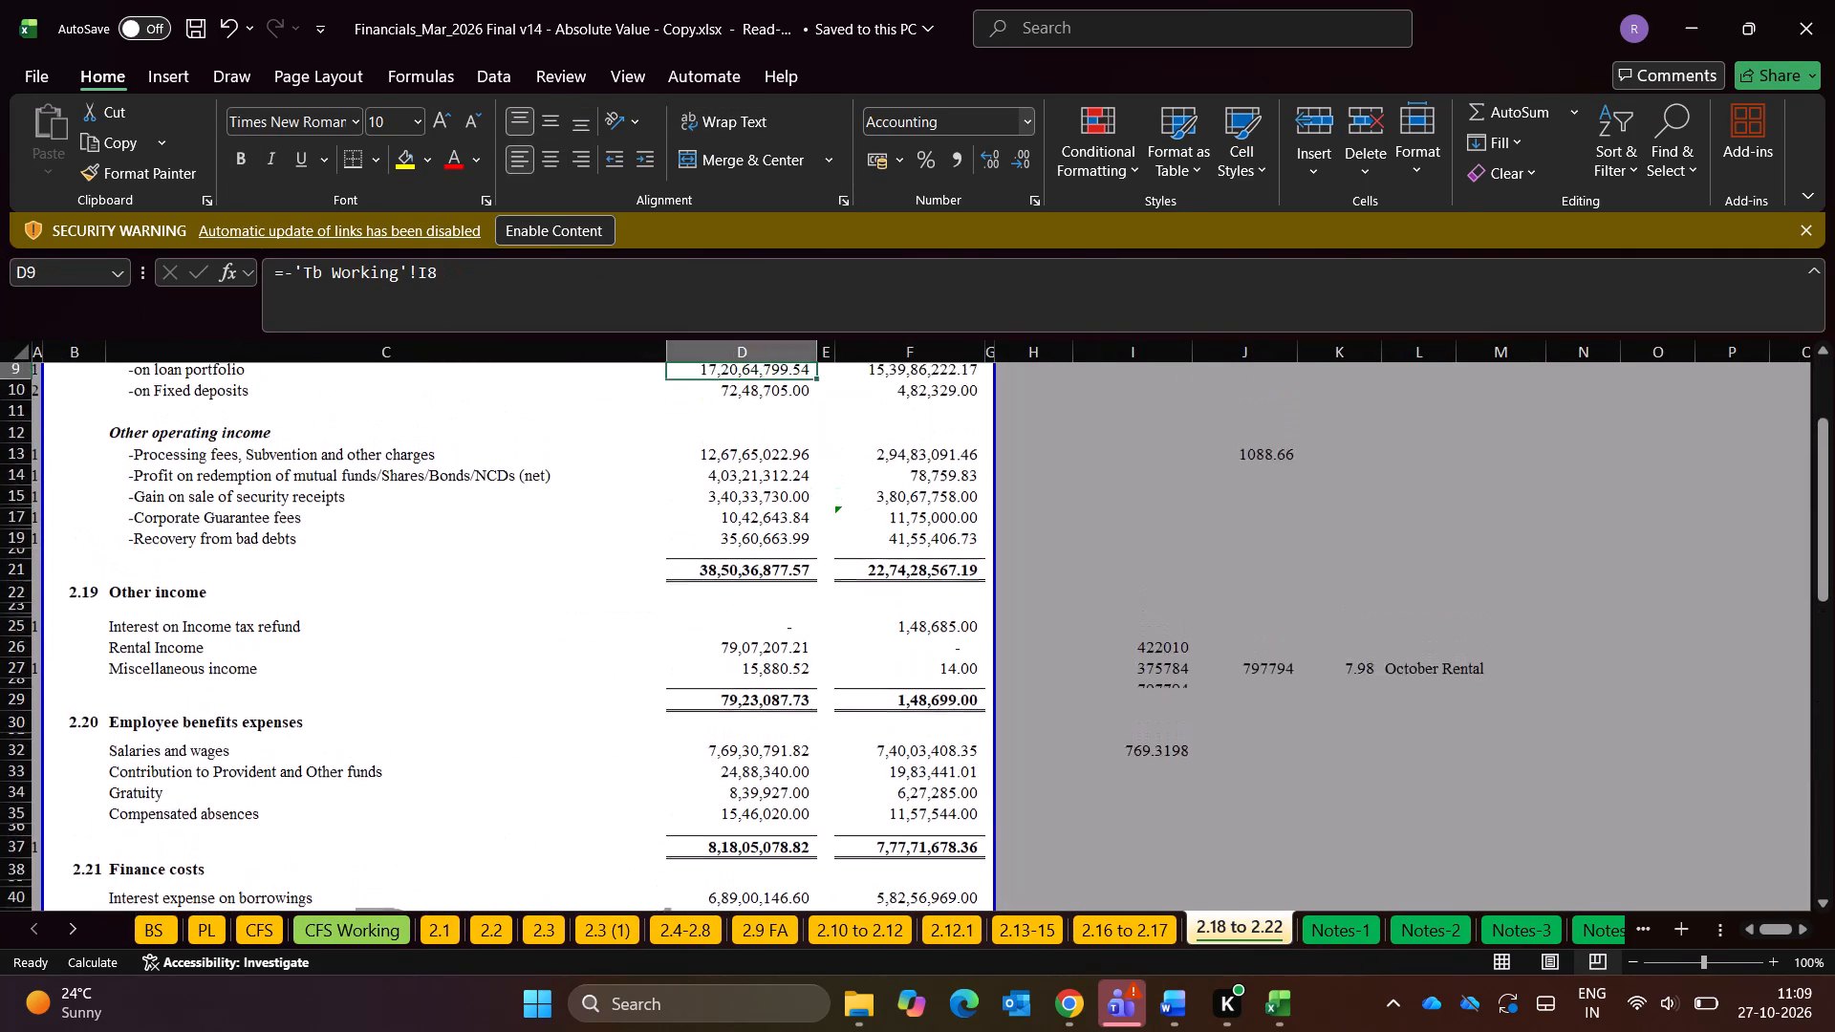
{"action": "key", "text": "ctrl+Up"}
{"action": "key", "text": "ctrl+Up"}
{"action": "key", "text": "ctrl+Up"}
{"action": "key", "text": "ctrl+Up"}
{"action": "key", "text": "ctrl+Up"}
{"action": "key", "text": "ctrl+Up"}
{"action": "key", "text": "ctrl+Up"}
{"action": "key", "text": "ctrl+Up"}
{"action": "key", "text": "ctrl+Up"}
{"action": "key", "text": "ctrl+Up"}
{"action": "key", "text": "ctrl+Up"}
{"action": "key", "text": "ctrl+Up"}
{"action": "key", "text": "ctrl+Up"}
{"action": "key", "text": "ctrl+Up"}
{"action": "key", "text": "ctrl+Up"}
{"action": "key", "text": "ctrl+Up"}
{"action": "key", "text": "ctrl+Up"}
{"action": "key", "text": "ctrl+Up"}
{"action": "key", "text": "ctrl+Up"}
{"action": "key", "text": "ctrl+Up"}
{"action": "key", "text": "ctrl+Up"}
Examine the 31 March 2026 interest income and other operating income lines under note 2.18 Revenue from operations.
{"action": "key", "text": "Down"}
{"action": "key", "text": "Down"}
{"action": "key", "text": "Down"}
{"action": "key", "text": "Down"}
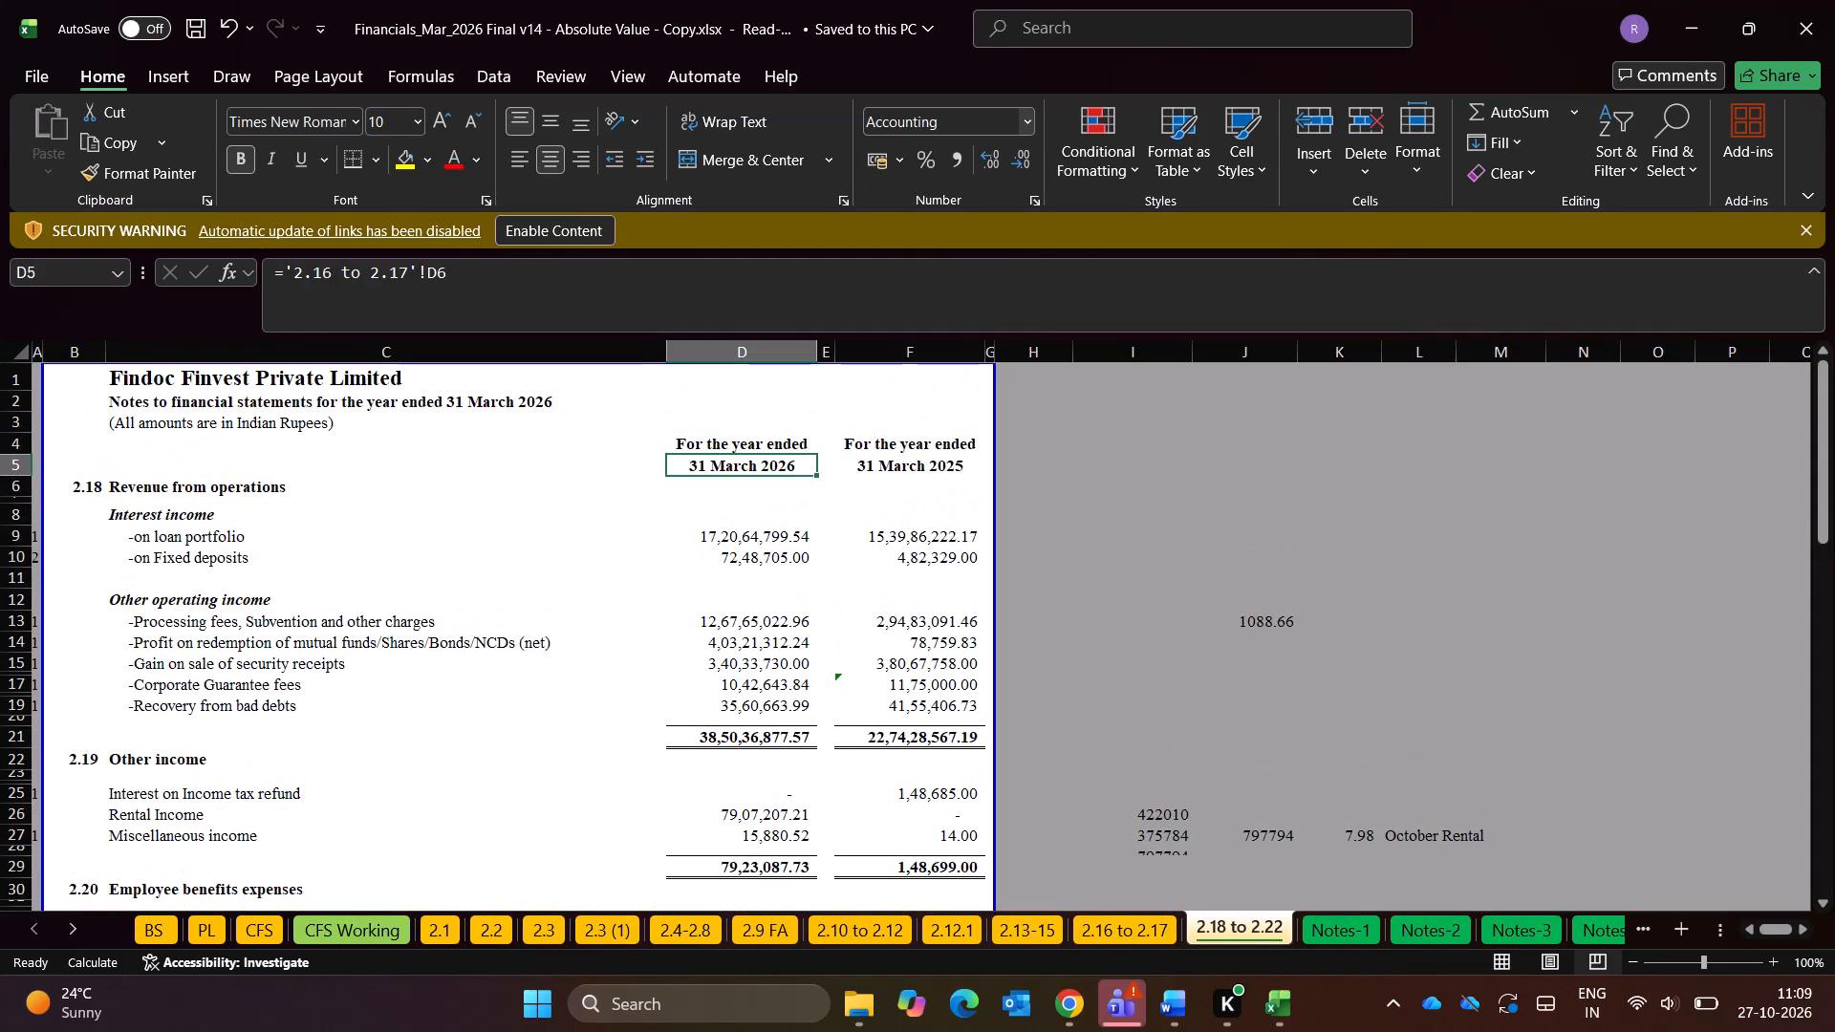
{"action": "key", "text": "Down"}
{"action": "key", "text": "Down"}
{"action": "key", "text": "Down"}
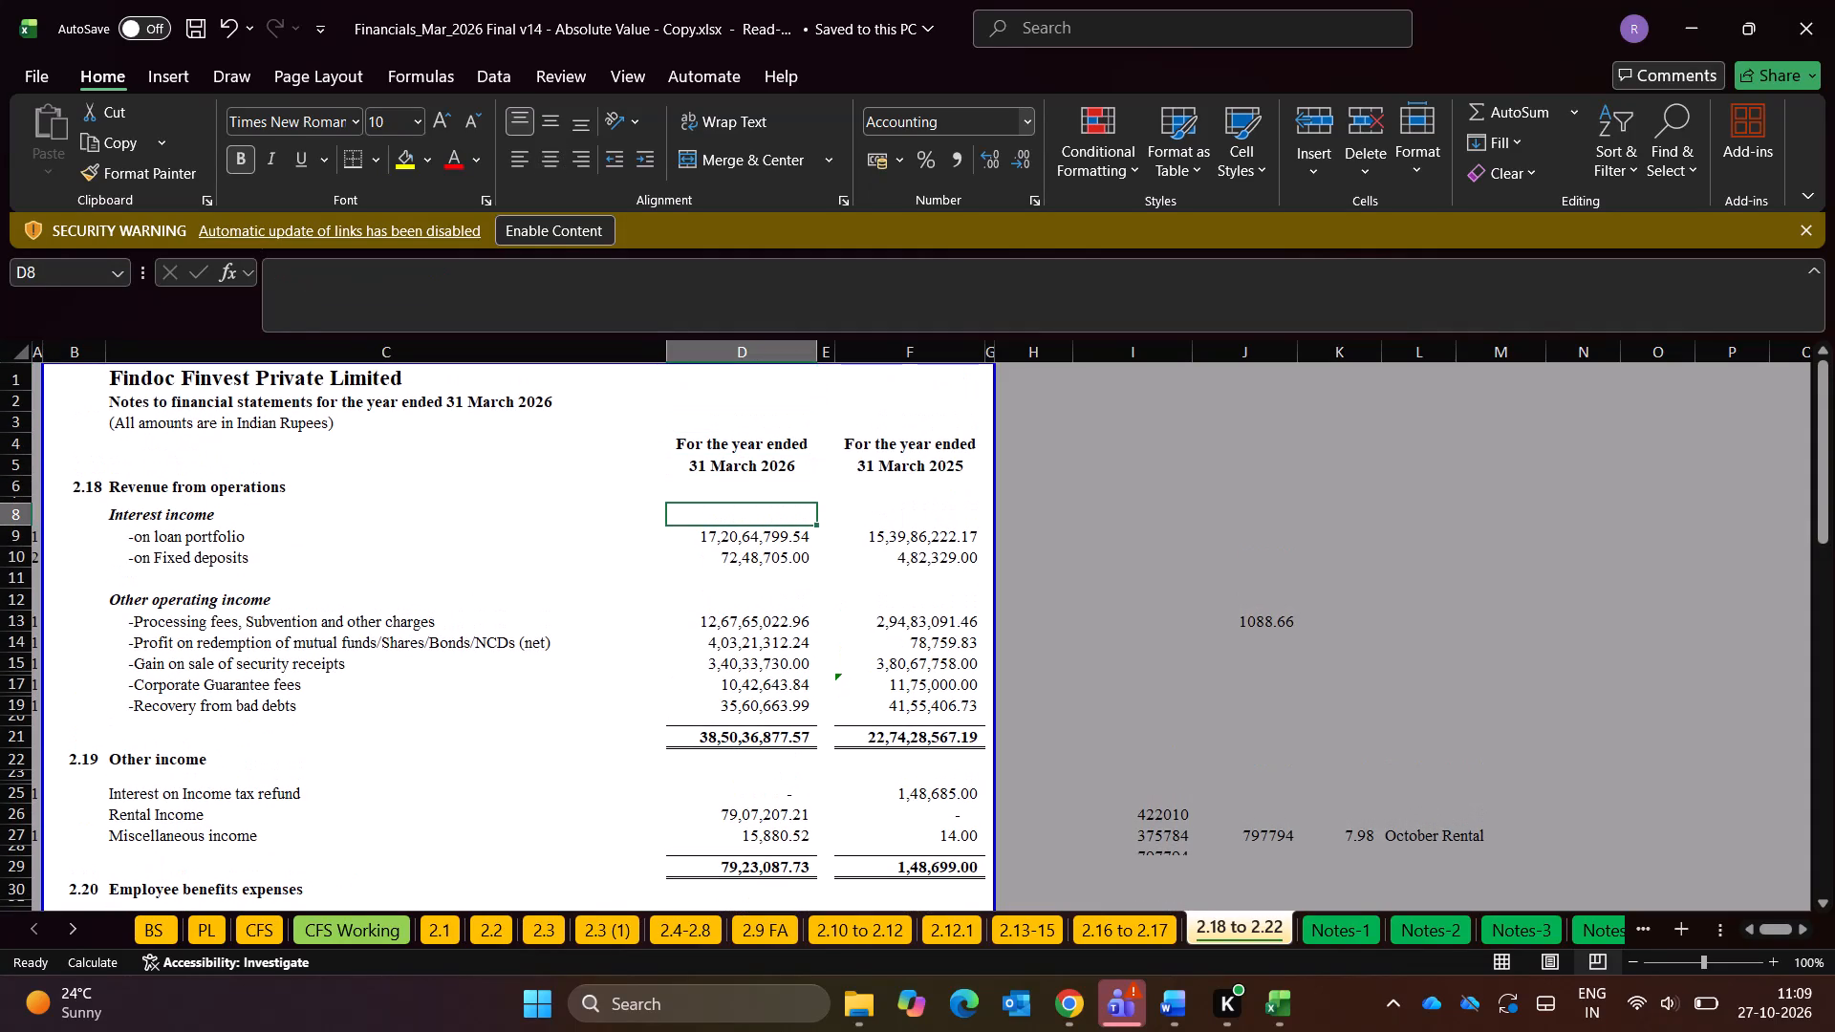
{"action": "key", "text": "Down"}
{"action": "key", "text": "Down"}
{"action": "key", "text": "Down"}
{"action": "key", "text": "Down"}
{"action": "key", "text": "Down"}
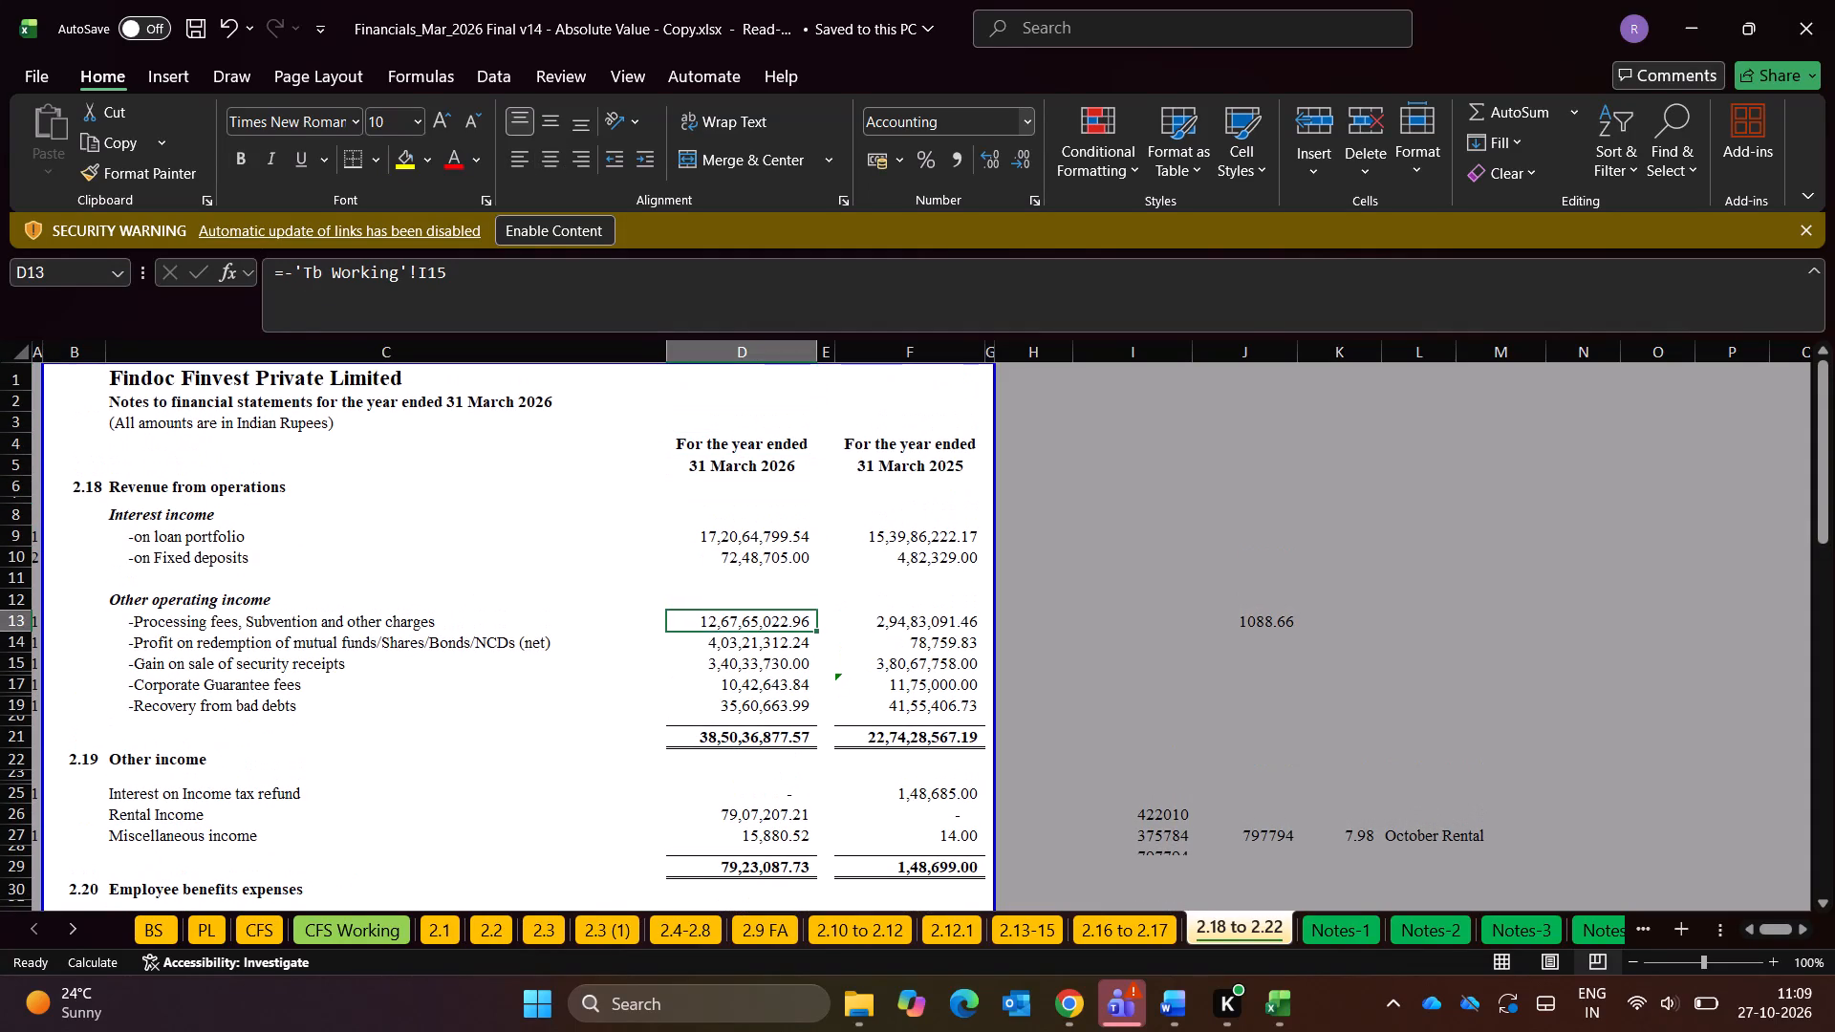
{"action": "key", "text": "Down"}
{"action": "key", "text": "Down"}
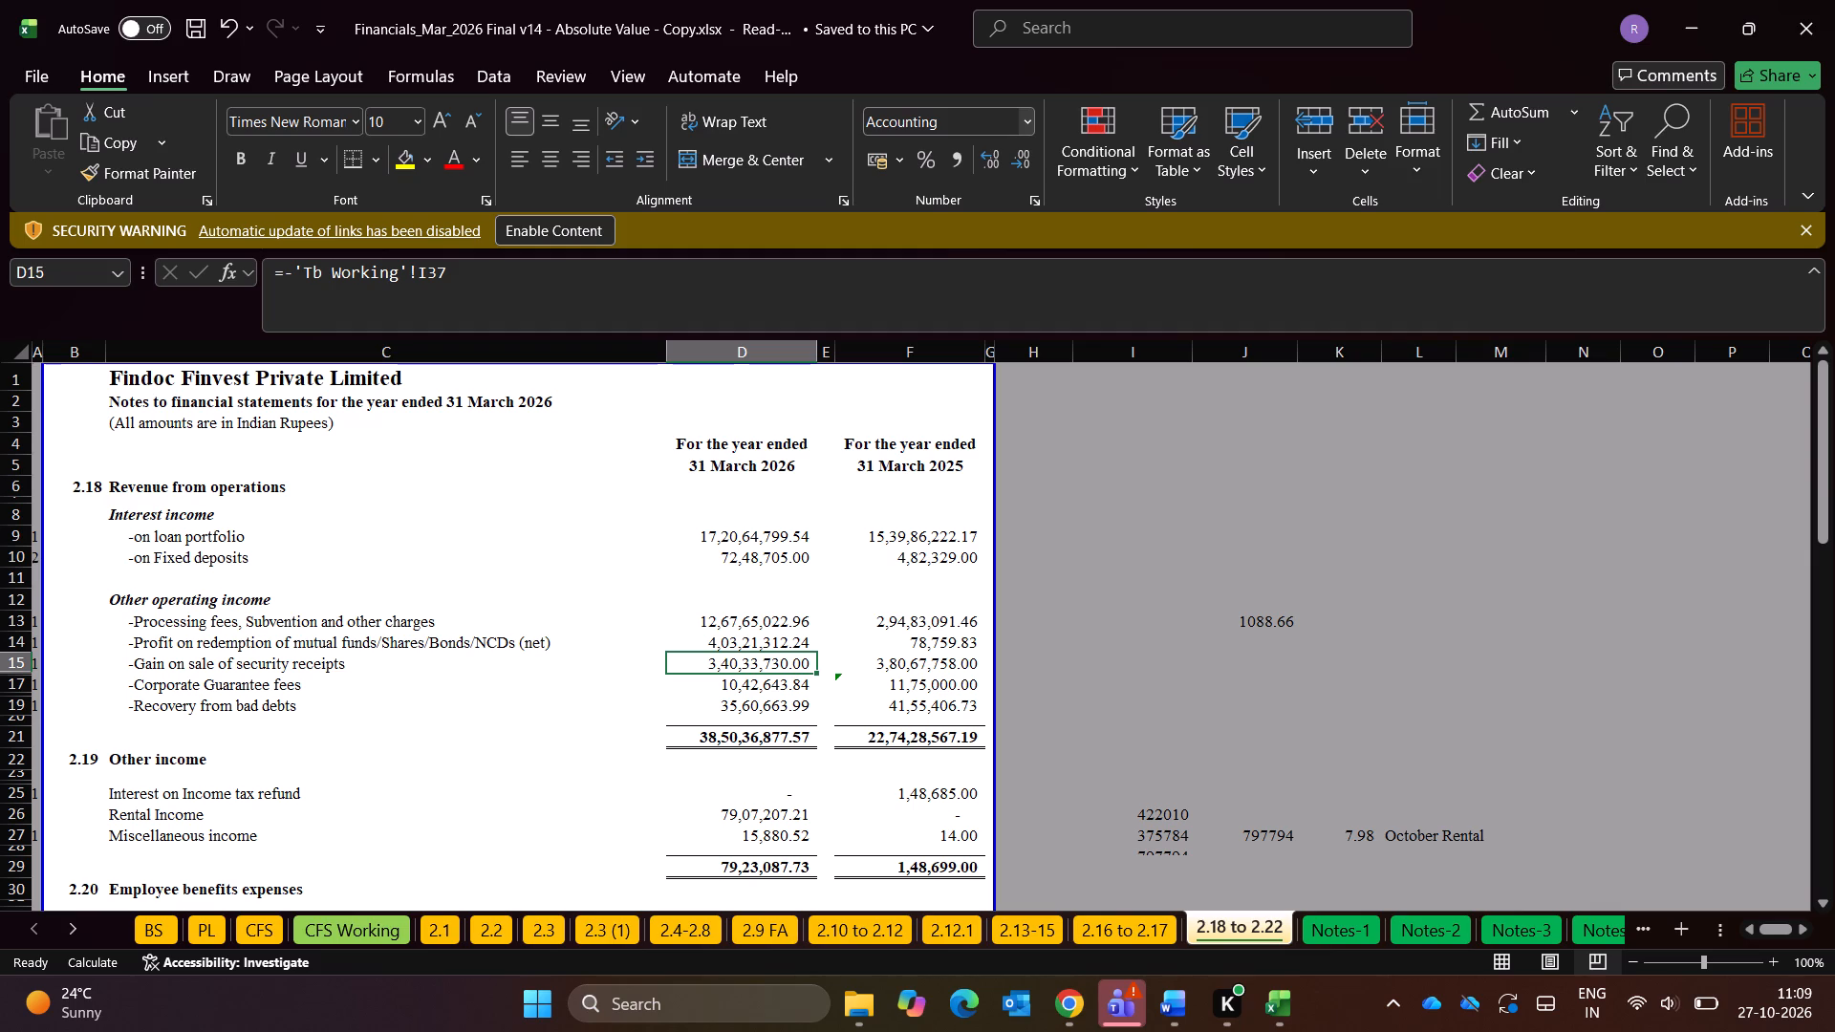
{"action": "key", "text": "Down"}
{"action": "key", "text": "Down"}
{"action": "key", "text": "Down"}
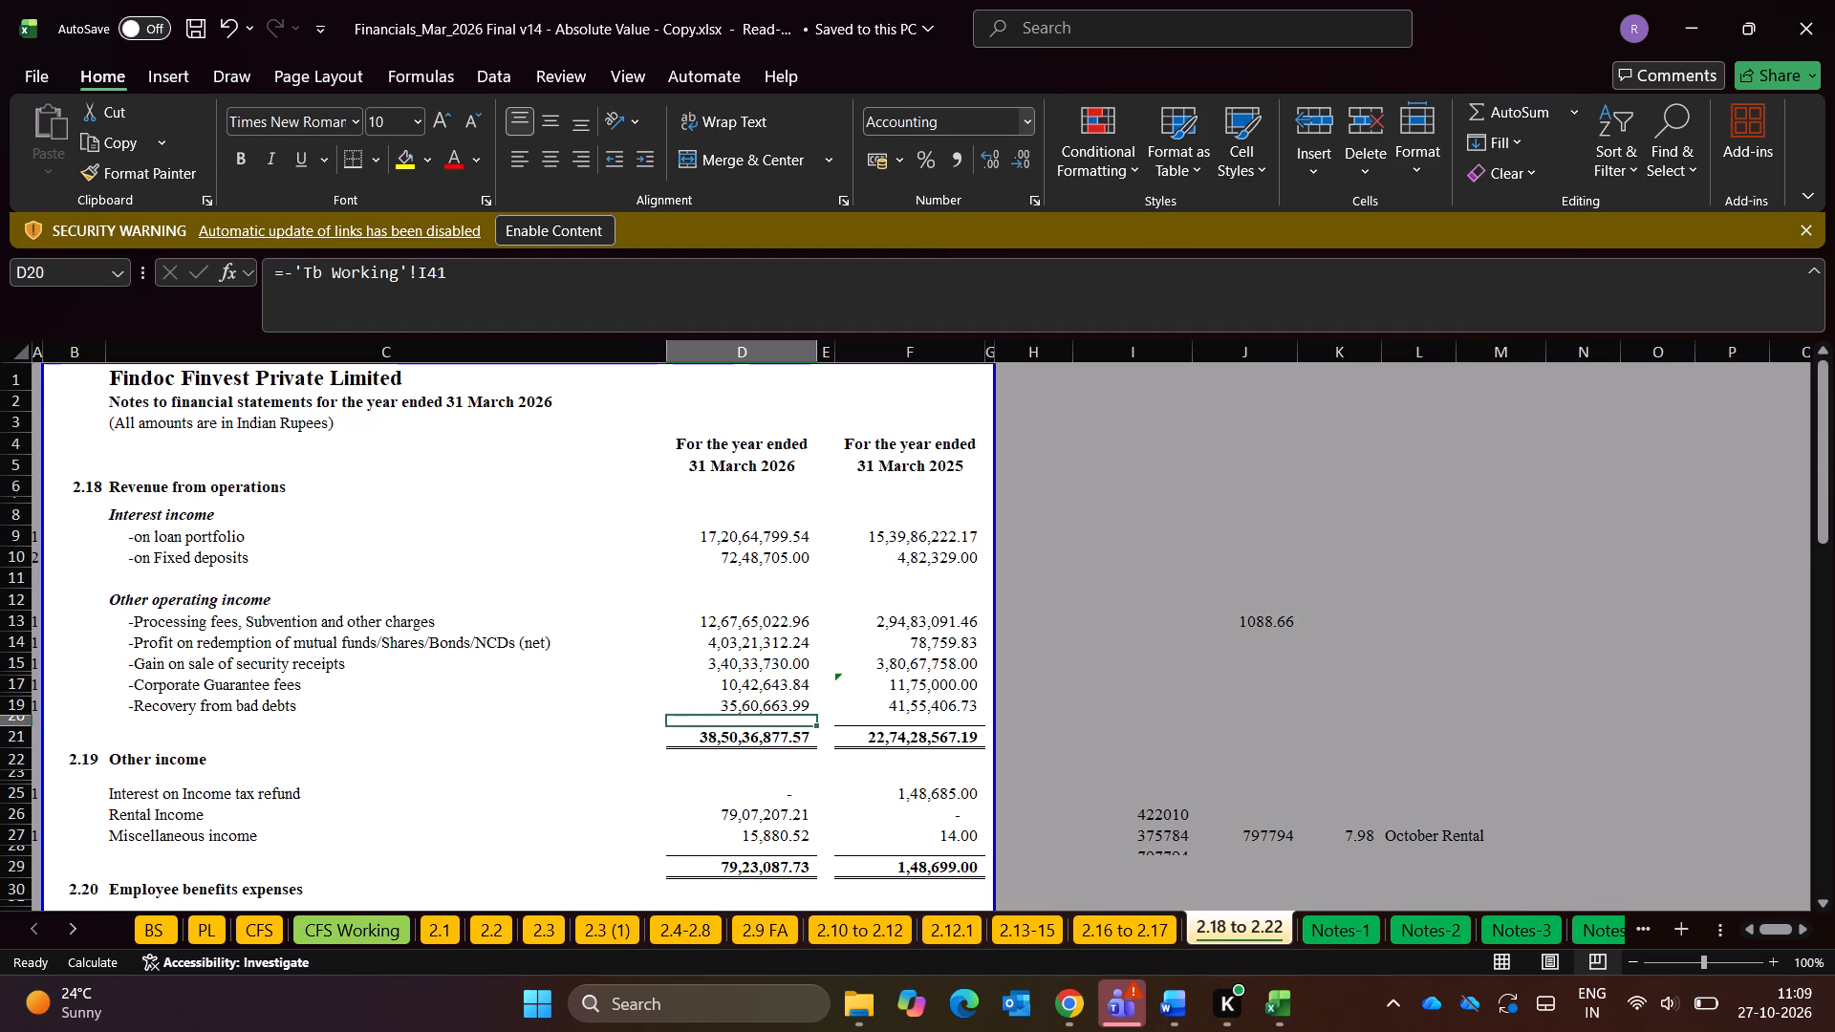
Examine note 2.19 Other income down to Rental Income, and look briefly at Sheet8 of Findoc-finserv.xlsx before returning.
{"action": "key", "text": "Down"}
{"action": "key", "text": "Down"}
{"action": "key", "text": "Down"}
{"action": "key", "text": "Down"}
{"action": "key", "text": "Down"}
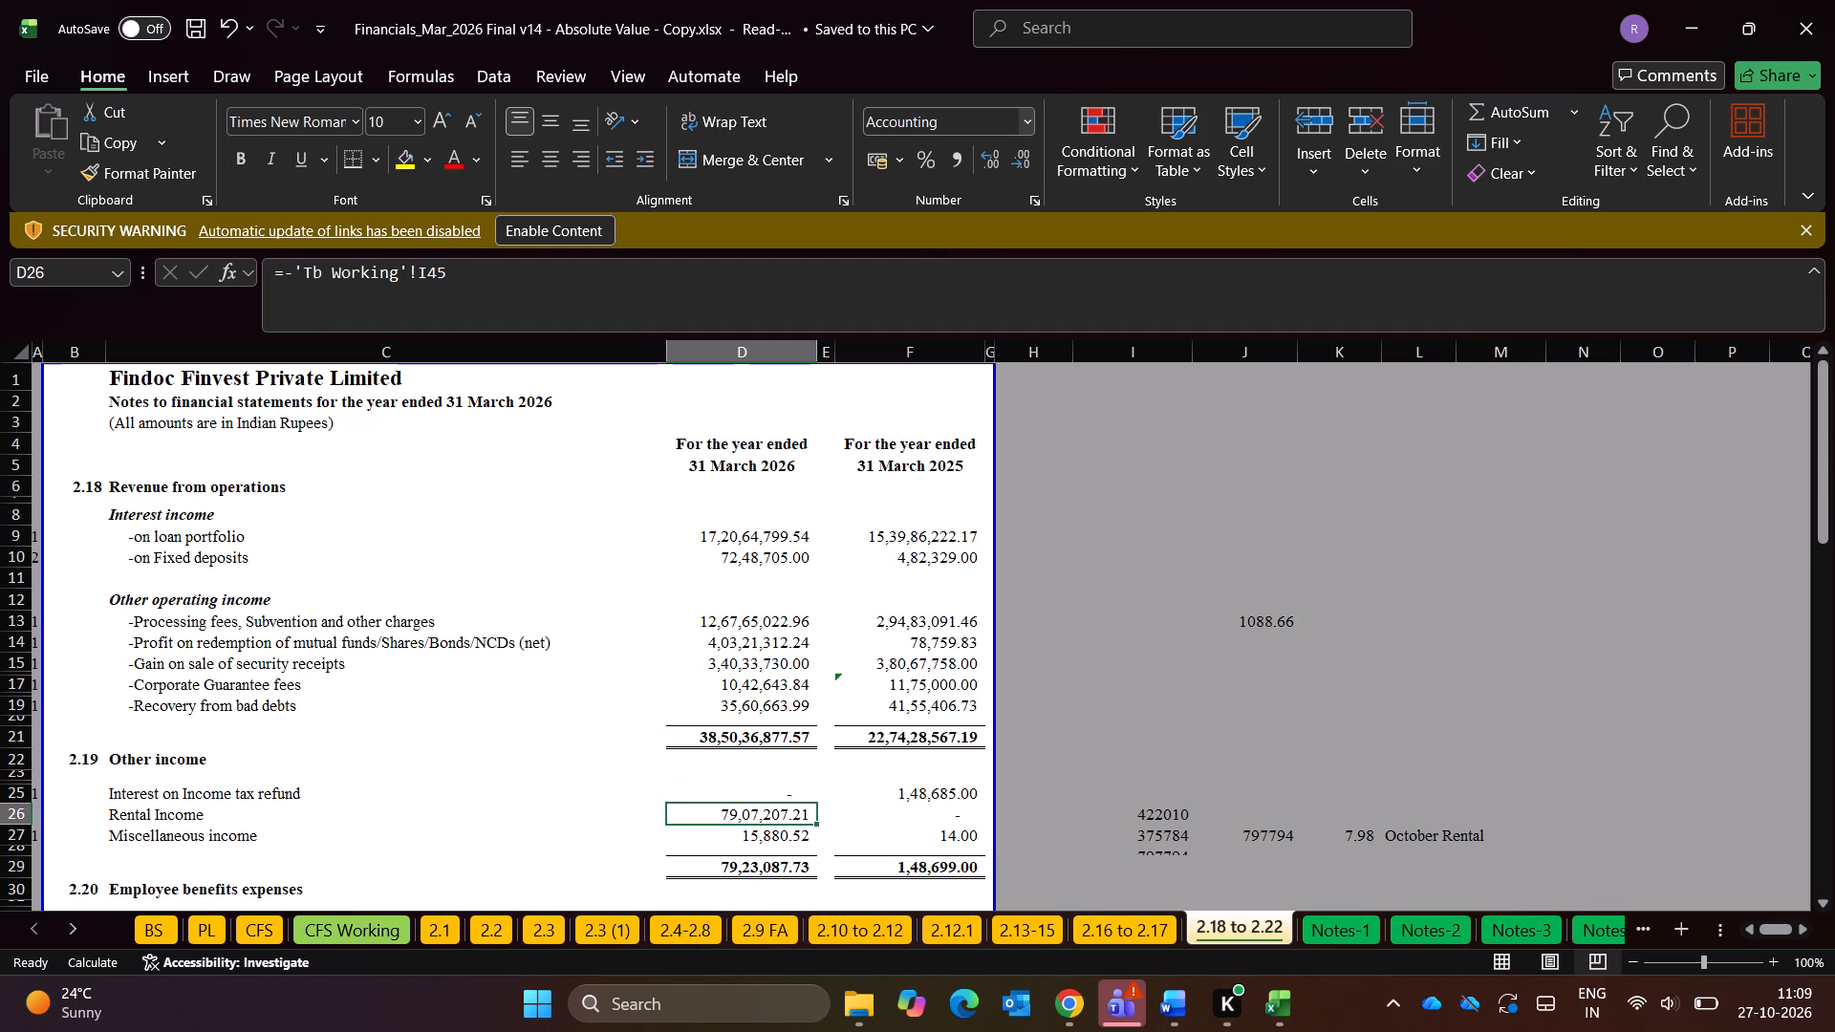
{"action": "key", "text": "alt+Tab"}
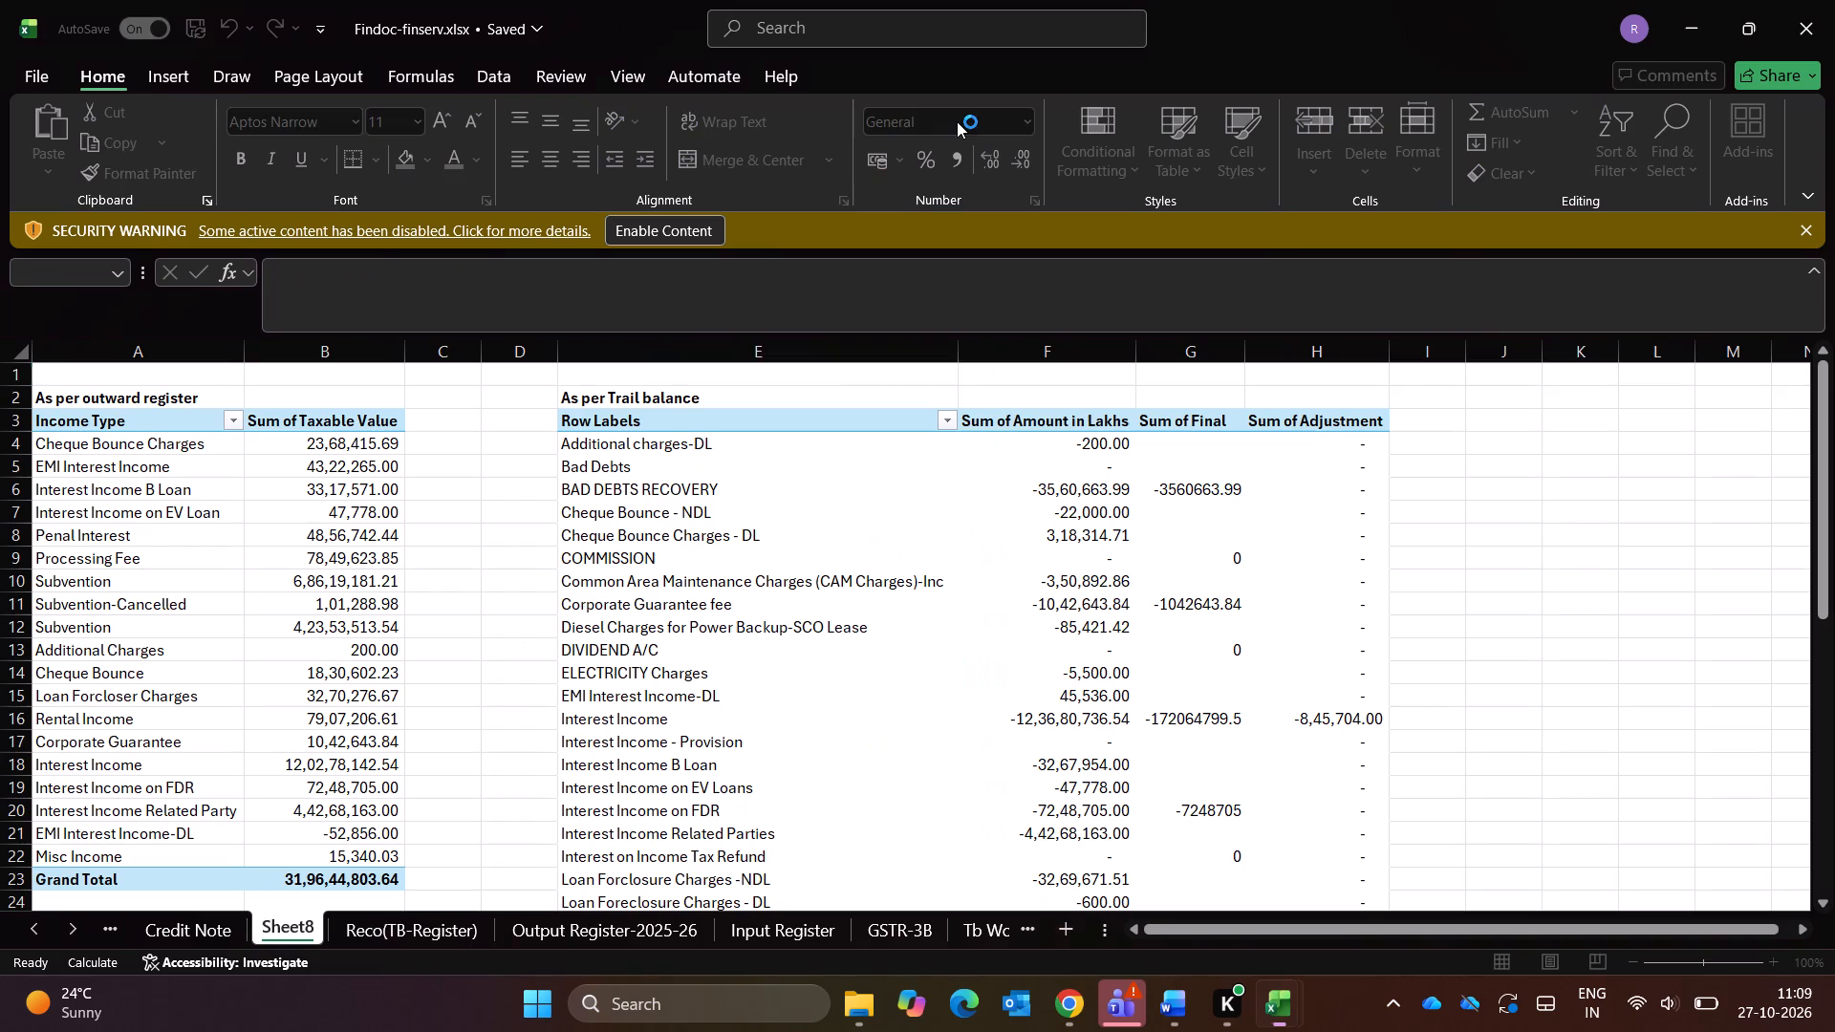
{"action": "key", "text": "alt+Tab"}
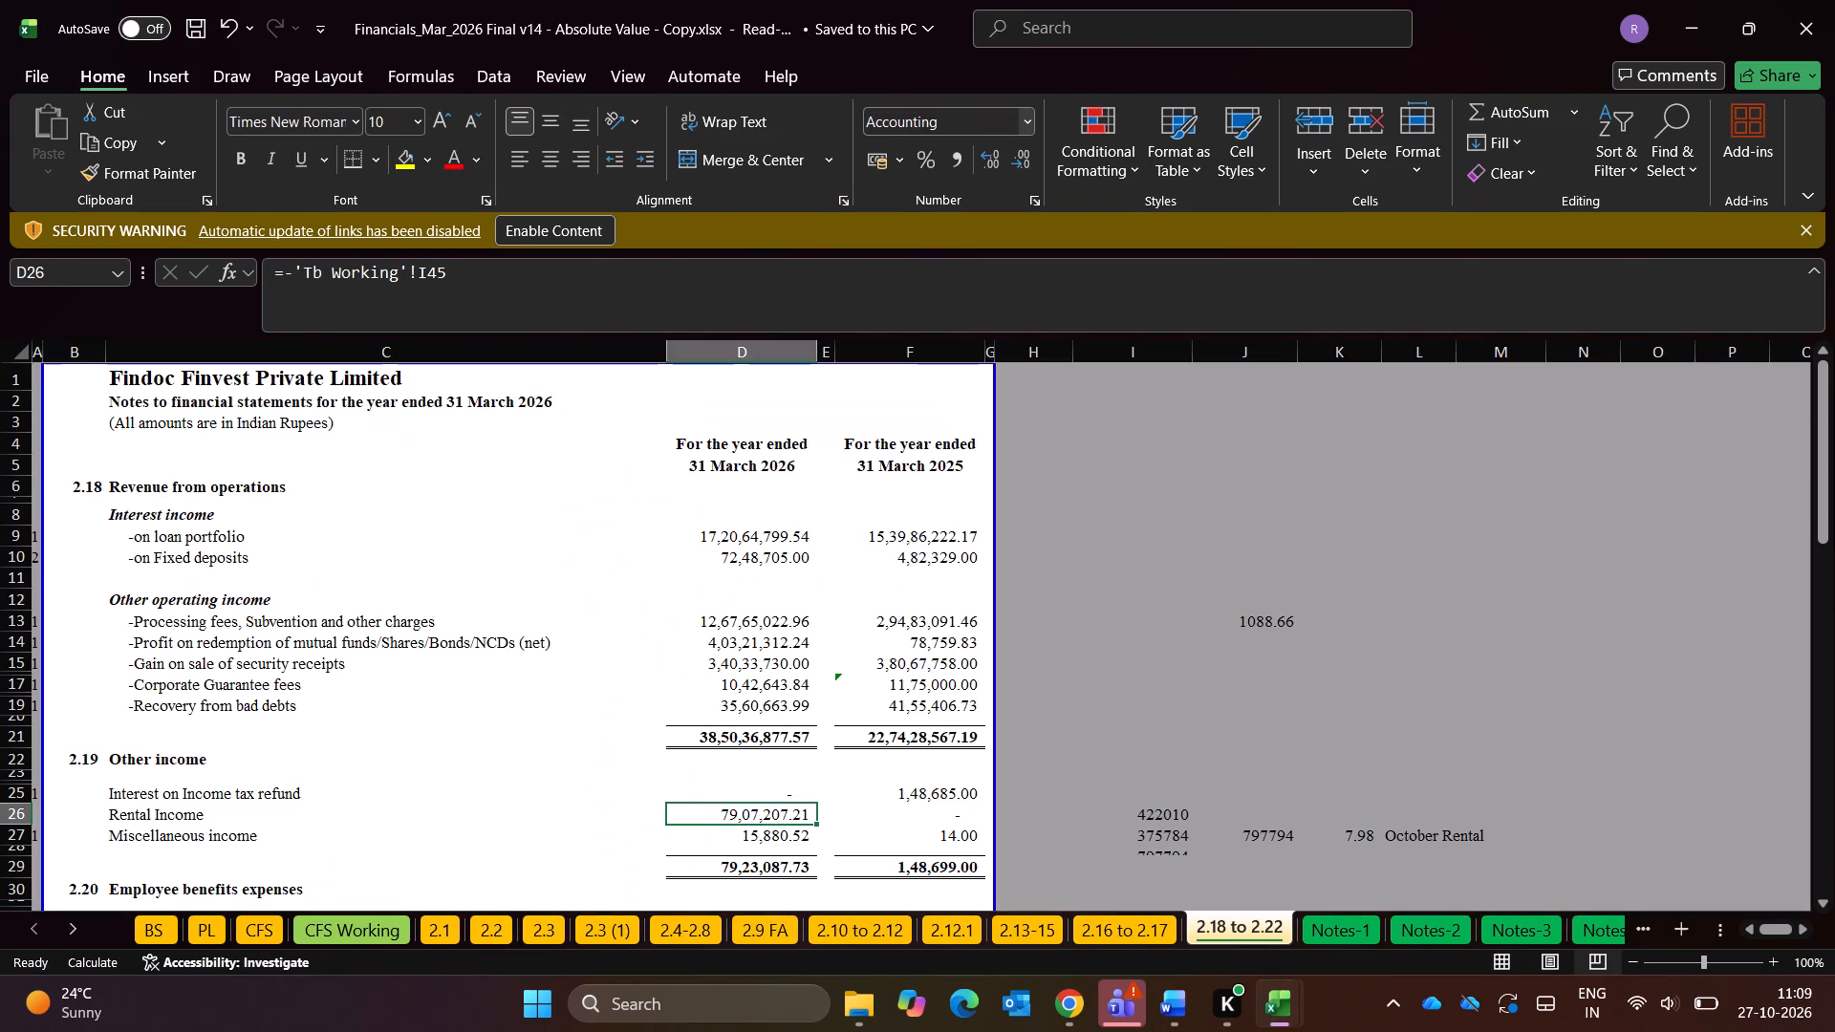
Examine the outward register income types and taxable values on Sheet8 of Findoc-finserv.xlsx, down to Loan Forcloser Charges.
{"action": "key", "text": "alt+Tab"}
{"action": "key", "text": "Down"}
{"action": "key", "text": "Down"}
{"action": "key", "text": "Down"}
{"action": "key", "text": "Down"}
{"action": "key", "text": "Left"}
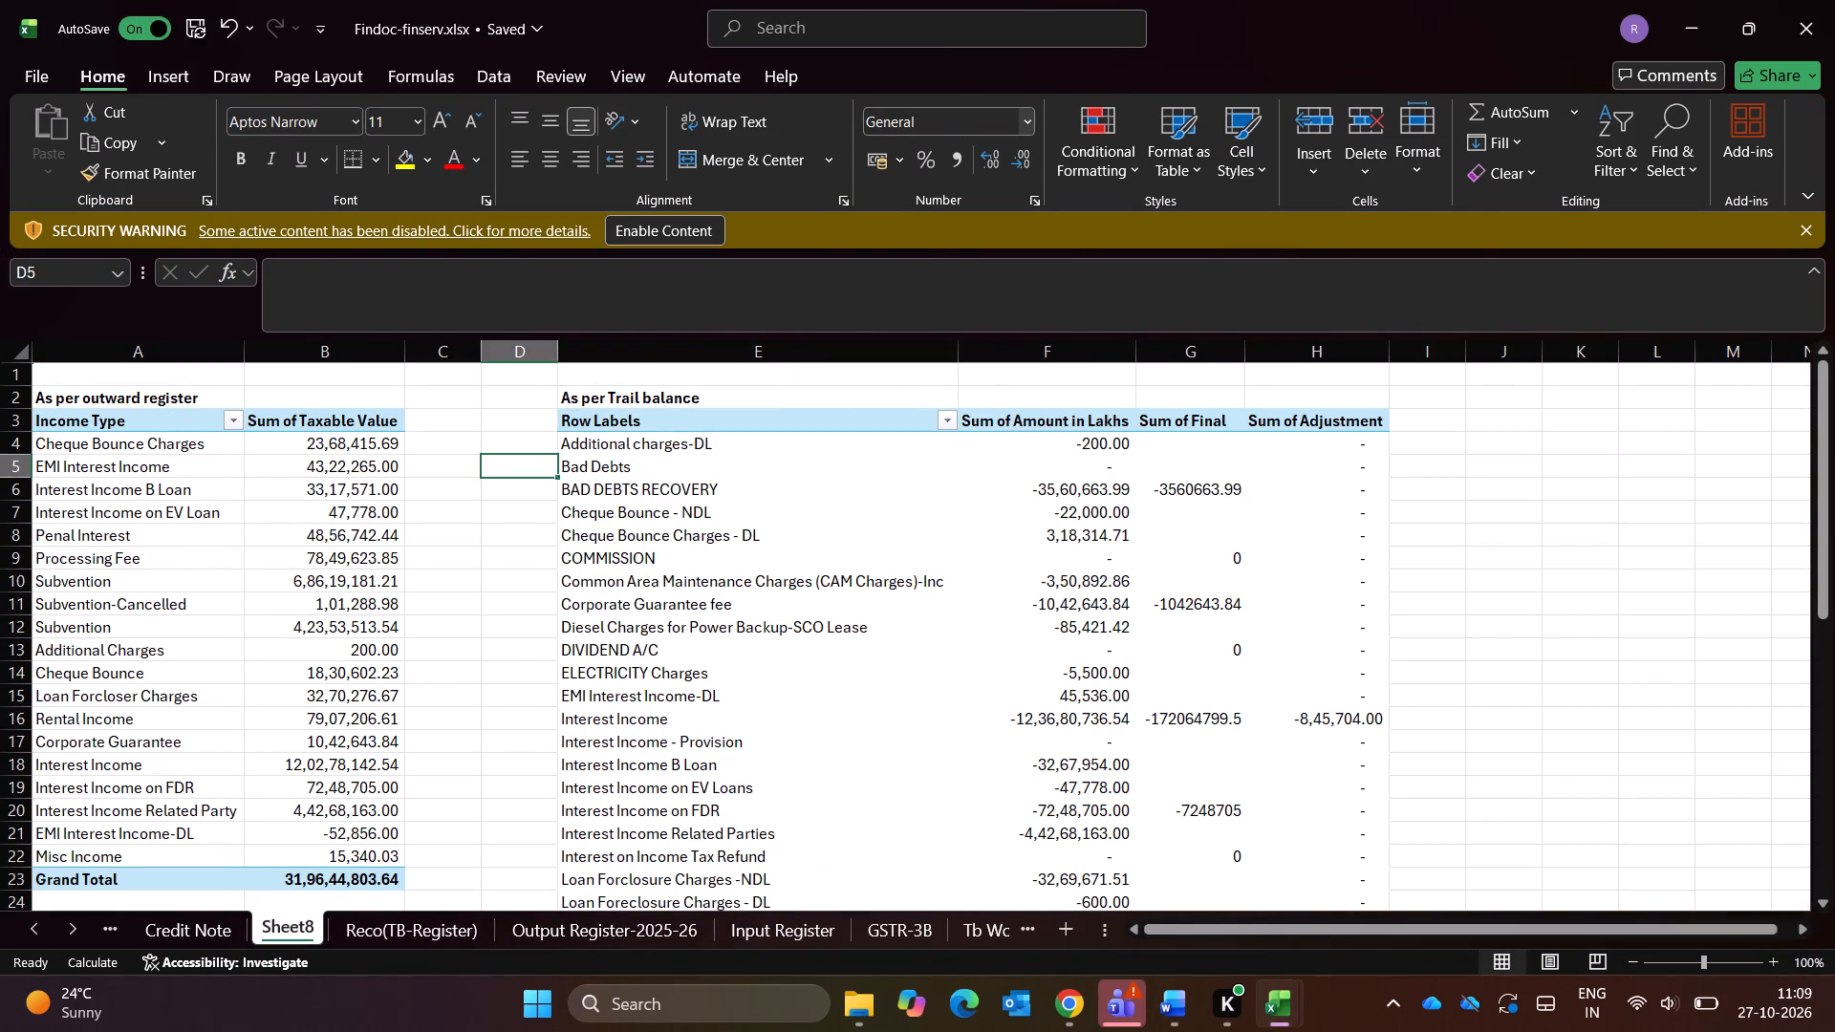
{"action": "key", "text": "Left"}
{"action": "key", "text": "Left"}
{"action": "key", "text": "Left"}
{"action": "key", "text": "Down"}
{"action": "key", "text": "Down"}
{"action": "key", "text": "Down"}
{"action": "key", "text": "Down"}
{"action": "key", "text": "Down"}
{"action": "key", "text": "Down"}
{"action": "key", "text": "Down"}
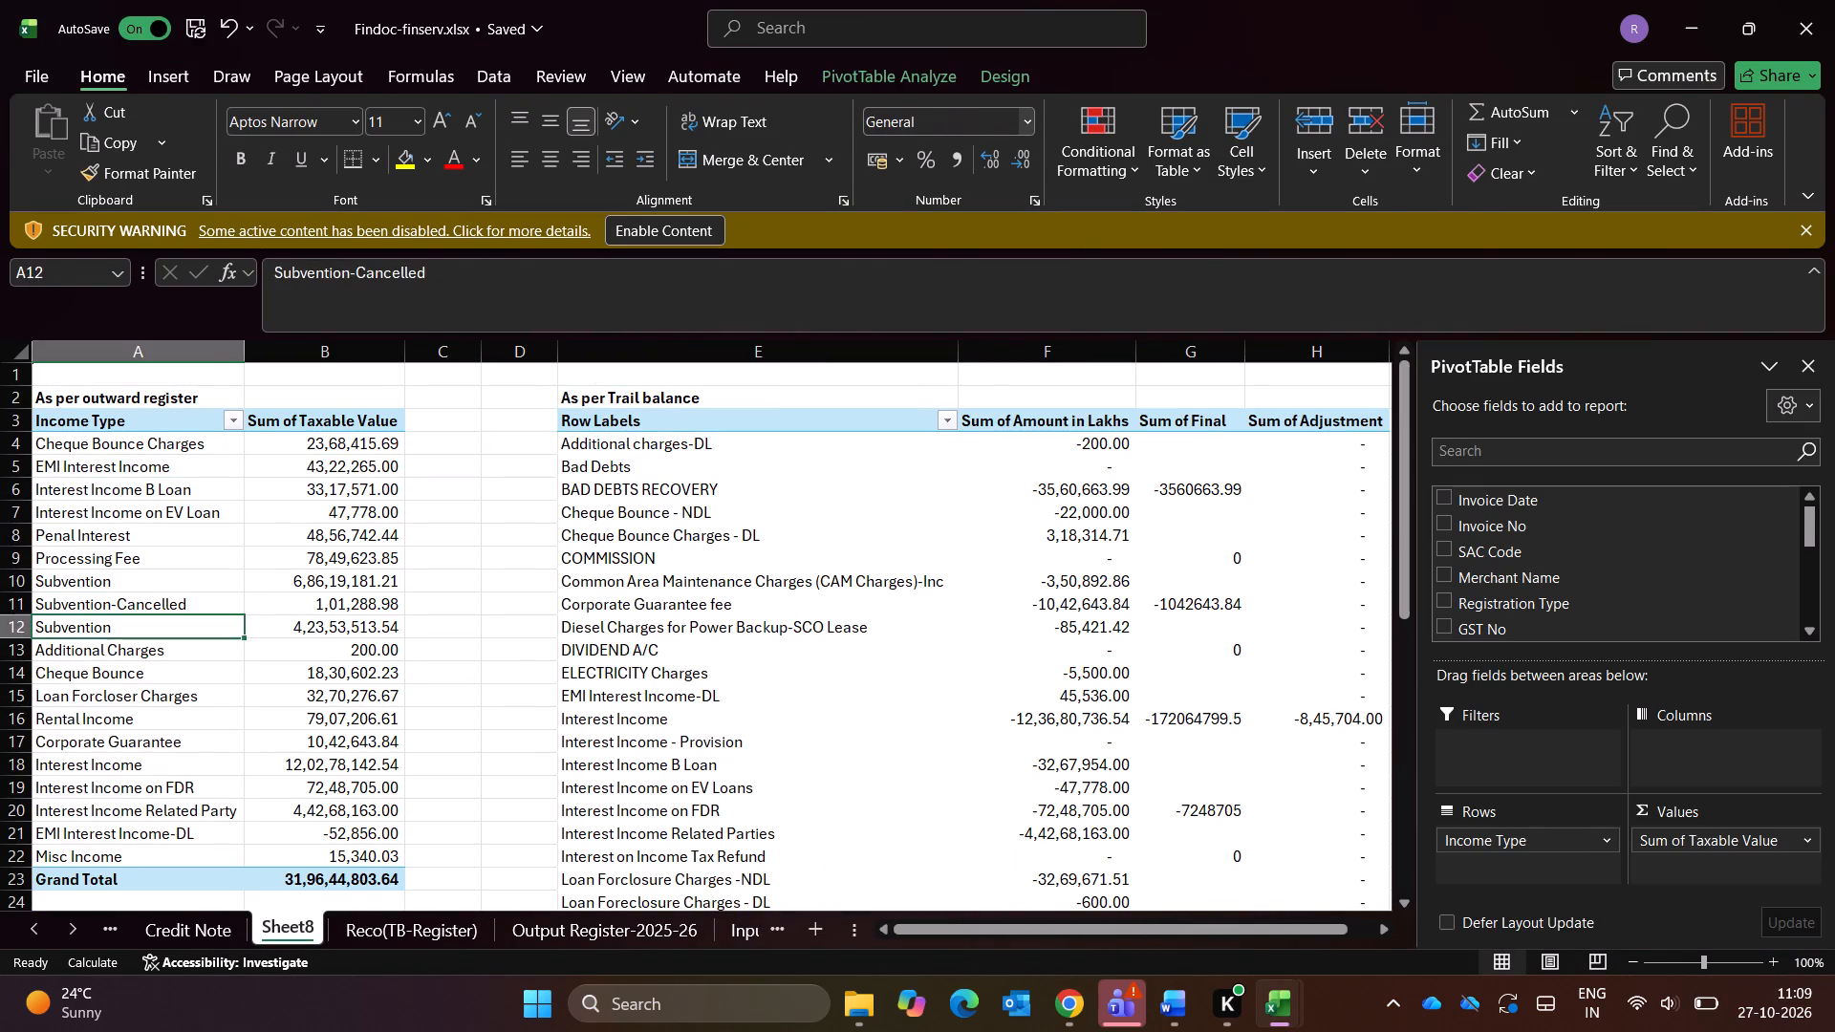
{"action": "key", "text": "Down"}
{"action": "key", "text": "Right"}
{"action": "key", "text": "Down"}
{"action": "key", "text": "Down"}
{"action": "key", "text": "ctrl+Page_Up"}
{"action": "key", "text": "ctrl+Page_Down"}
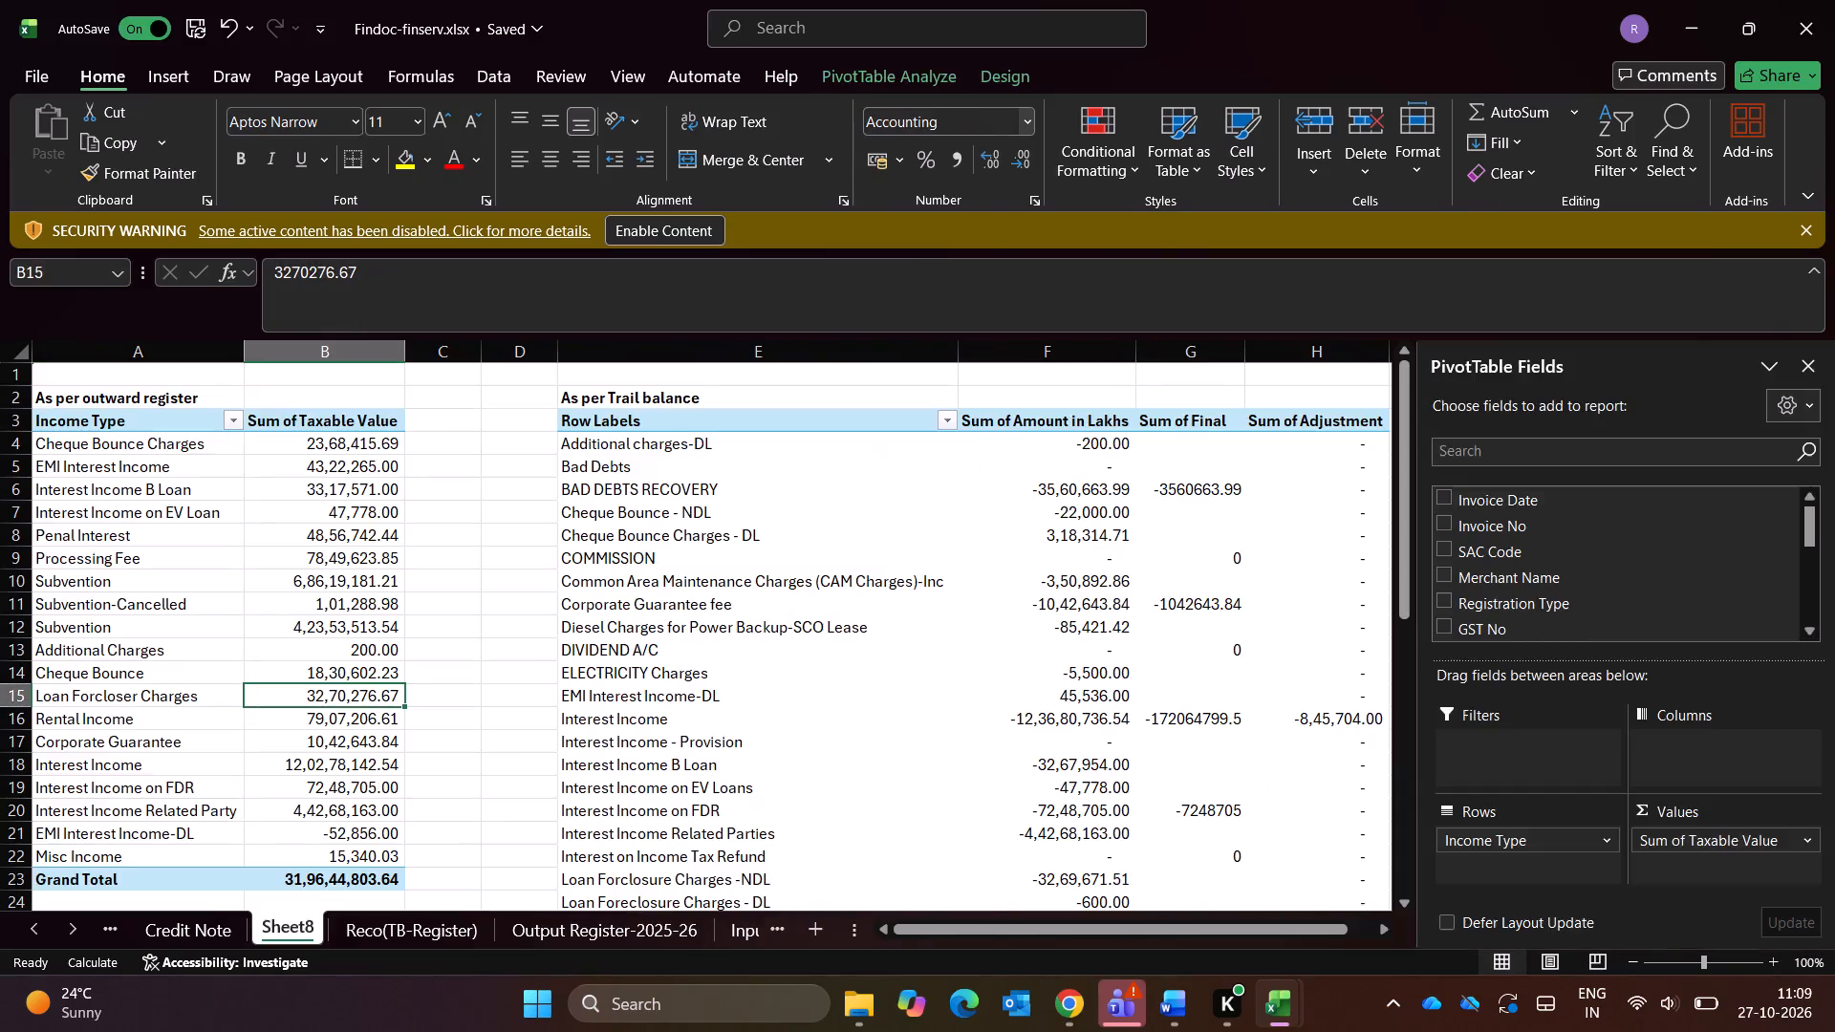
Examine the income types on the Reco(TB-Register) sheet down to Rental Income, including its register, trial balance and difference amounts.
{"action": "key", "text": "ctrl+Page_Down"}
{"action": "key", "text": "Left"}
{"action": "key", "text": "Left"}
{"action": "key", "text": "Down"}
{"action": "key", "text": "Down"}
{"action": "key", "text": "Down"}
{"action": "key", "text": "Down"}
{"action": "key", "text": "Down"}
{"action": "key", "text": "Down"}
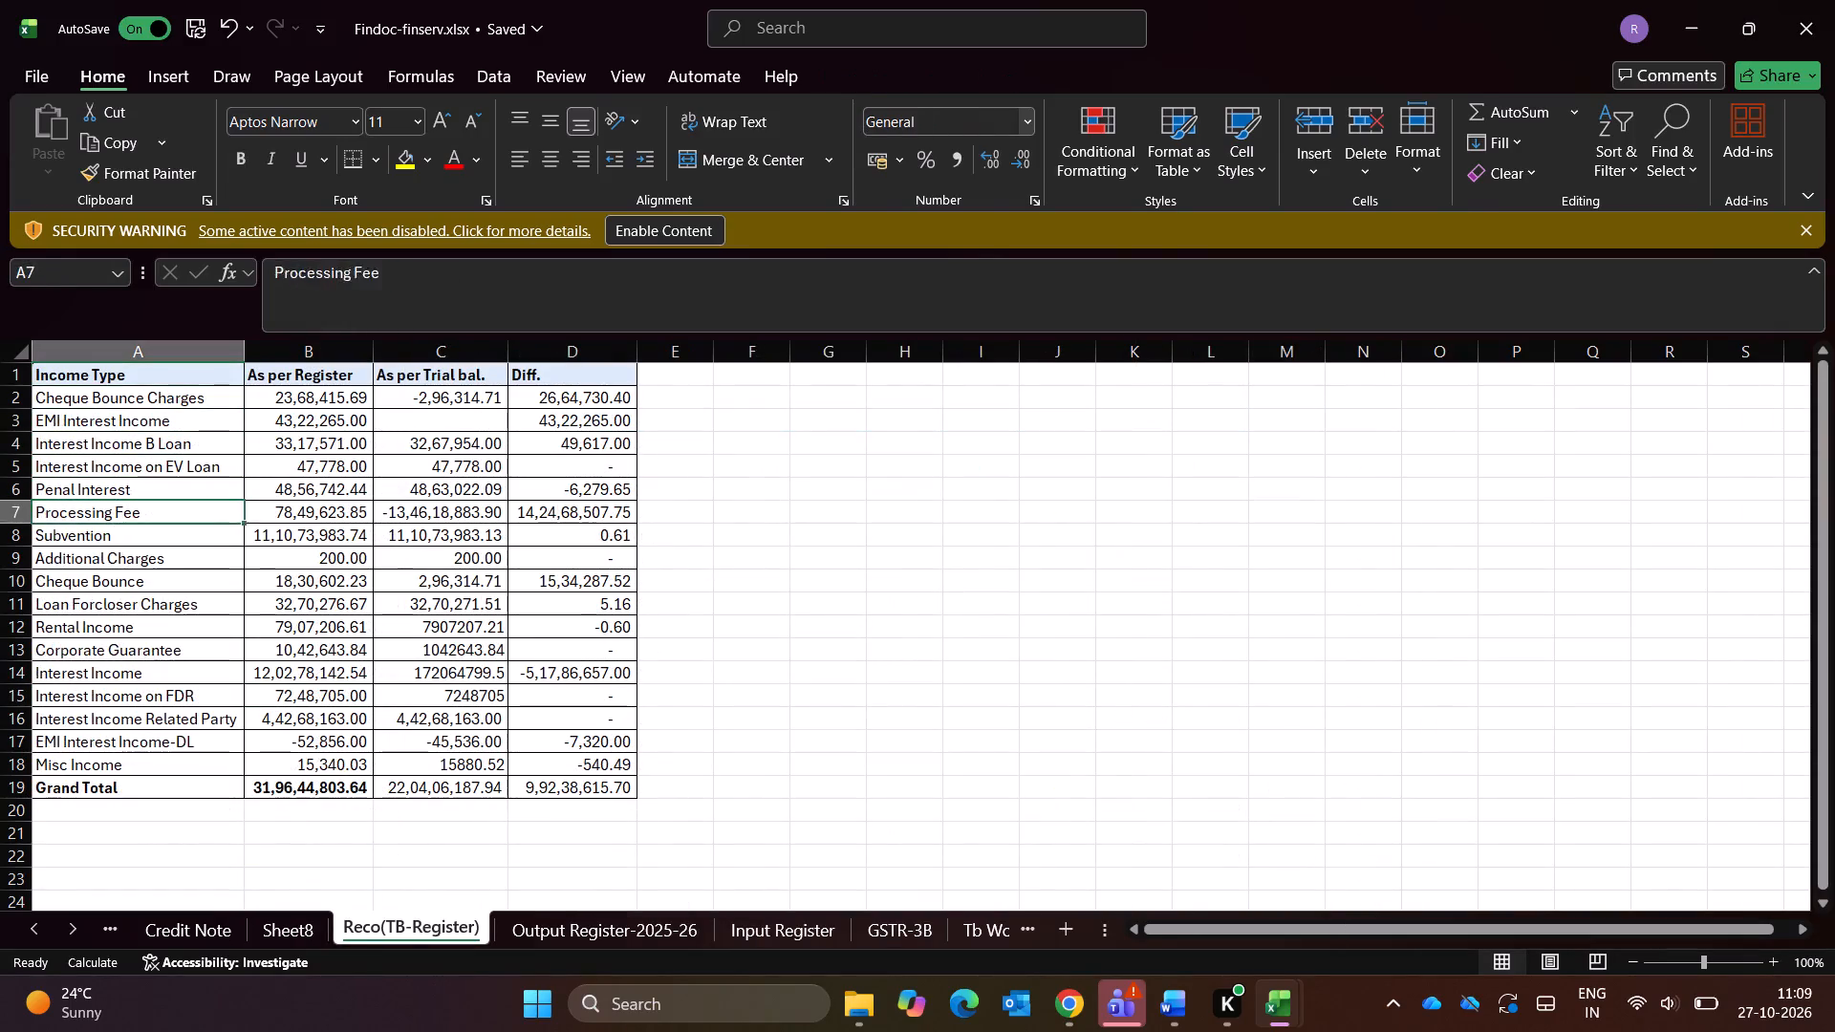
{"action": "key", "text": "Down"}
{"action": "key", "text": "Down"}
{"action": "key", "text": "Down"}
{"action": "key", "text": "Down"}
{"action": "key", "text": "Down"}
{"action": "key", "text": "Right"}
{"action": "key", "text": "Right"}
{"action": "key", "text": "Right"}
{"action": "key", "text": "Left"}
{"action": "key", "text": "Left"}
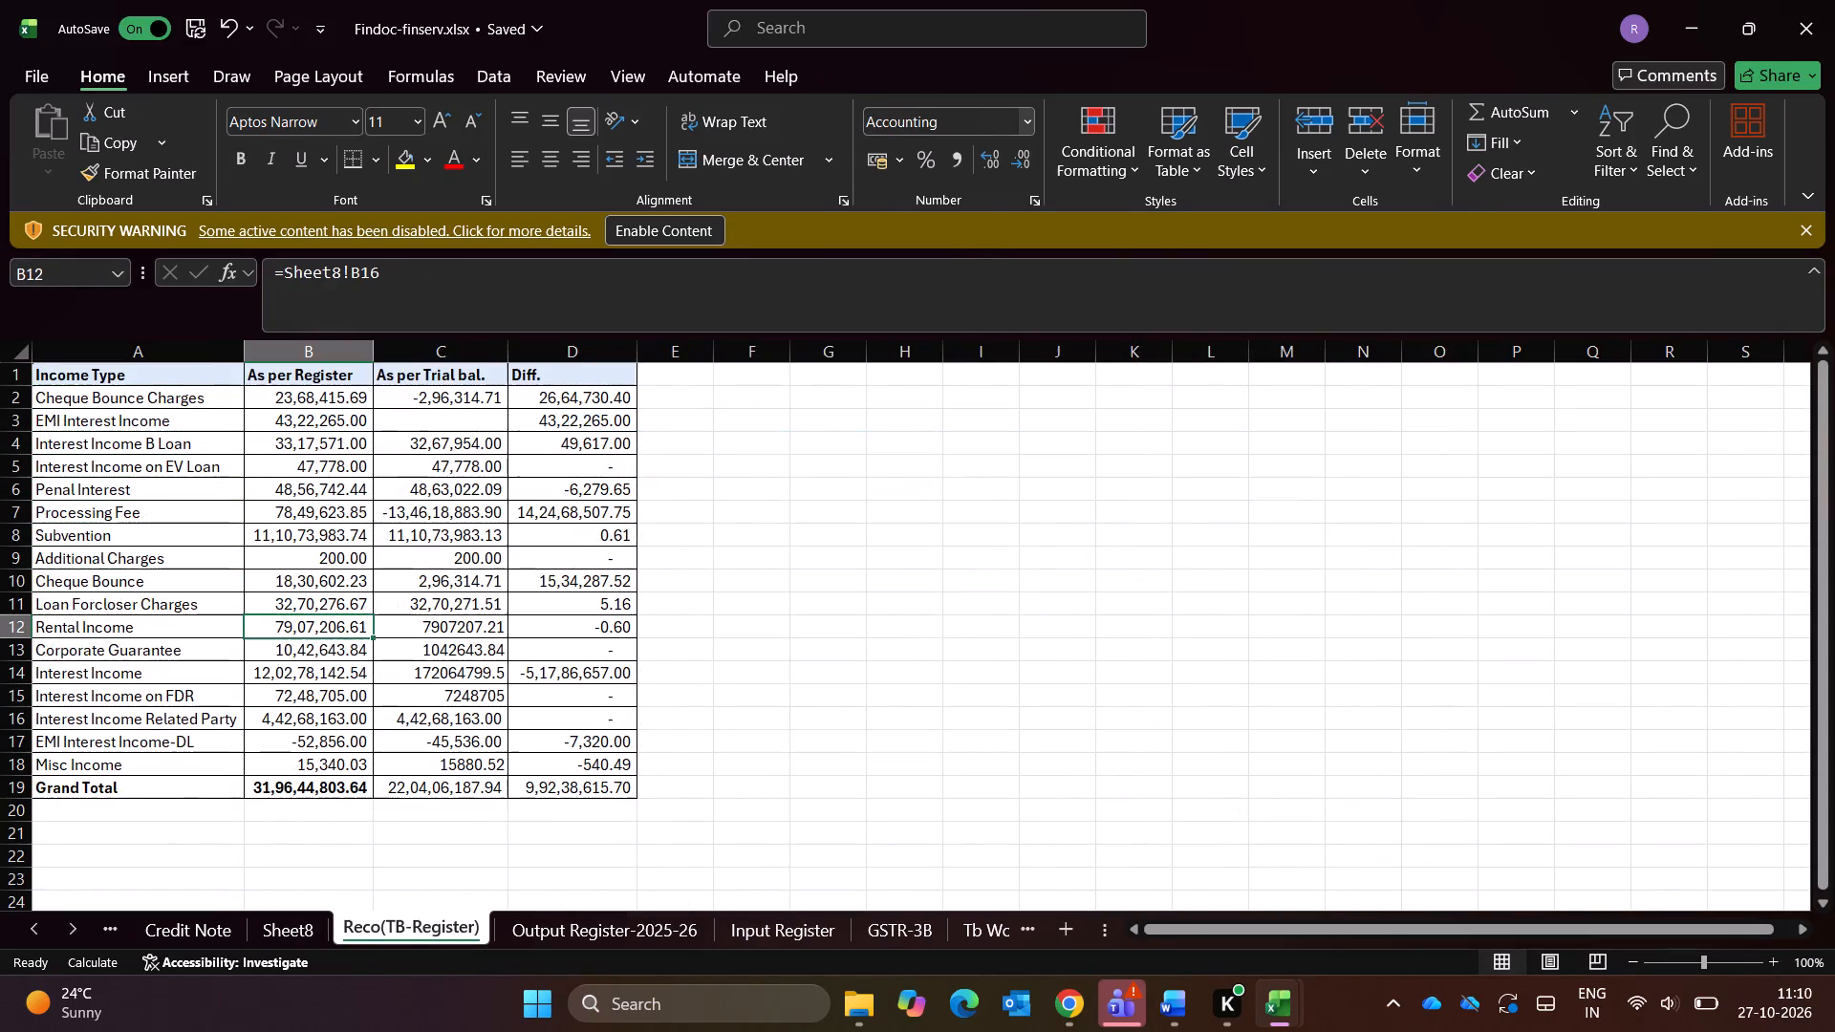
Check Interest on Income tax refund under note 2.19 of the financials, and look through the upper Reco(TB-Register) income types.
{"action": "key", "text": "alt+Tab"}
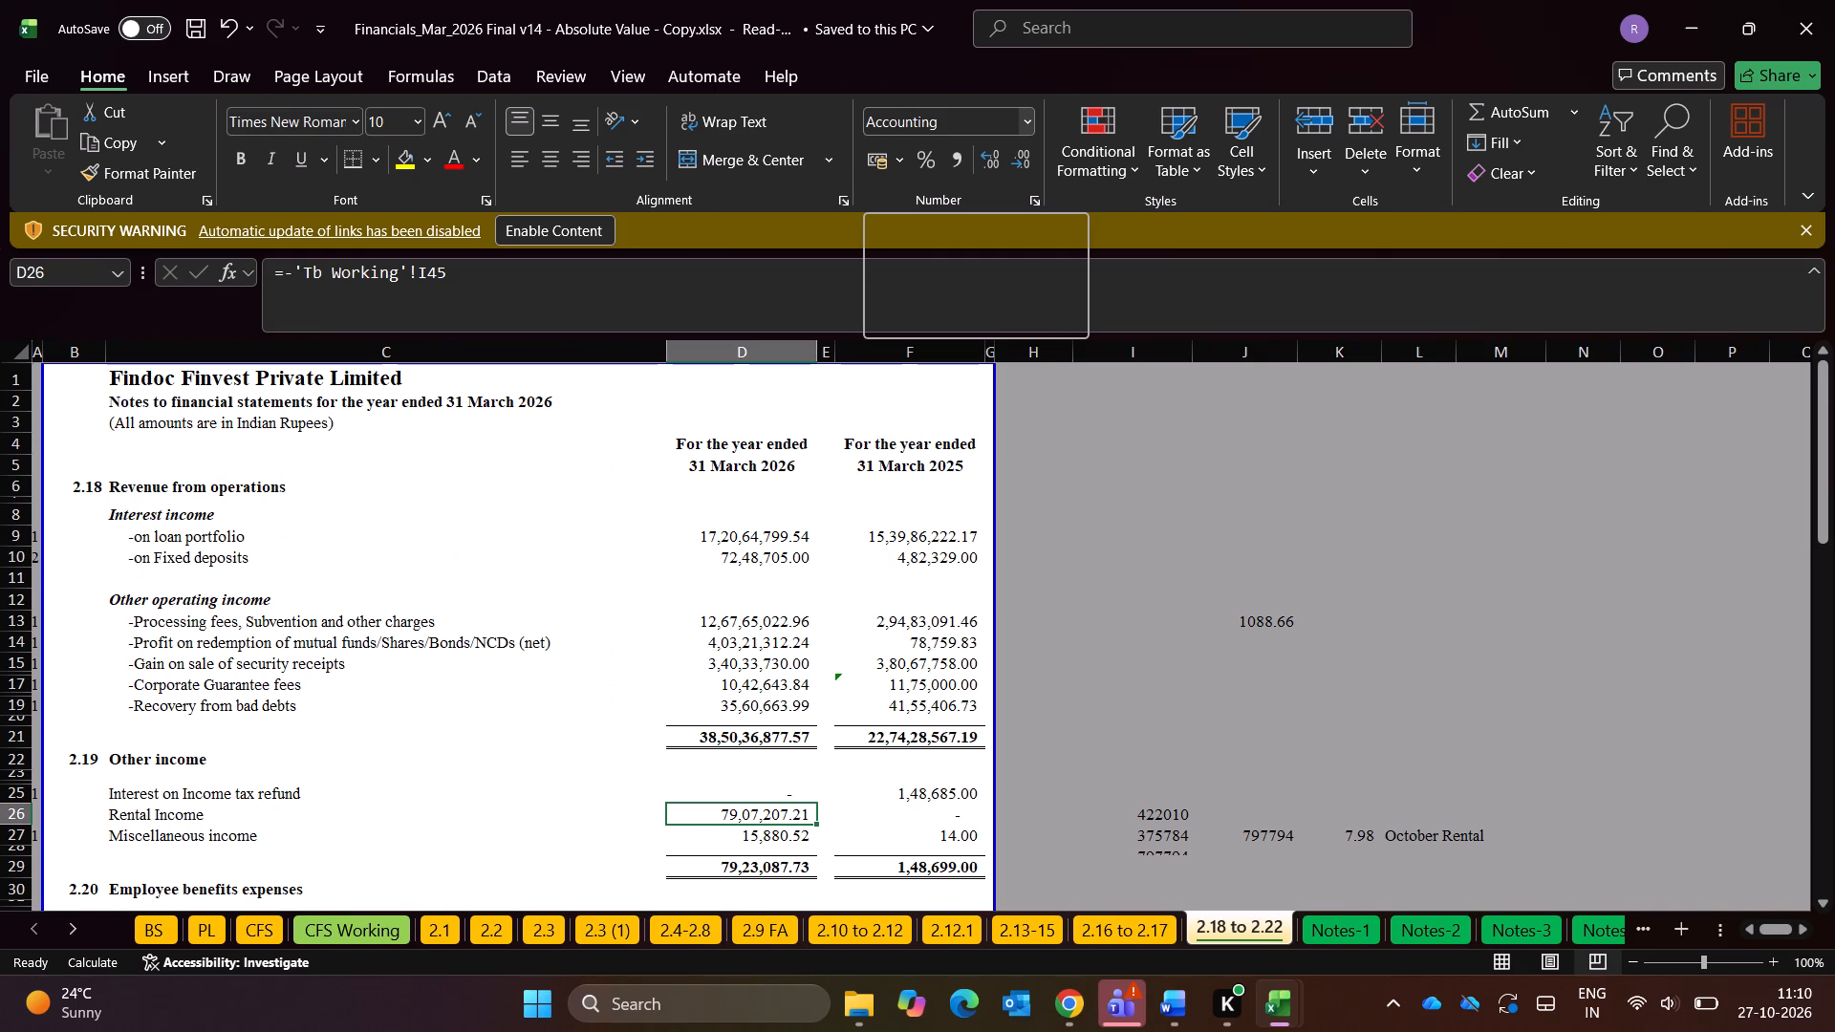
{"action": "key", "text": "Up"}
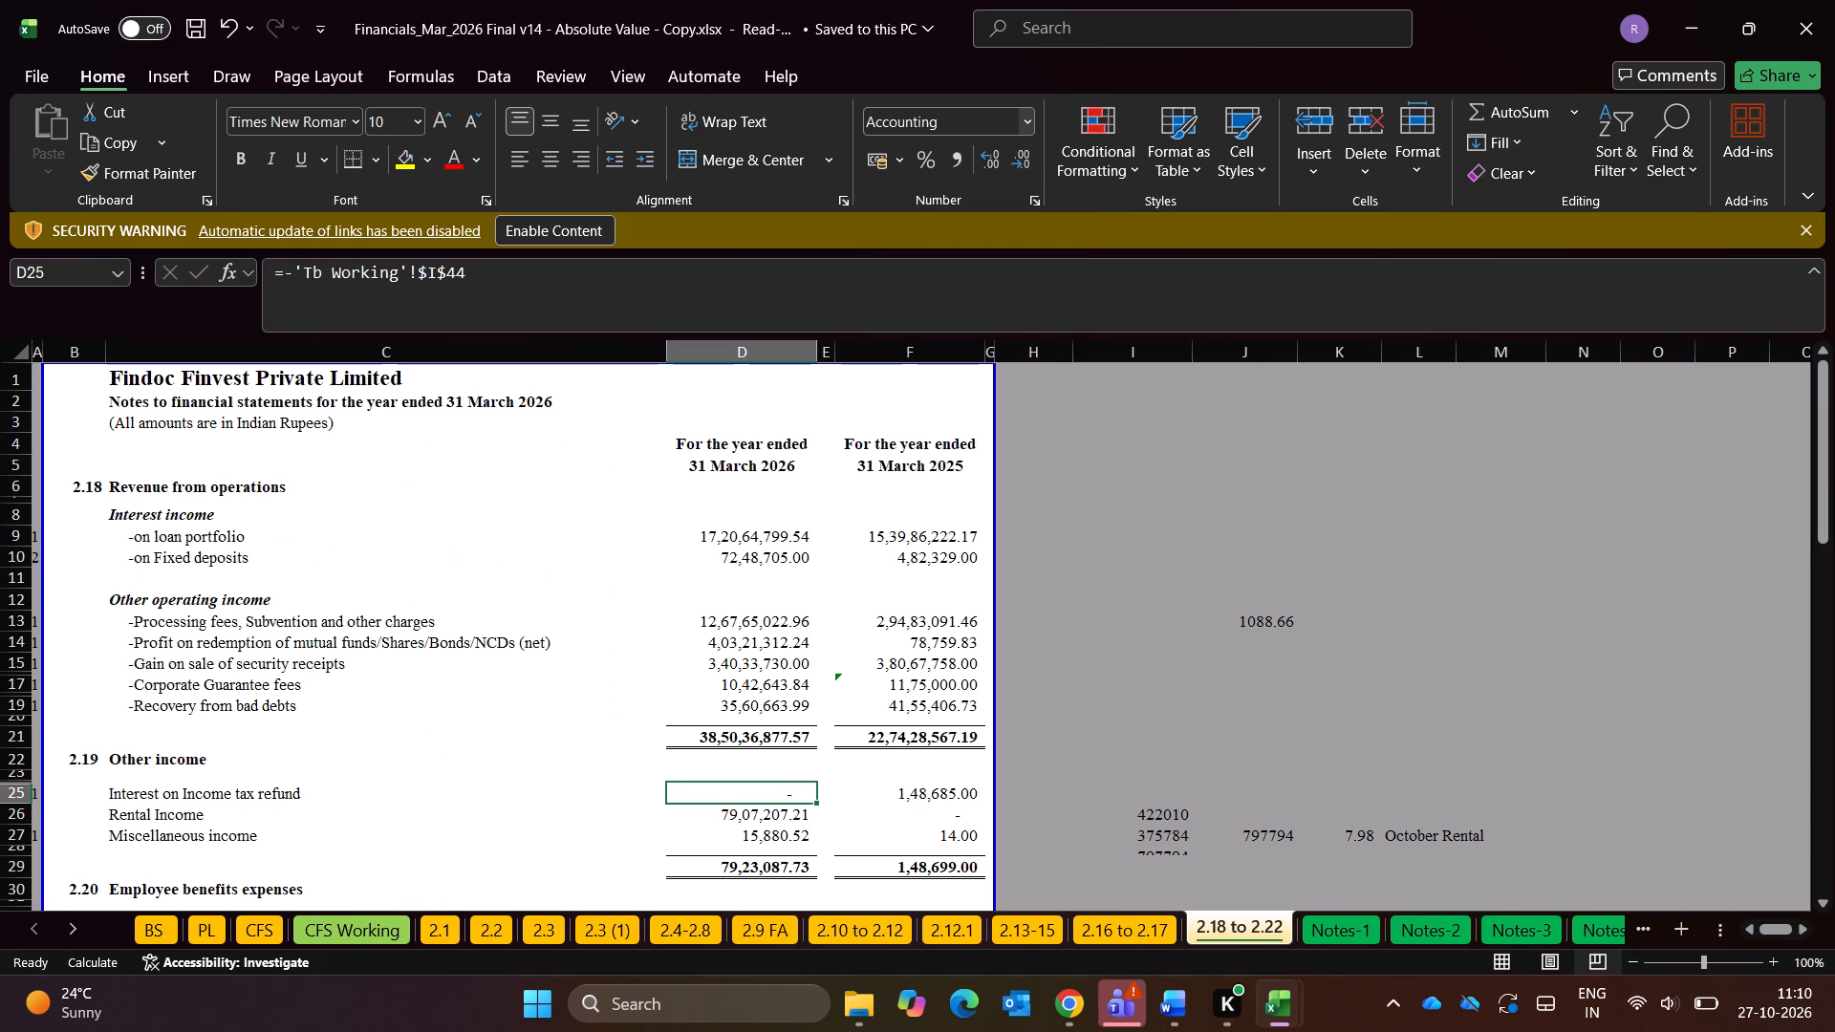
{"action": "key", "text": "Right"}
{"action": "key", "text": "Left"}
{"action": "key", "text": "Right"}
{"action": "key", "text": "Left"}
{"action": "key", "text": "alt+Tab"}
{"action": "key", "text": "Left"}
{"action": "key", "text": "Up"}
{"action": "key", "text": "Up"}
{"action": "key", "text": "Up"}
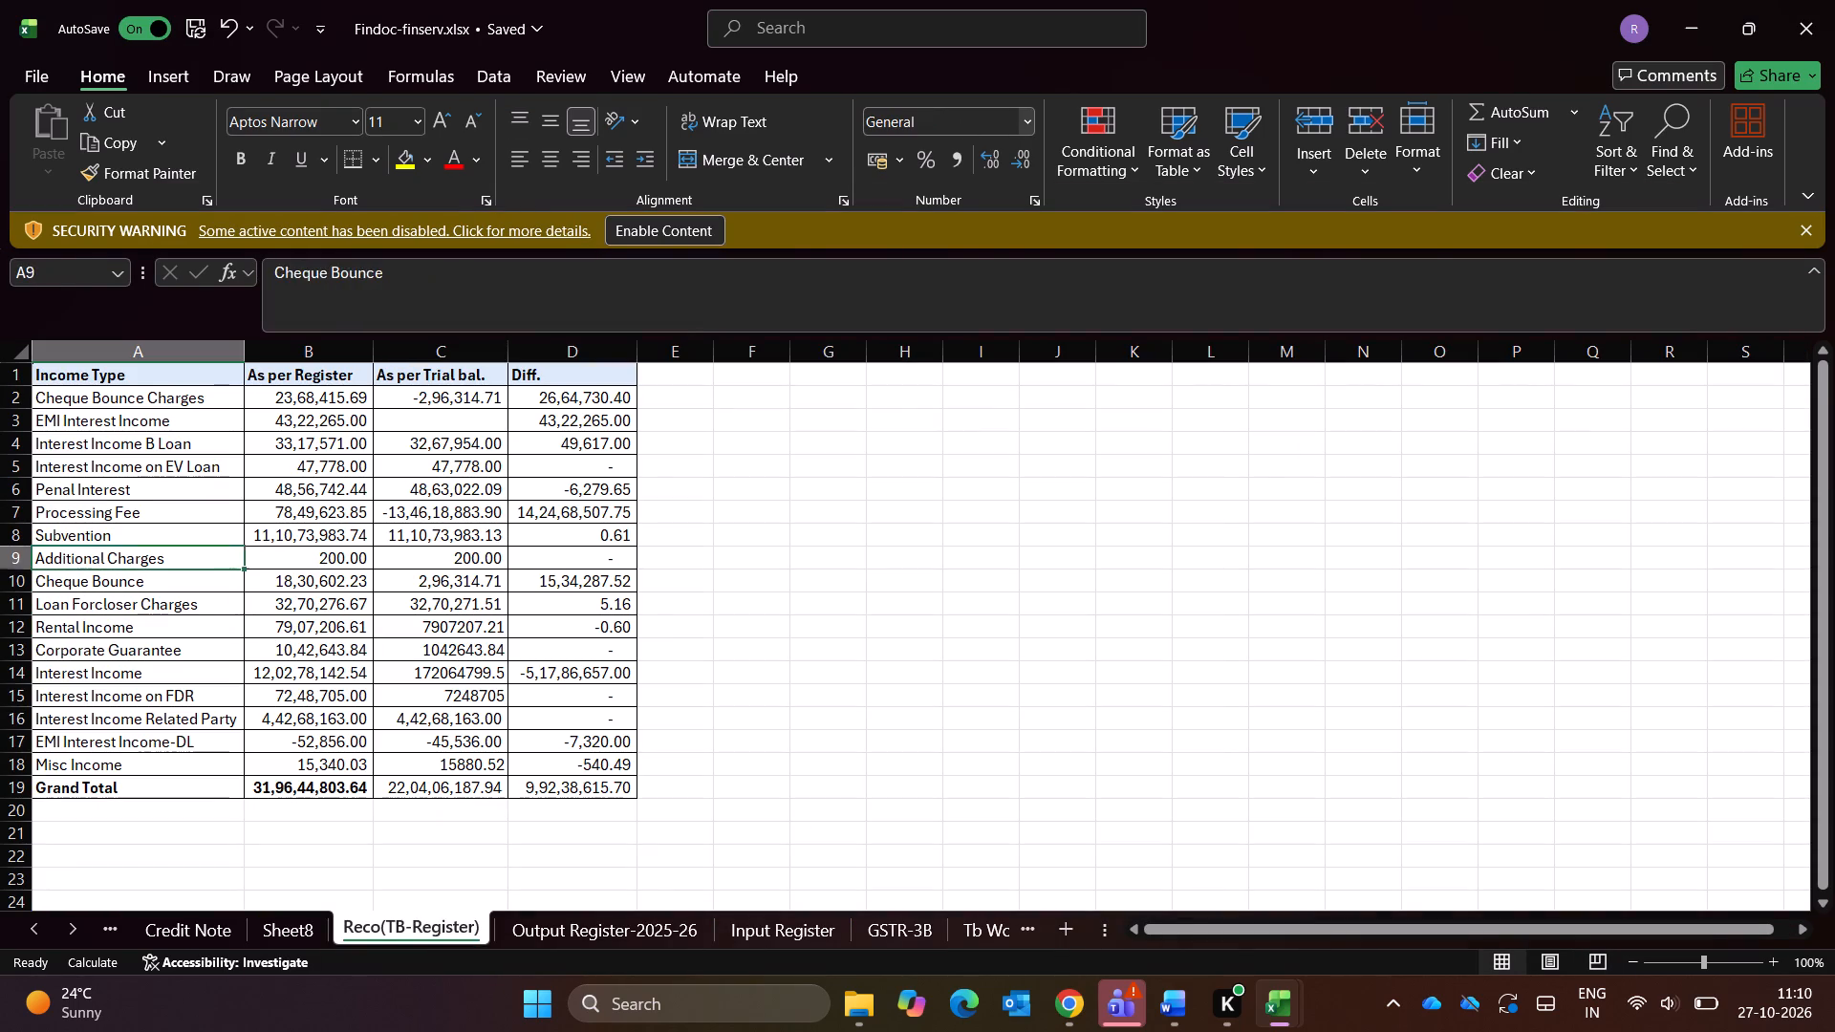
{"action": "key", "text": "Up"}
{"action": "key", "text": "Up"}
{"action": "key", "text": "Up"}
{"action": "key", "text": "Up"}
{"action": "key", "text": "Down"}
{"action": "key", "text": "Down"}
Compare the Processing fees, Subvention and other charges line of note 2.18 with the Processing Fee row on Reco(TB-Register).
{"action": "key", "text": "alt+Tab"}
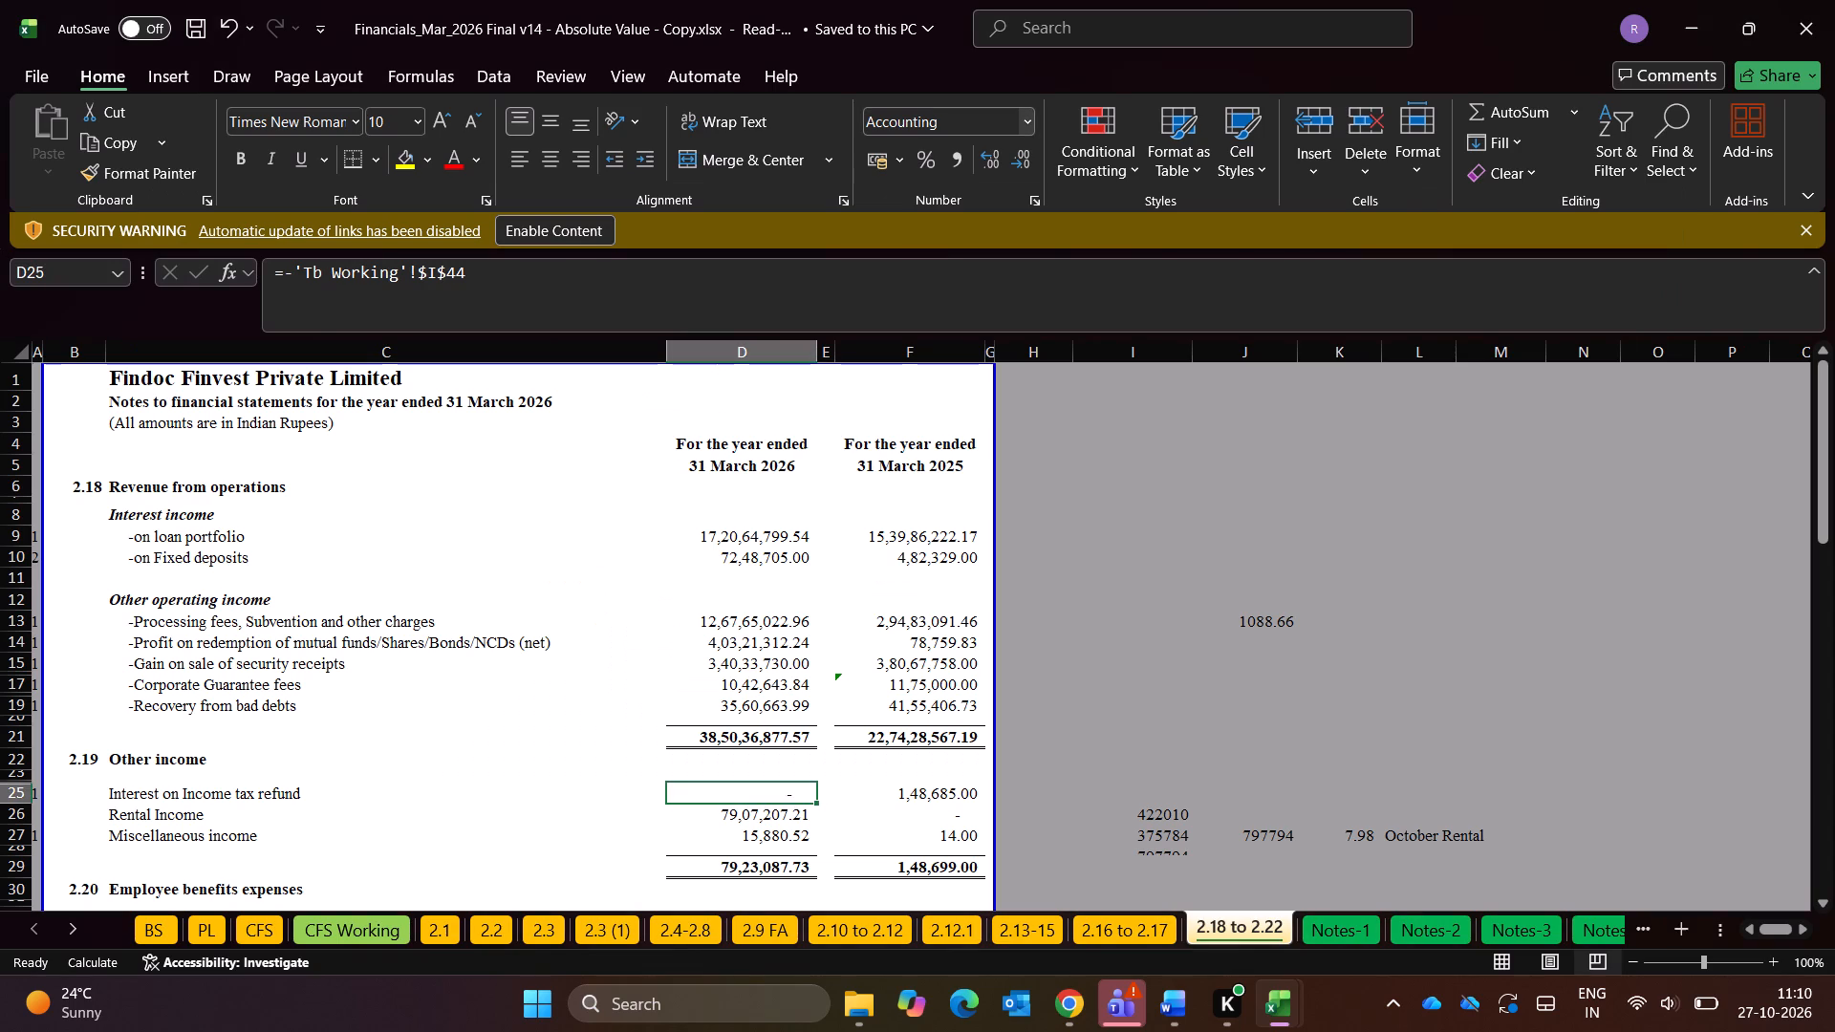
{"action": "key", "text": "Up"}
{"action": "key", "text": "Up"}
{"action": "key", "text": "Up"}
{"action": "key", "text": "Up"}
{"action": "key", "text": "Up"}
{"action": "key", "text": "Up"}
{"action": "key", "text": "Up"}
{"action": "key", "text": "Up"}
{"action": "key", "text": "Up"}
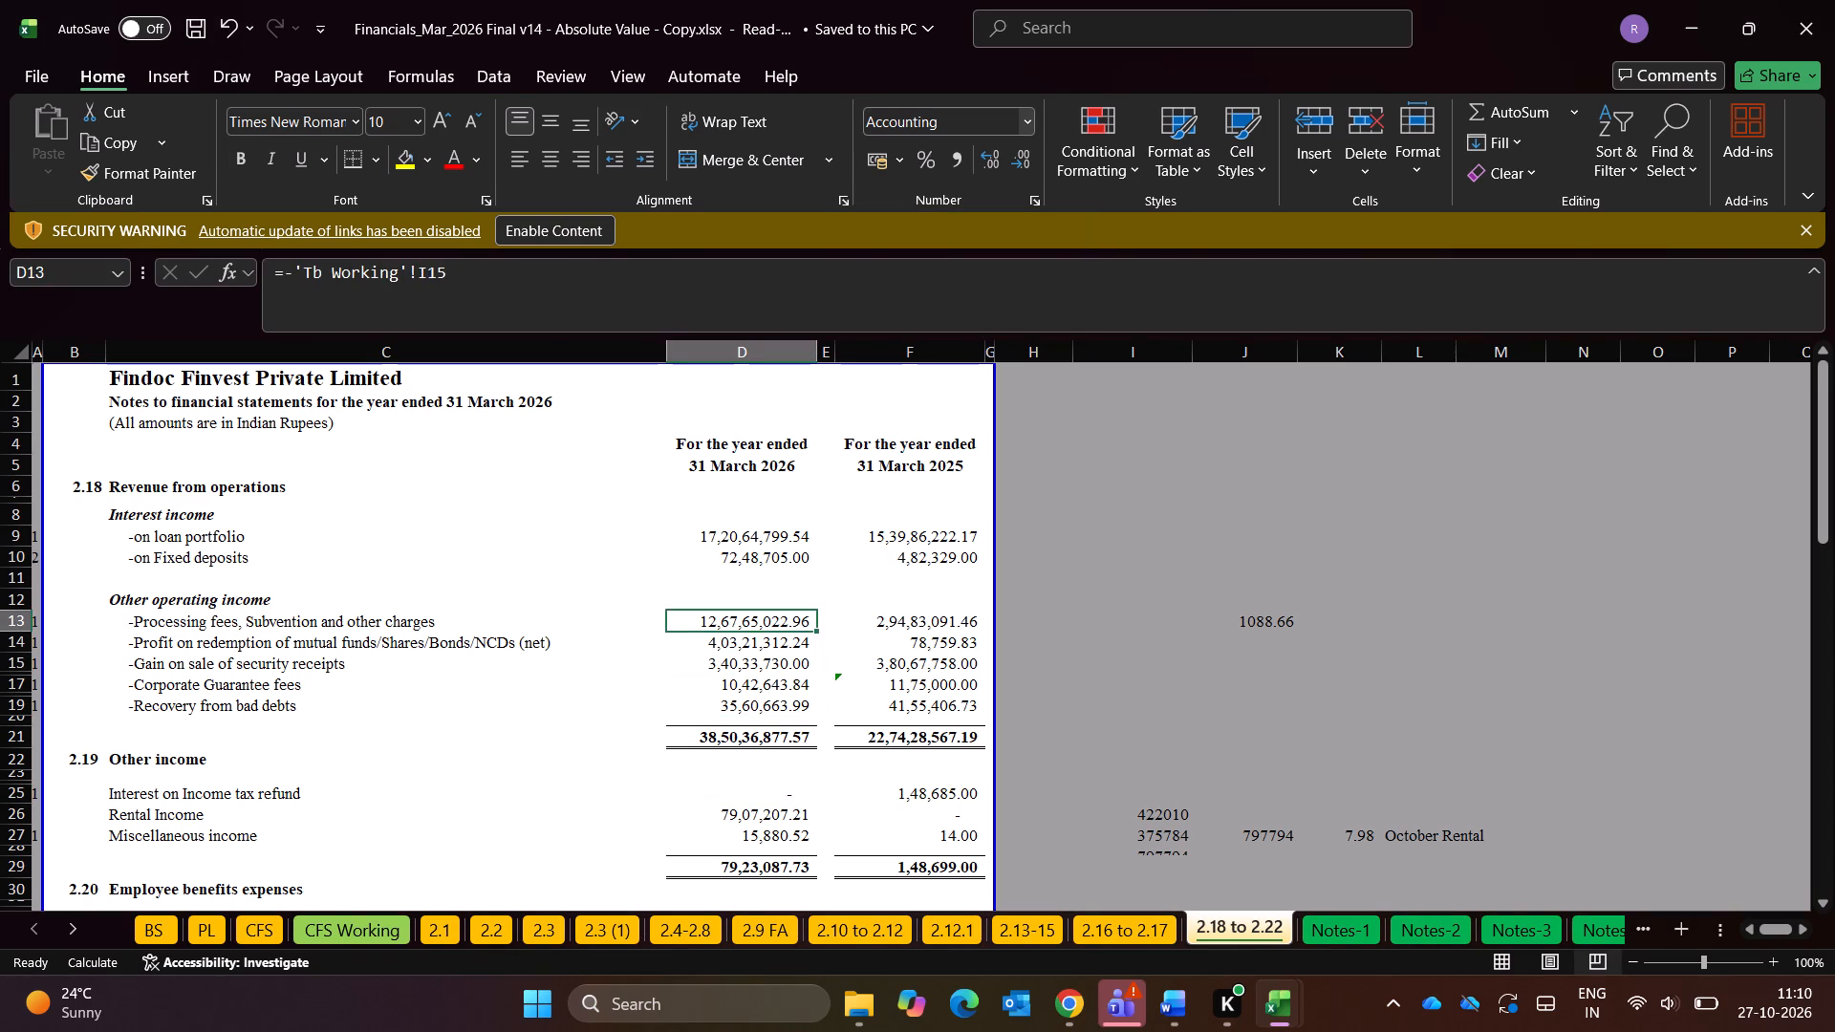
{"action": "key", "text": "Left"}
{"action": "key", "text": "Left"}
{"action": "key", "text": "Right"}
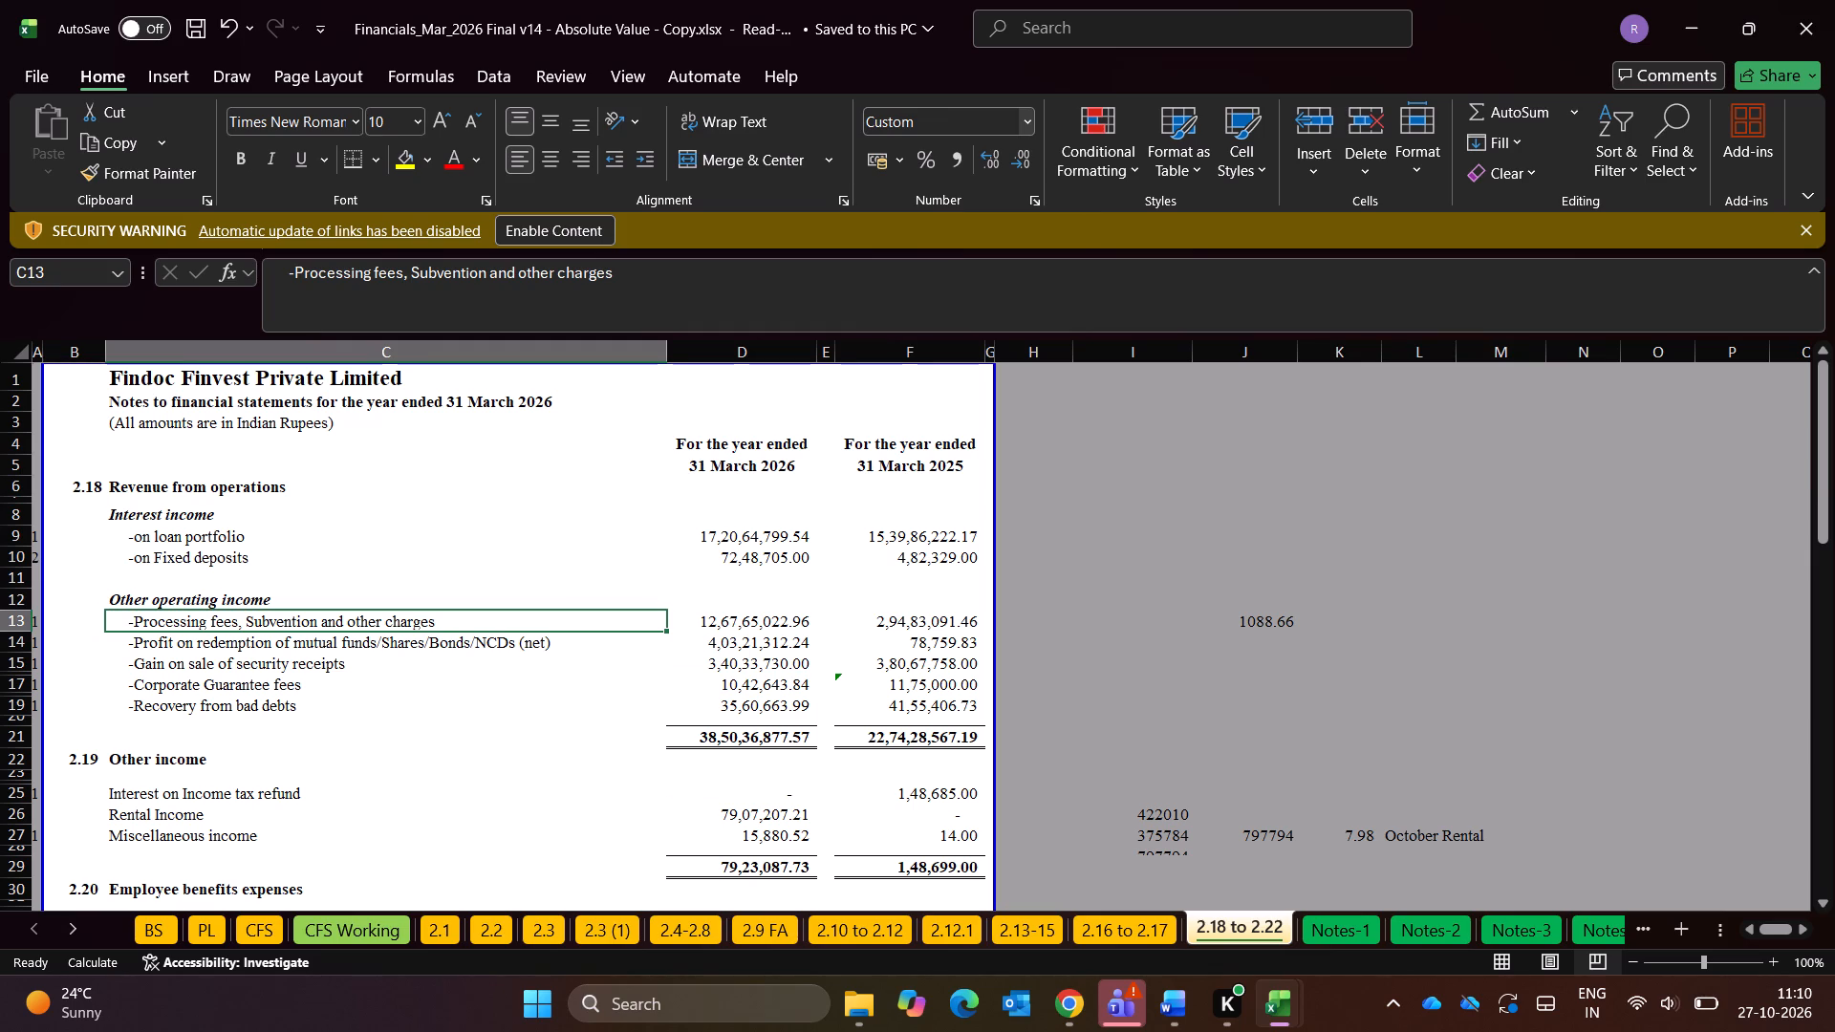
{"action": "key", "text": "alt+Tab"}
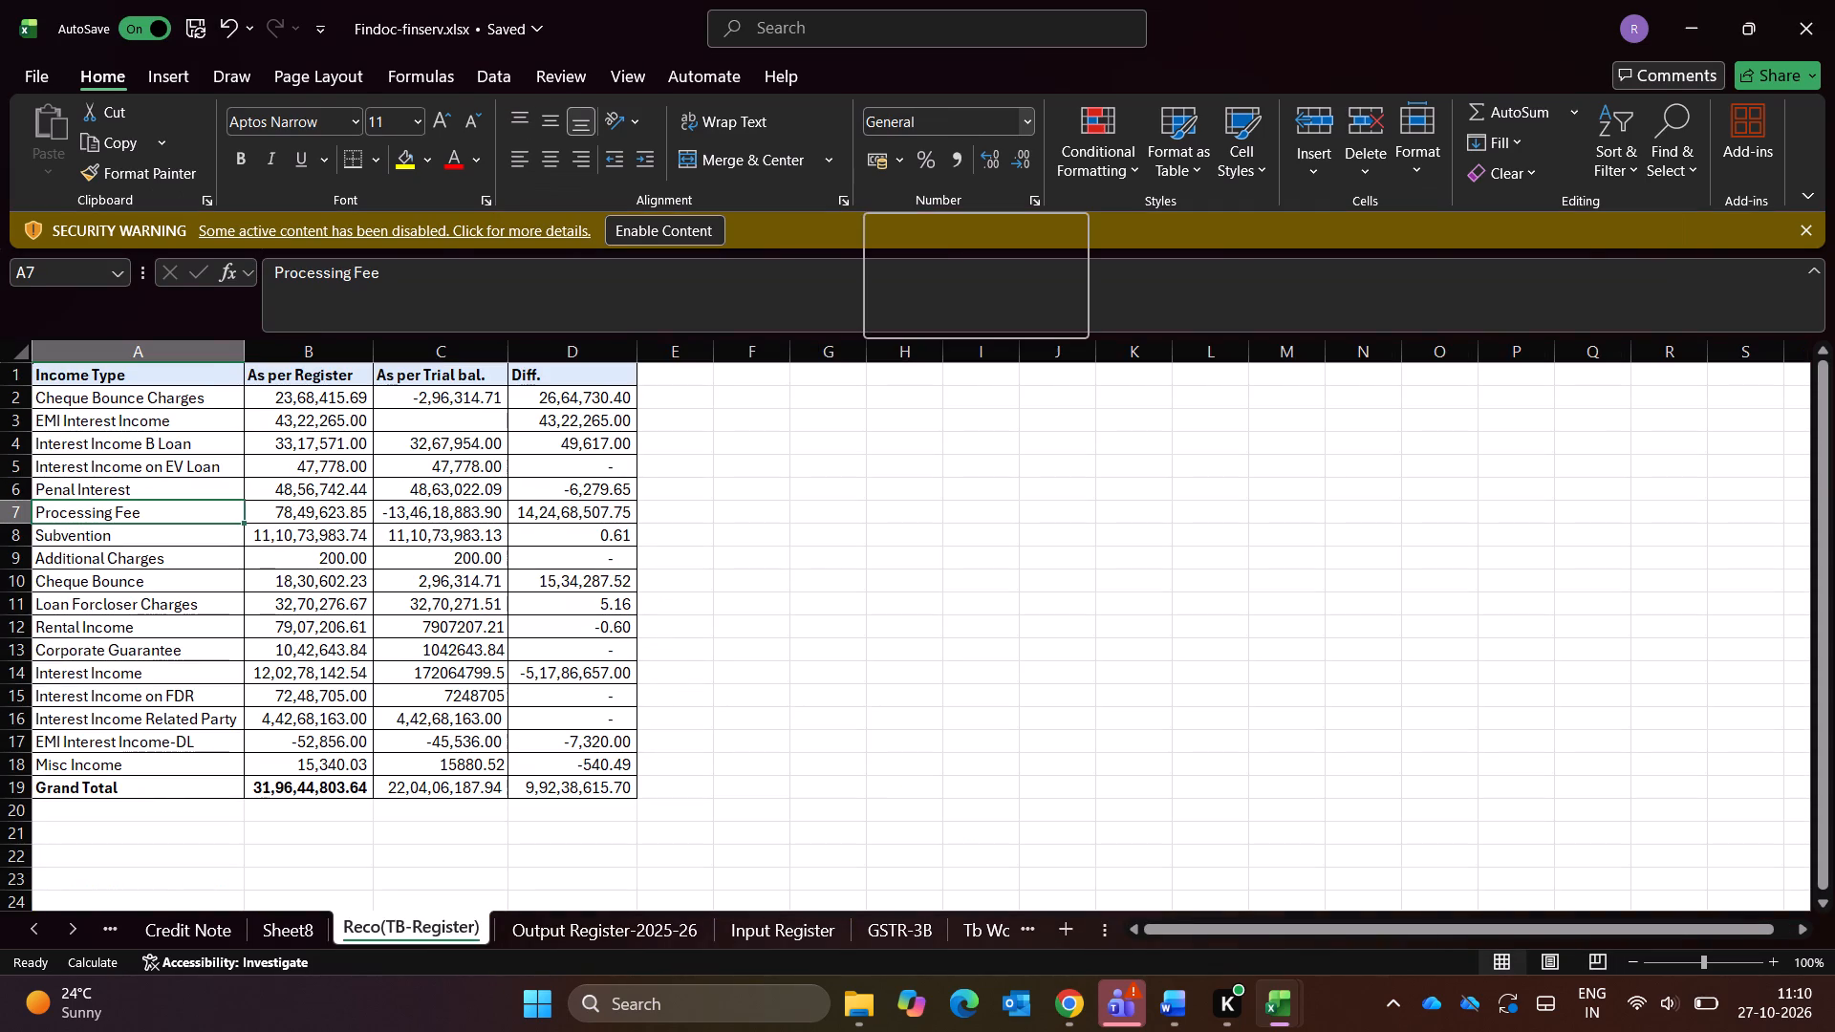
{"action": "key", "text": "Right"}
{"action": "key", "text": "alt+Tab"}
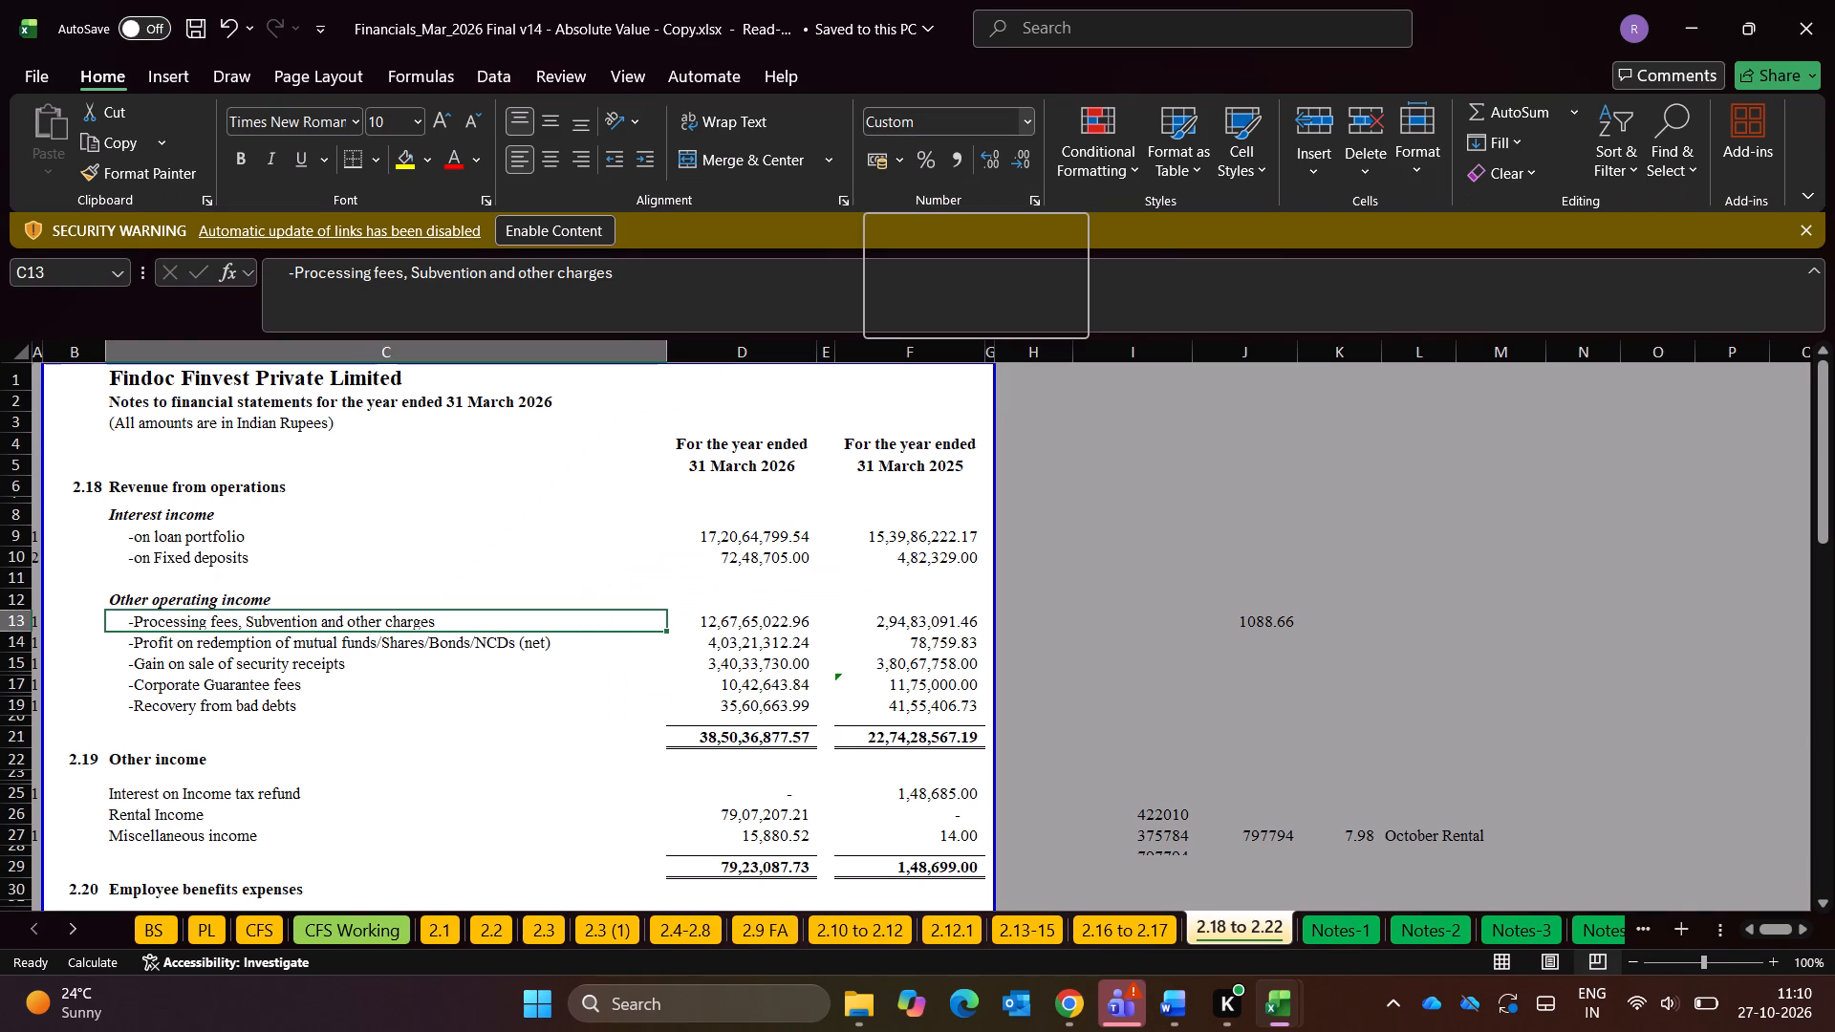
{"action": "key", "text": "Right"}
{"action": "key", "text": "Right"}
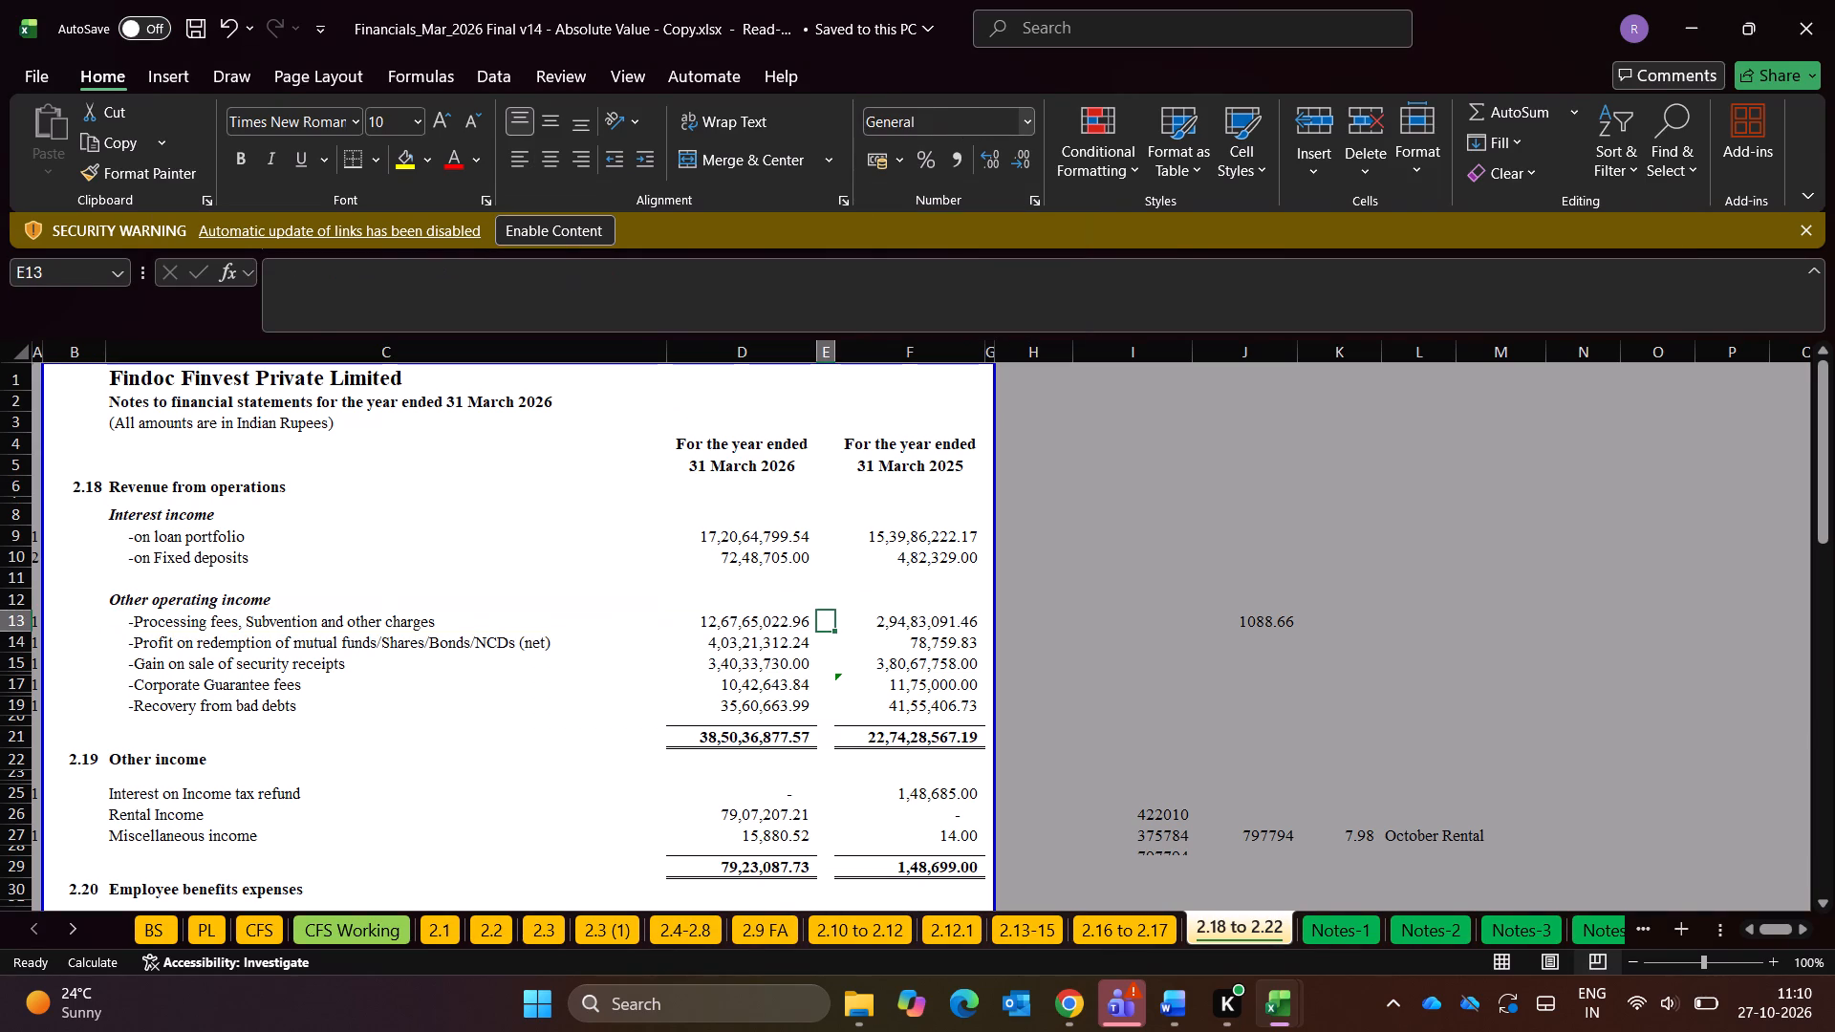
{"action": "key", "text": "Left"}
{"action": "key", "text": "Right"}
{"action": "key", "text": "Right"}
{"action": "key", "text": "Left"}
{"action": "key", "text": "alt+Tab"}
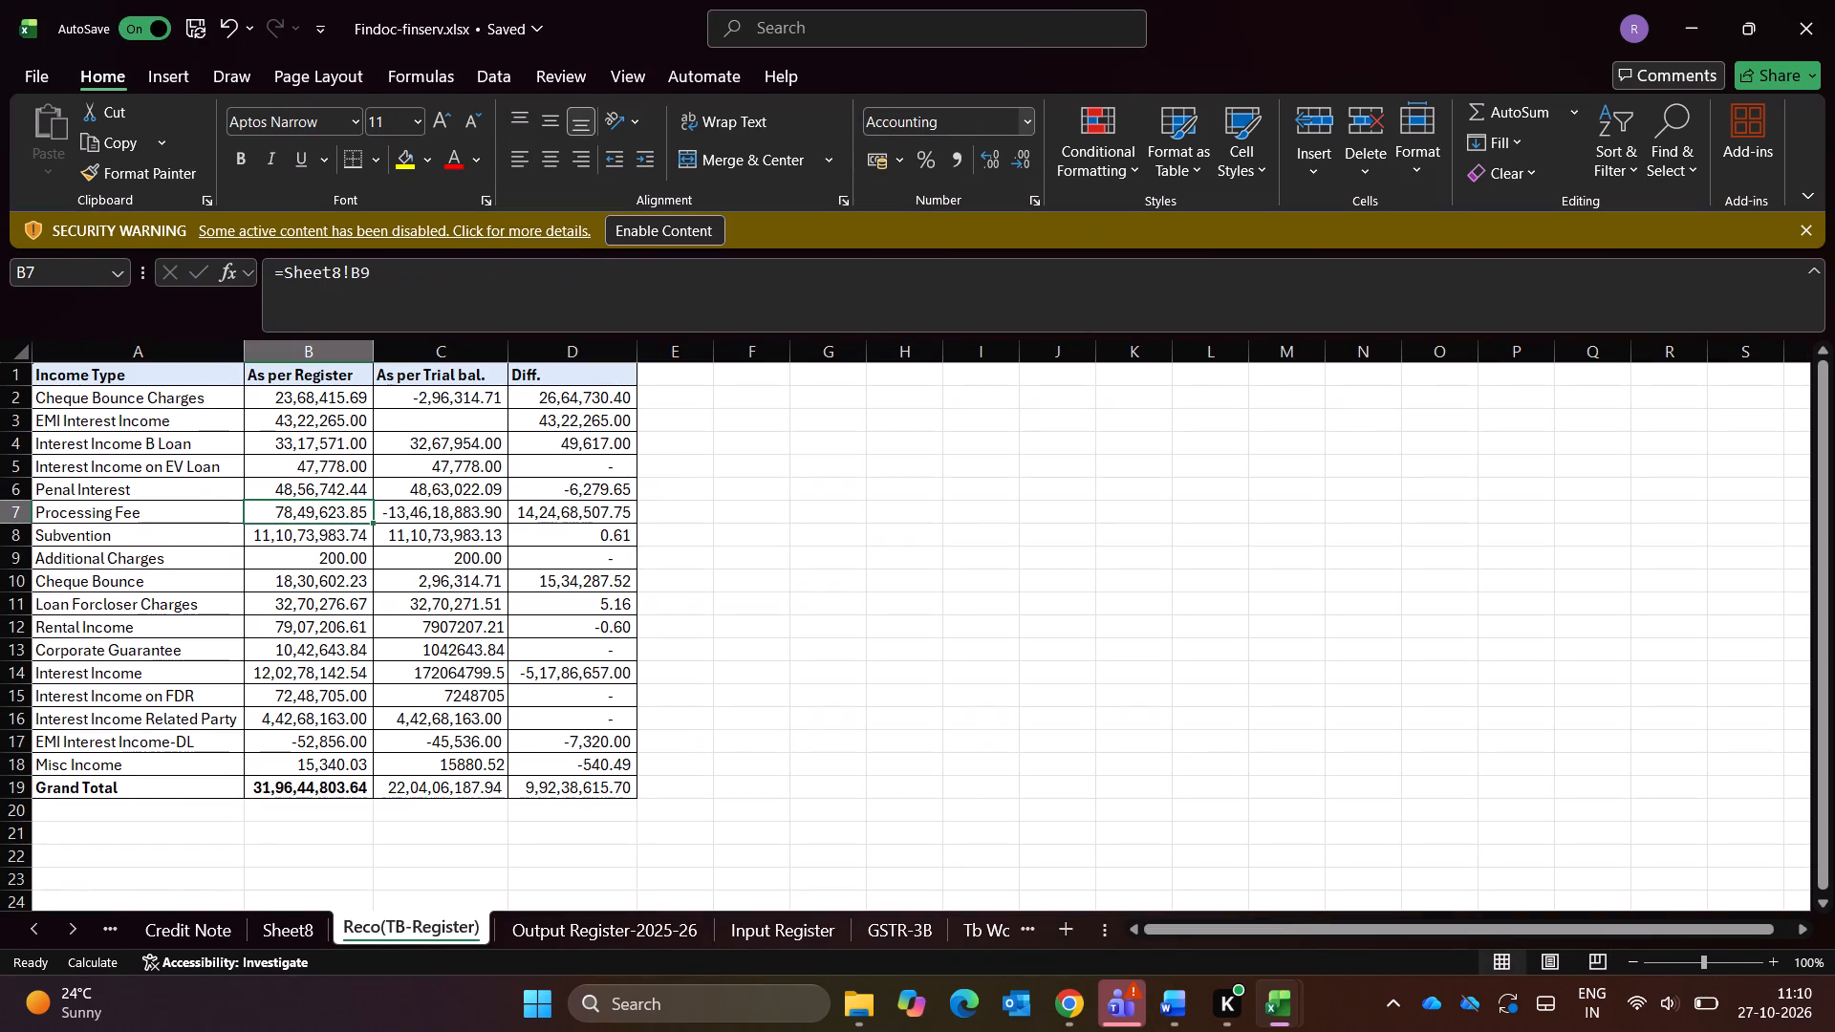
{"action": "key", "text": "Left"}
{"action": "key", "text": "Right"}
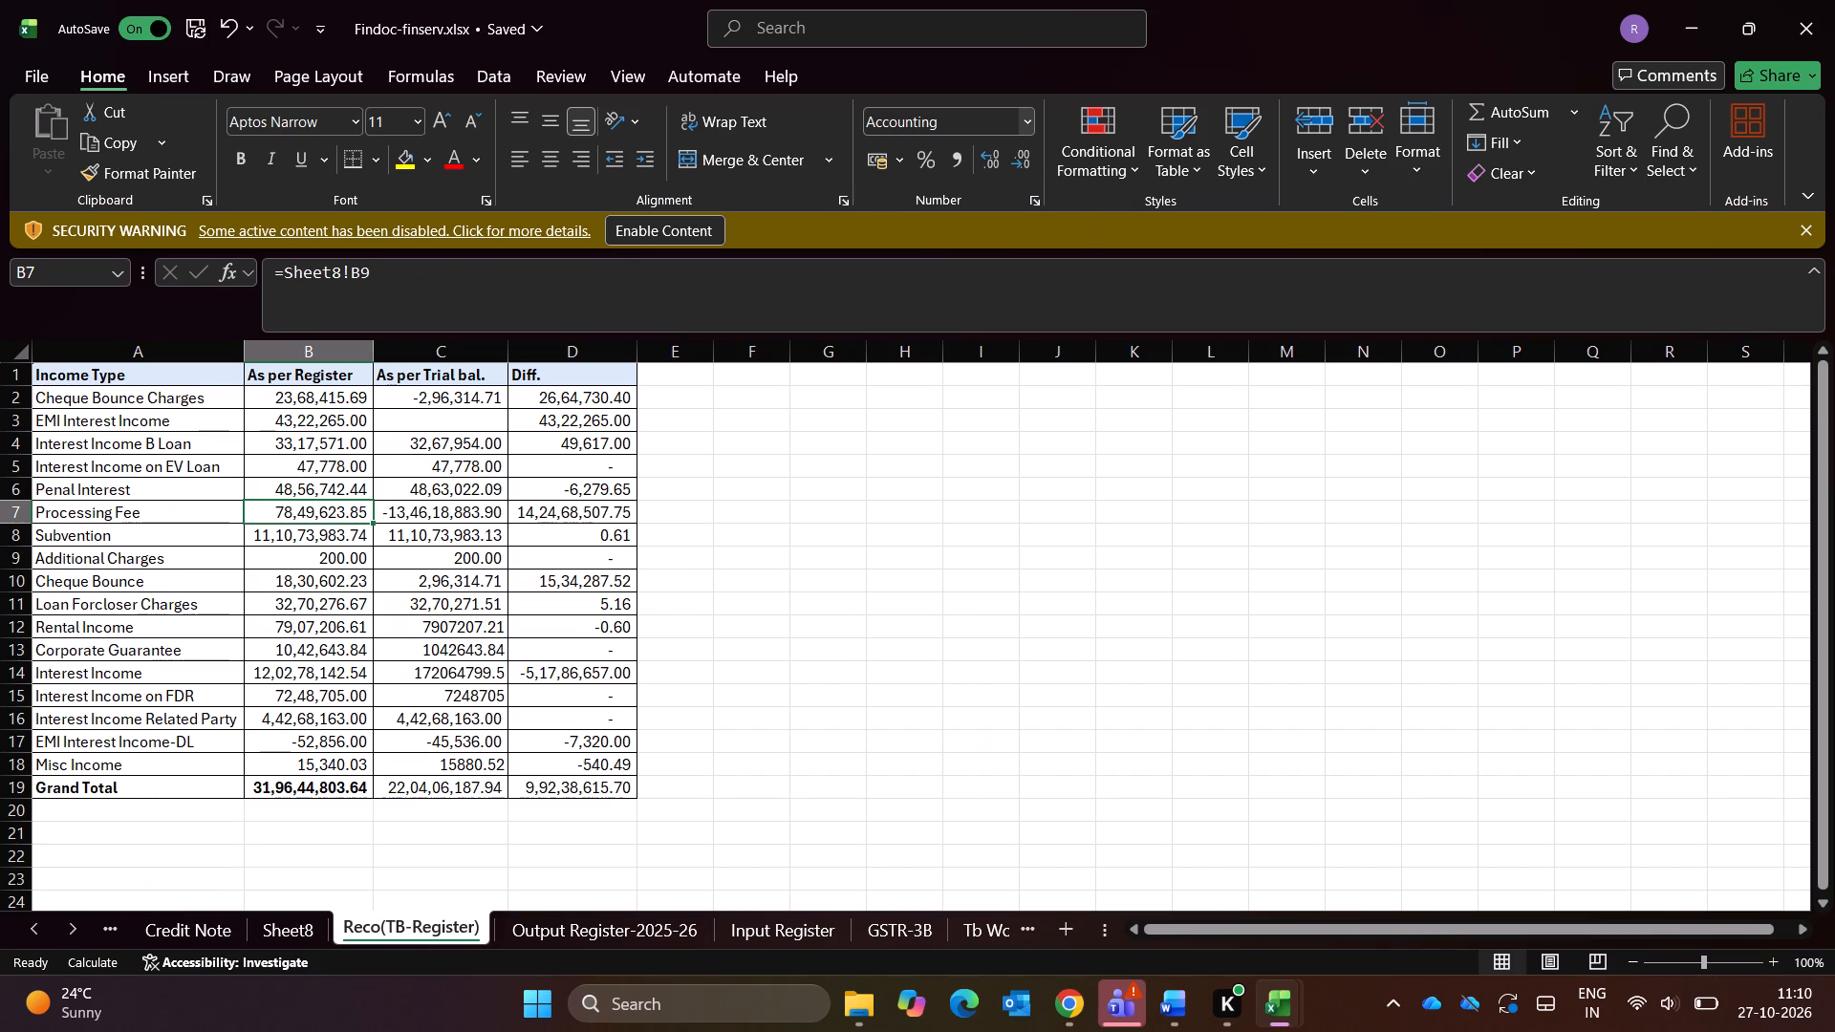
{"action": "key", "text": "Right"}
{"action": "key", "text": "Left"}
Re-examine the Processing fees, Subvention and other charges amounts for both years and skim the rest of the 2.18 to 2.22 sheet.
{"action": "key", "text": "alt+Tab"}
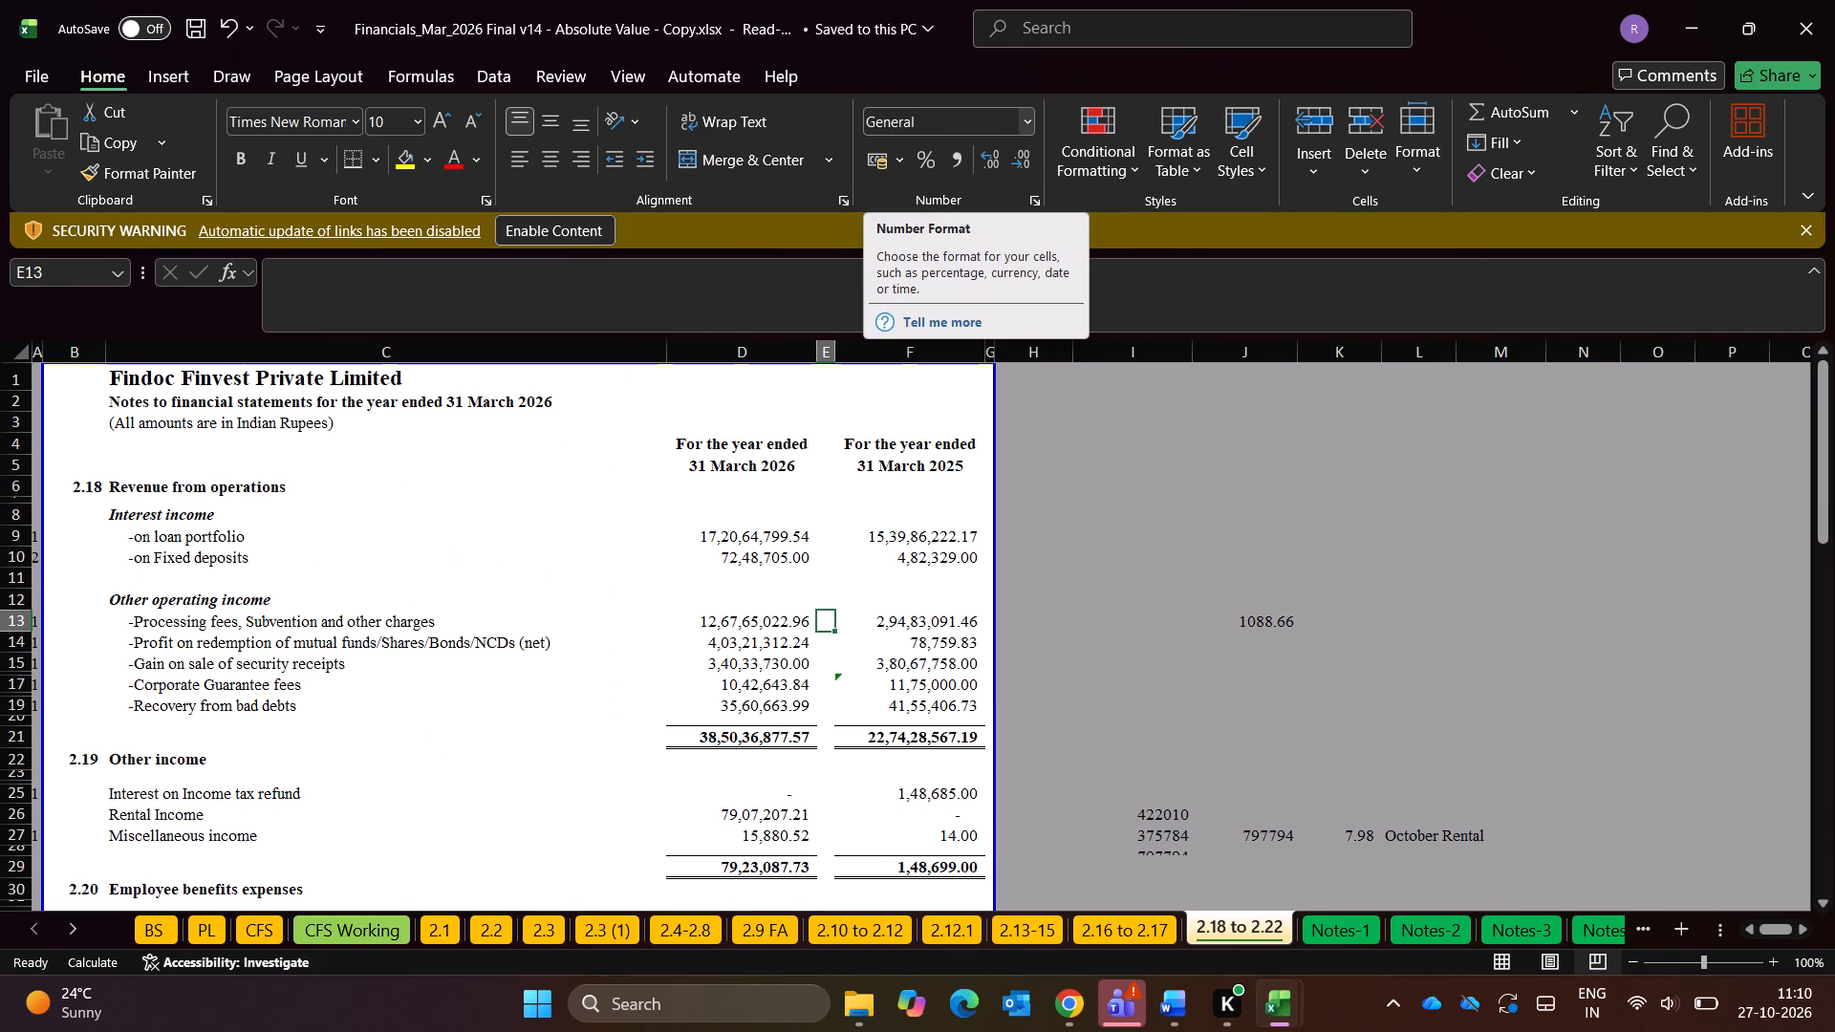
{"action": "key", "text": "Left"}
{"action": "key", "text": "Right"}
{"action": "key", "text": "Right"}
{"action": "key", "text": "Right"}
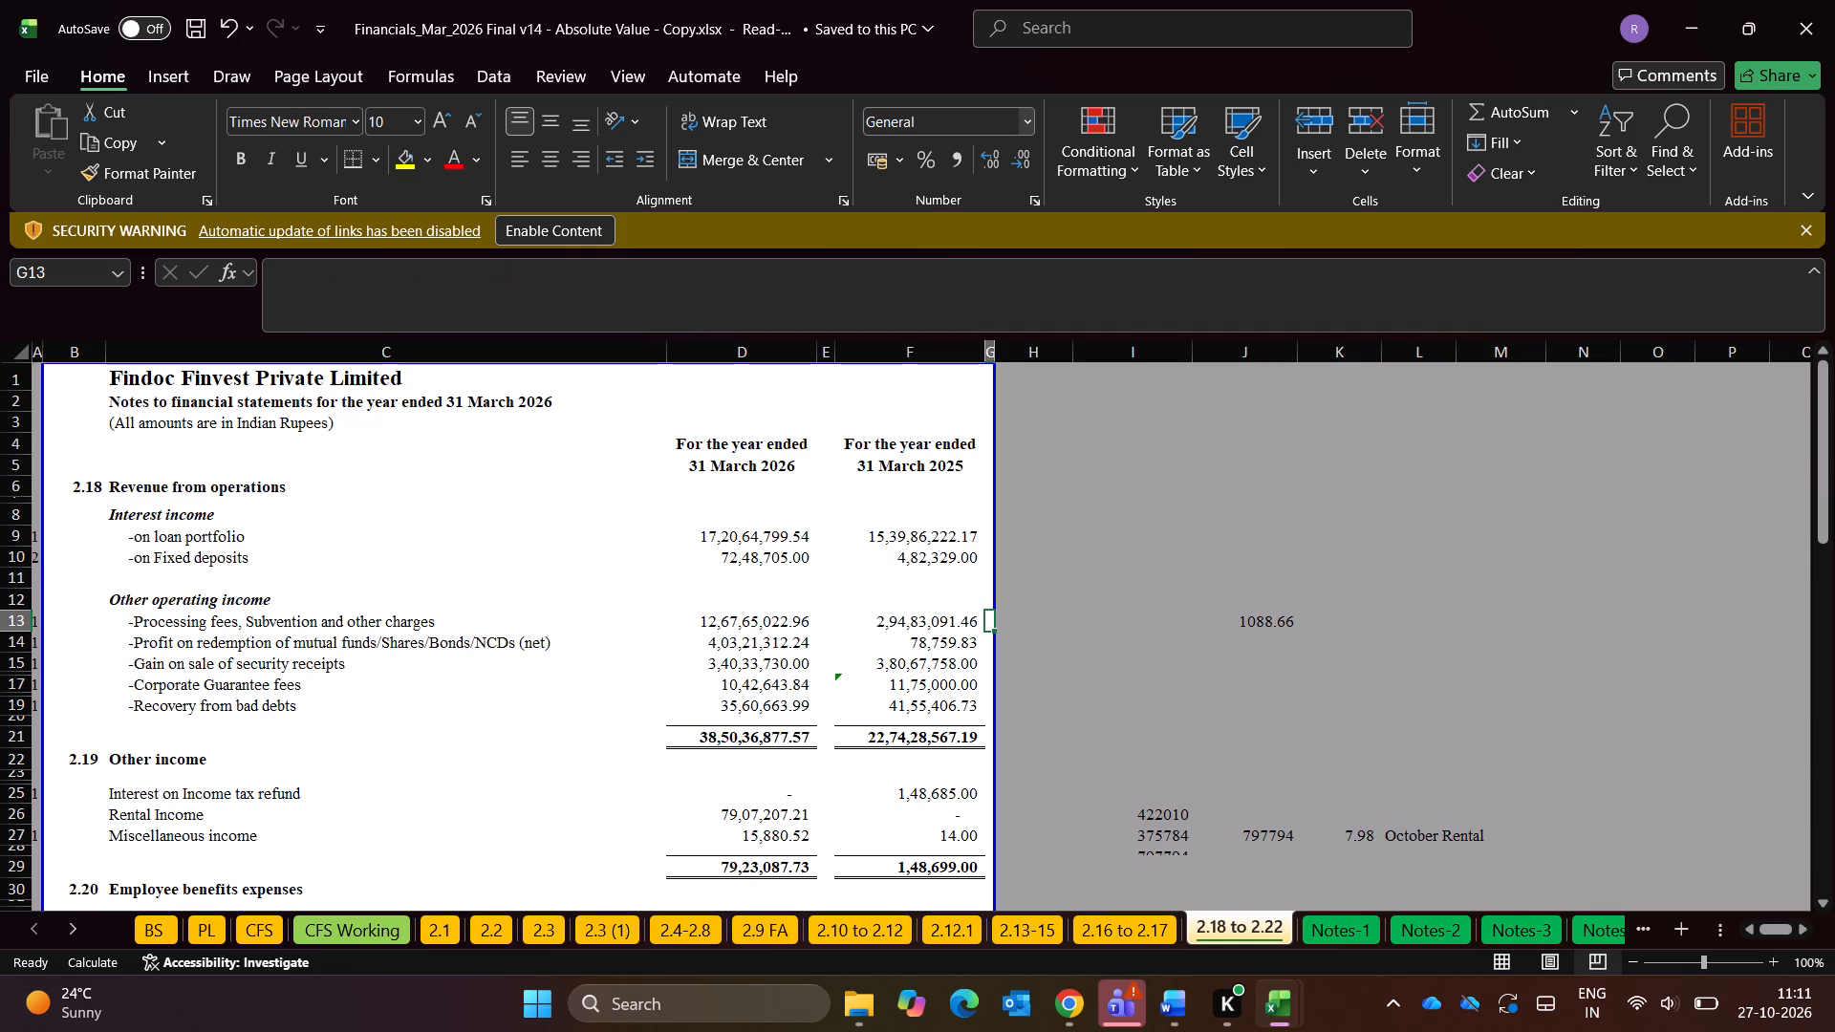
{"action": "key", "text": "Left"}
{"action": "key", "text": "Left"}
{"action": "key", "text": "Right"}
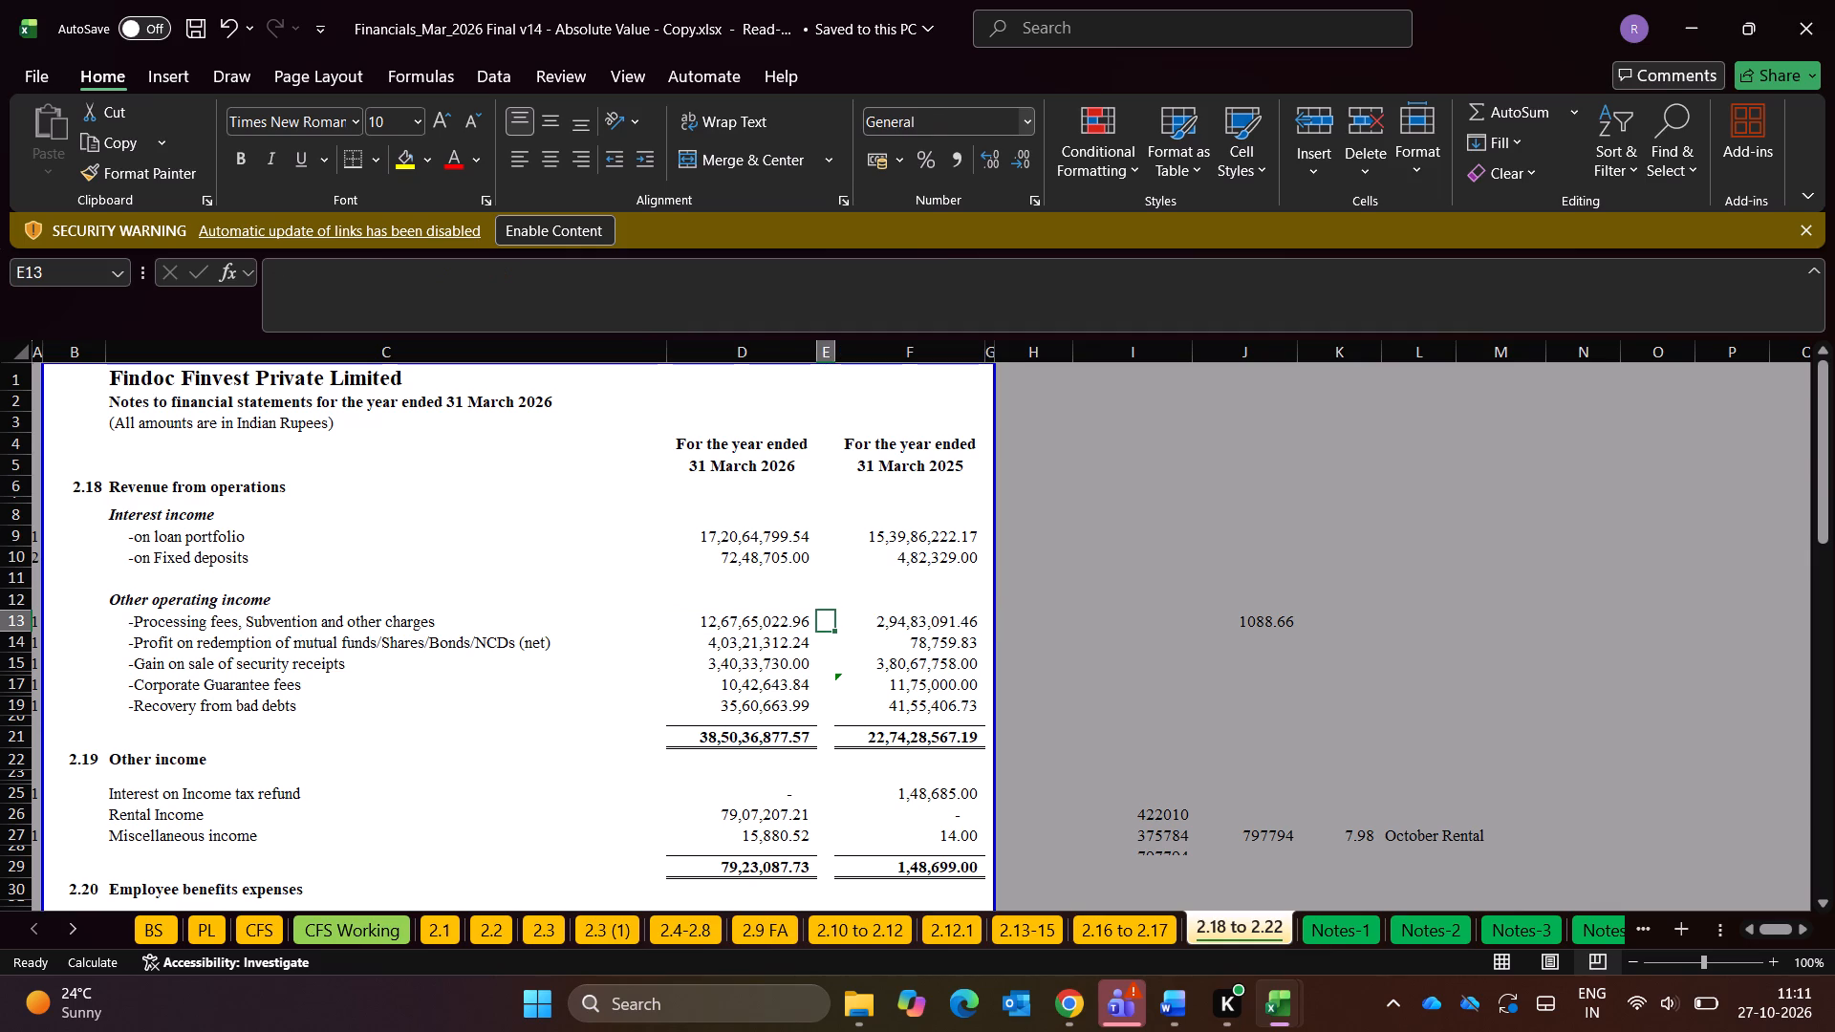
{"action": "key", "text": "Left"}
{"action": "key", "text": "Right"}
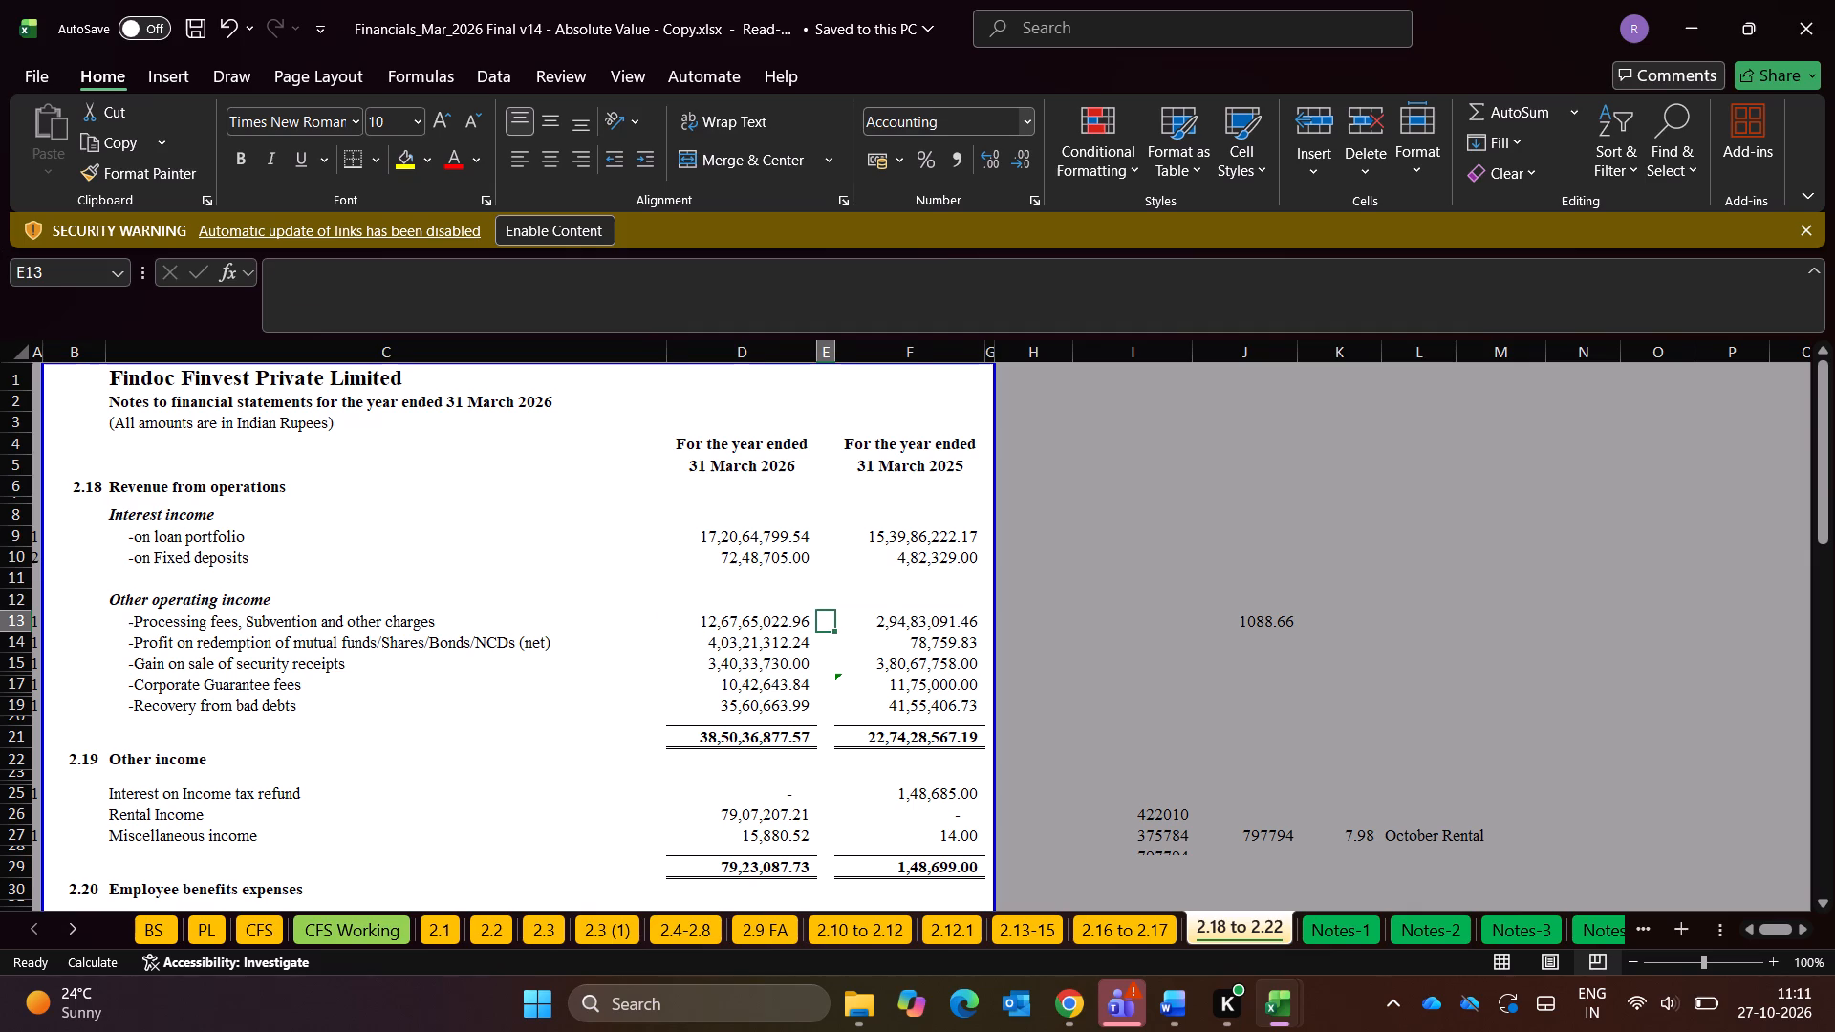
{"action": "scroll", "coordinate": [880, 407], "scroll_direction": "down", "scroll_amount": 3}
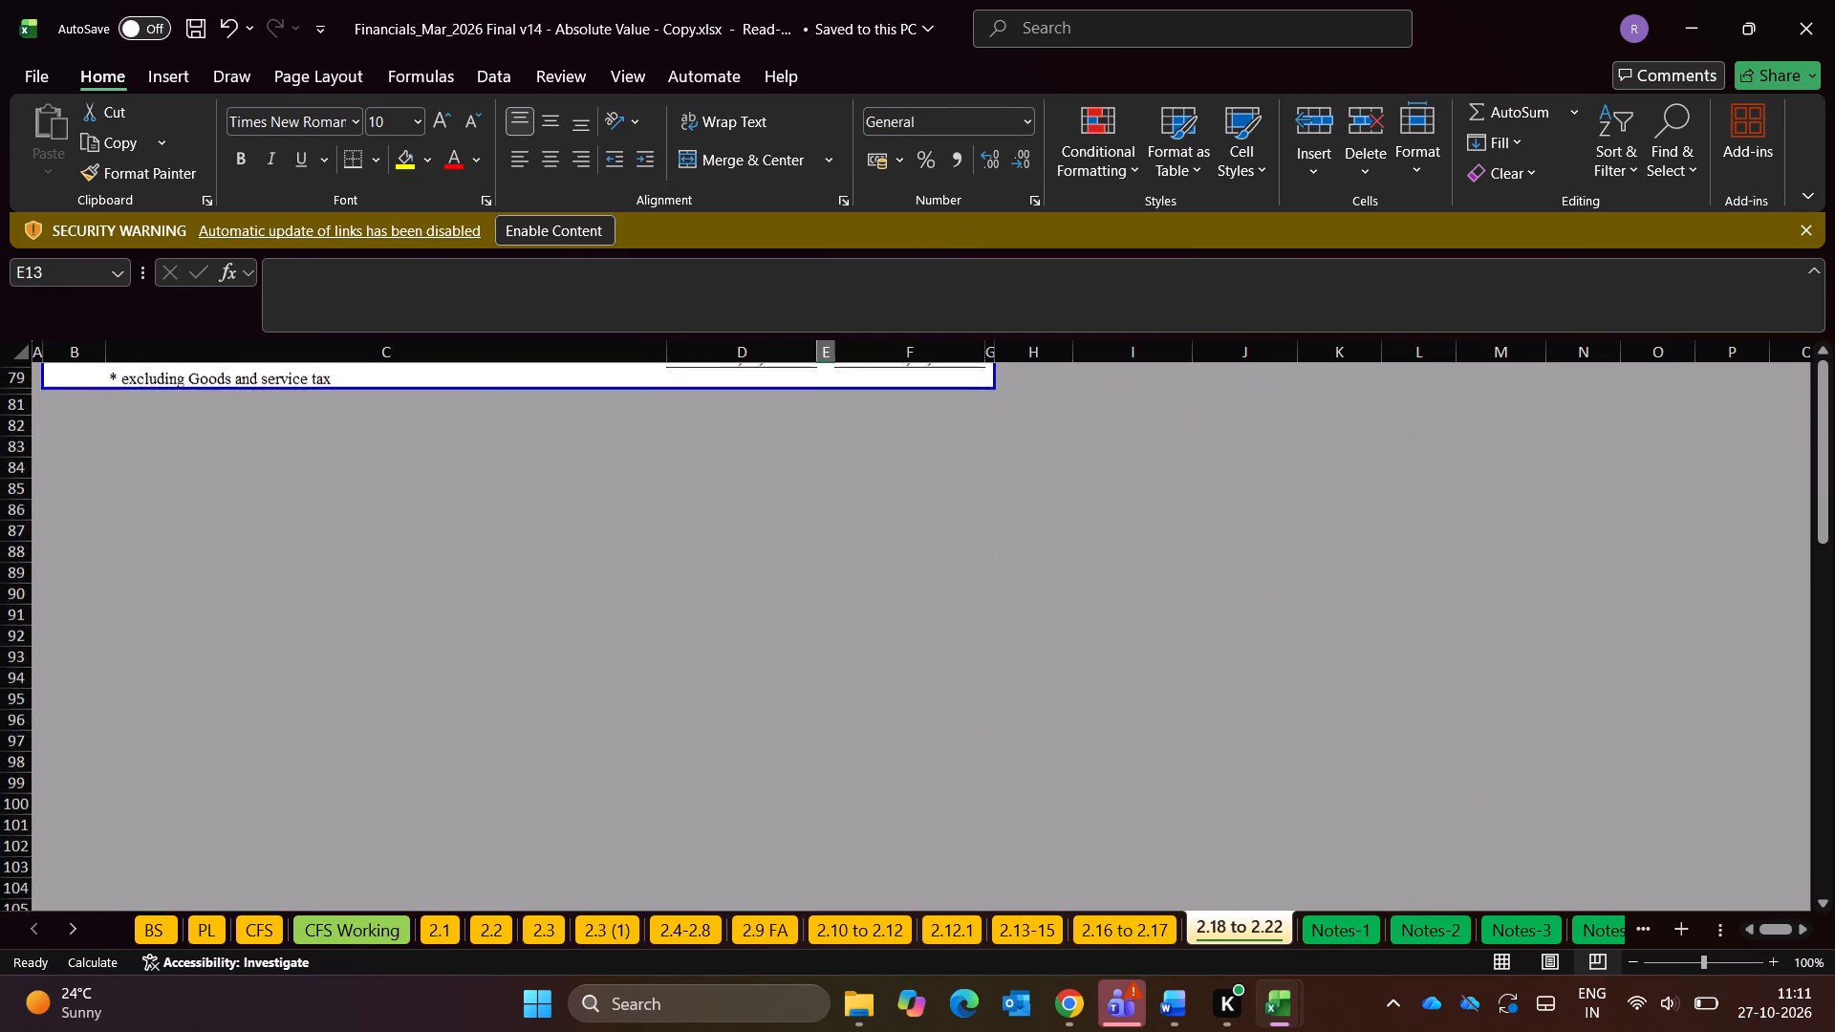
{"action": "scroll", "coordinate": [880, 407], "scroll_direction": "down", "scroll_amount": 2}
{"action": "scroll", "coordinate": [880, 407], "scroll_direction": "up", "scroll_amount": 2}
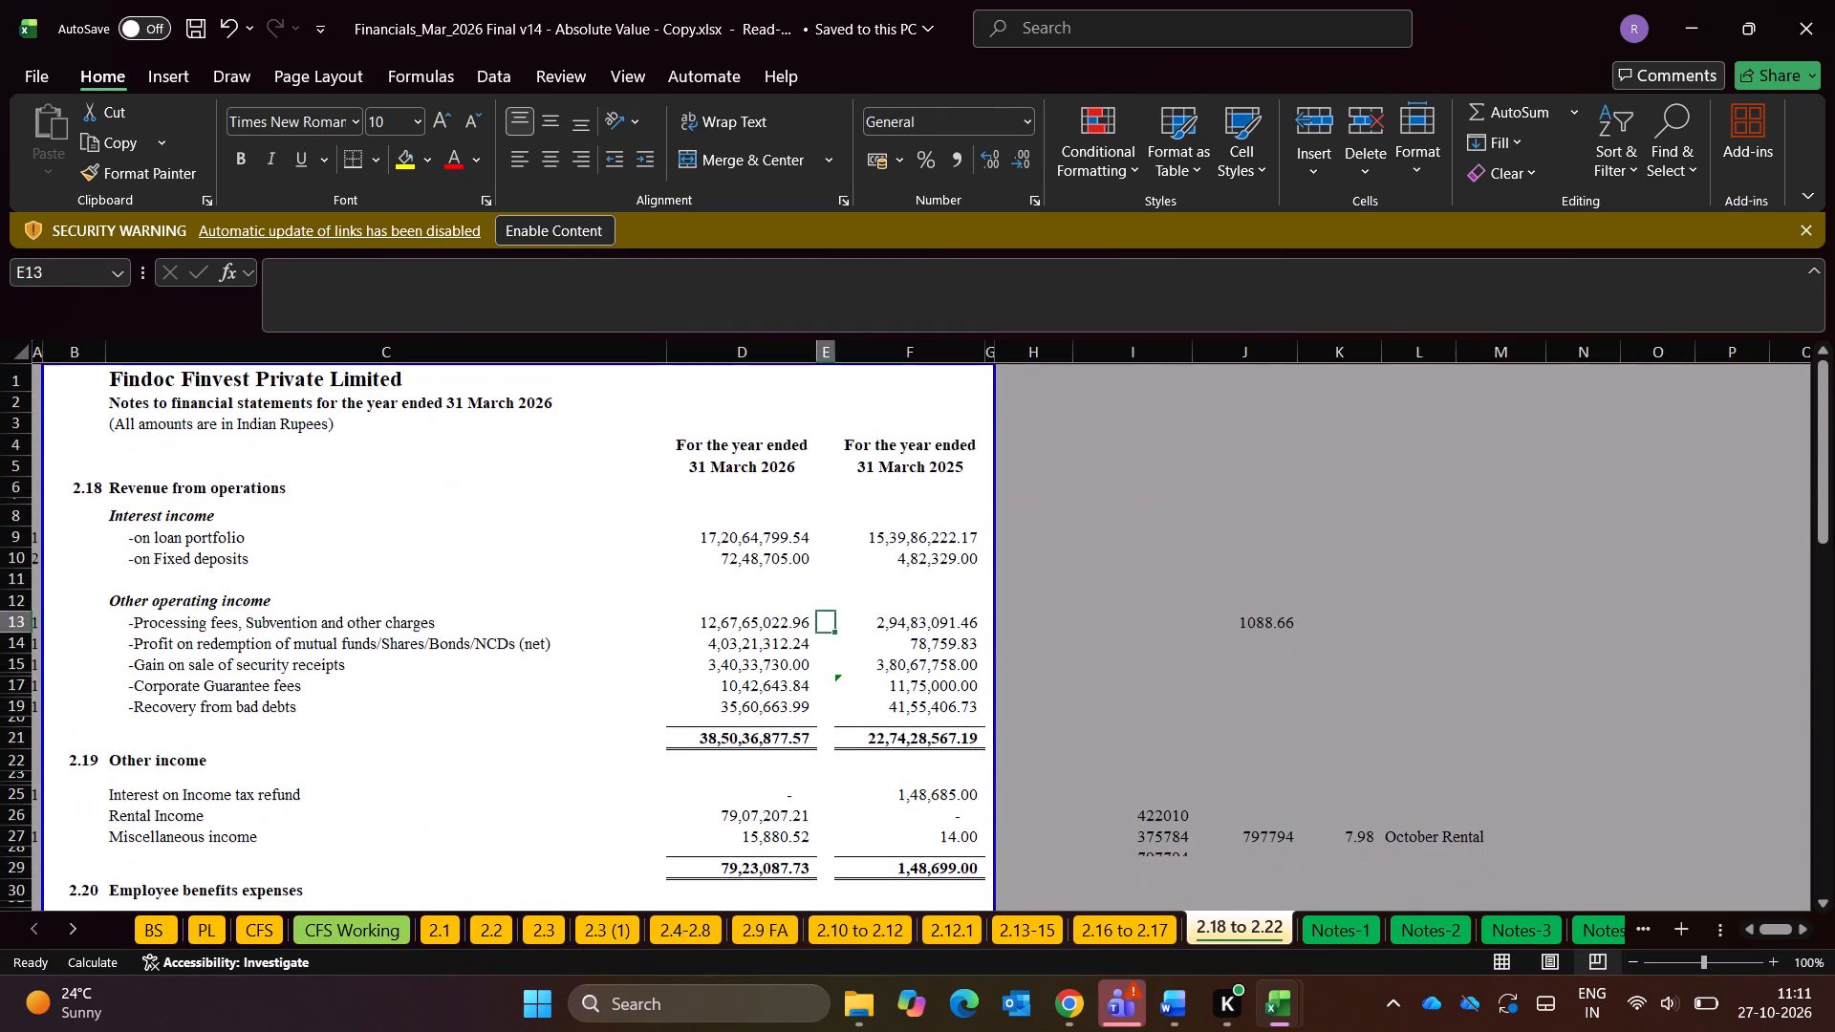
{"action": "scroll", "coordinate": [822, 497], "scroll_direction": "down", "scroll_amount": 3}
{"action": "scroll", "coordinate": [822, 497], "scroll_direction": "up", "scroll_amount": 1}
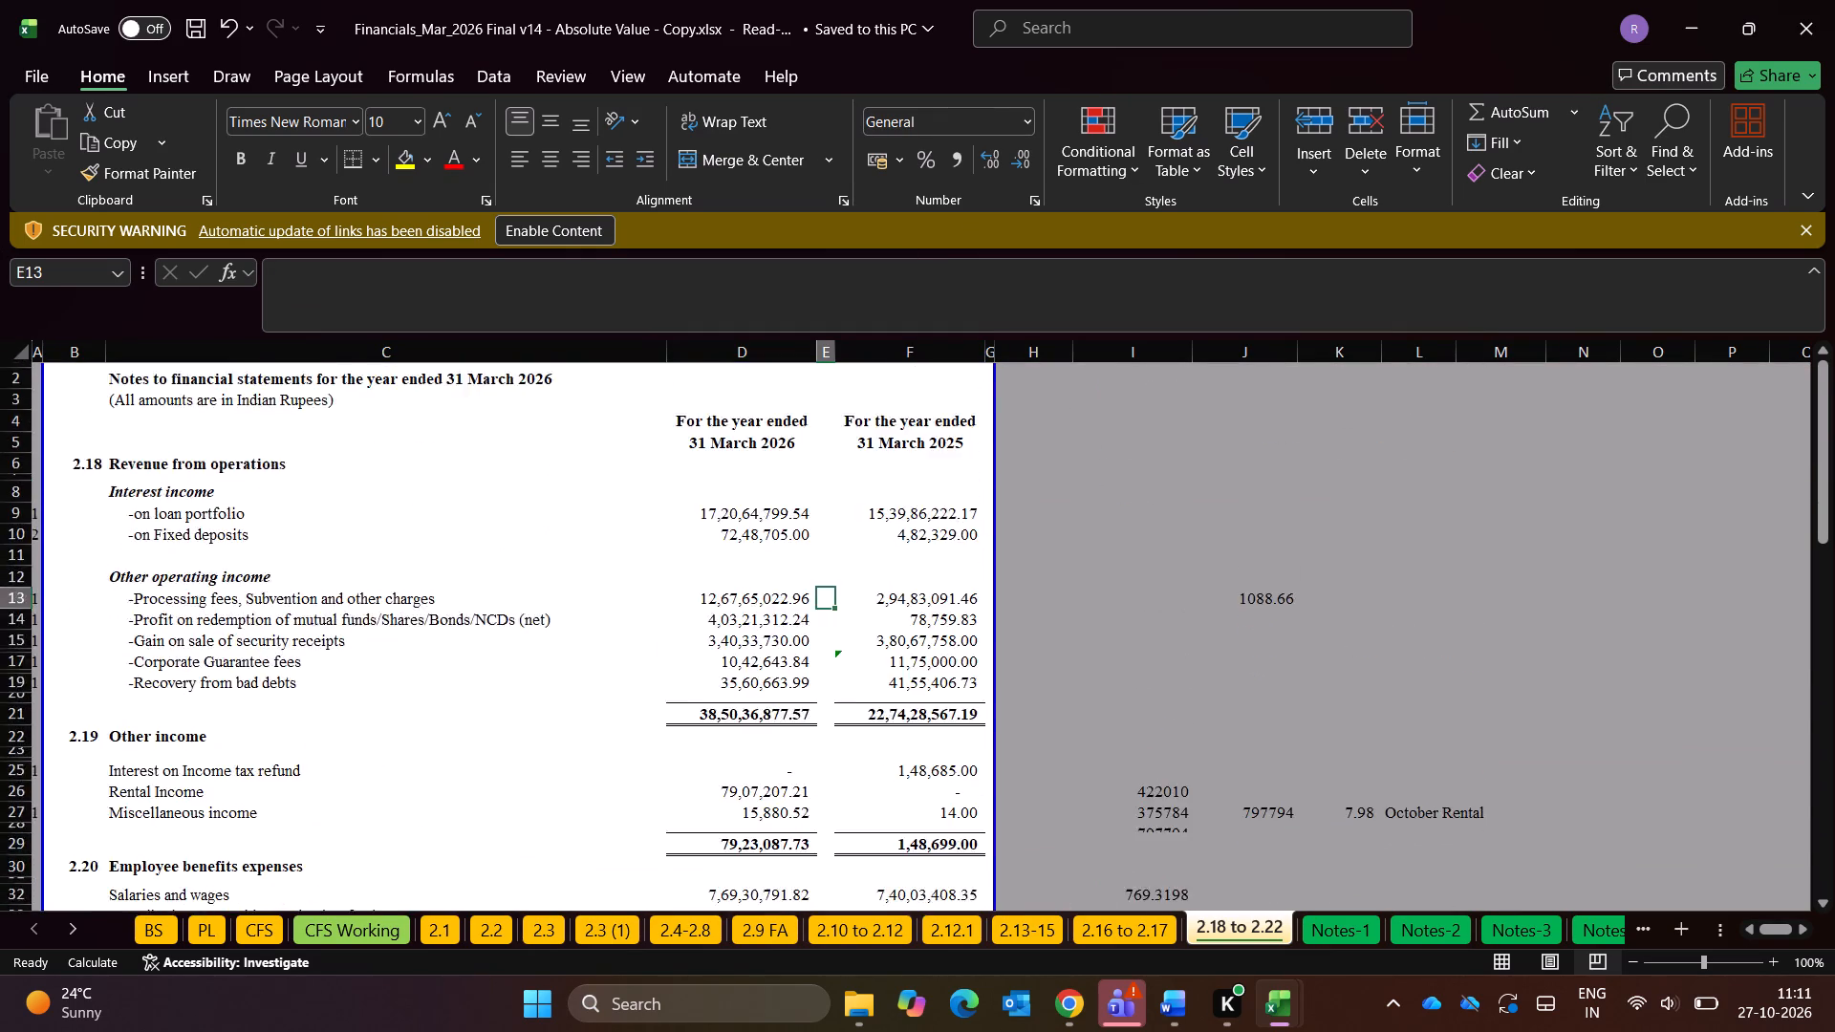
{"action": "scroll", "coordinate": [822, 497], "scroll_direction": "up", "scroll_amount": 1}
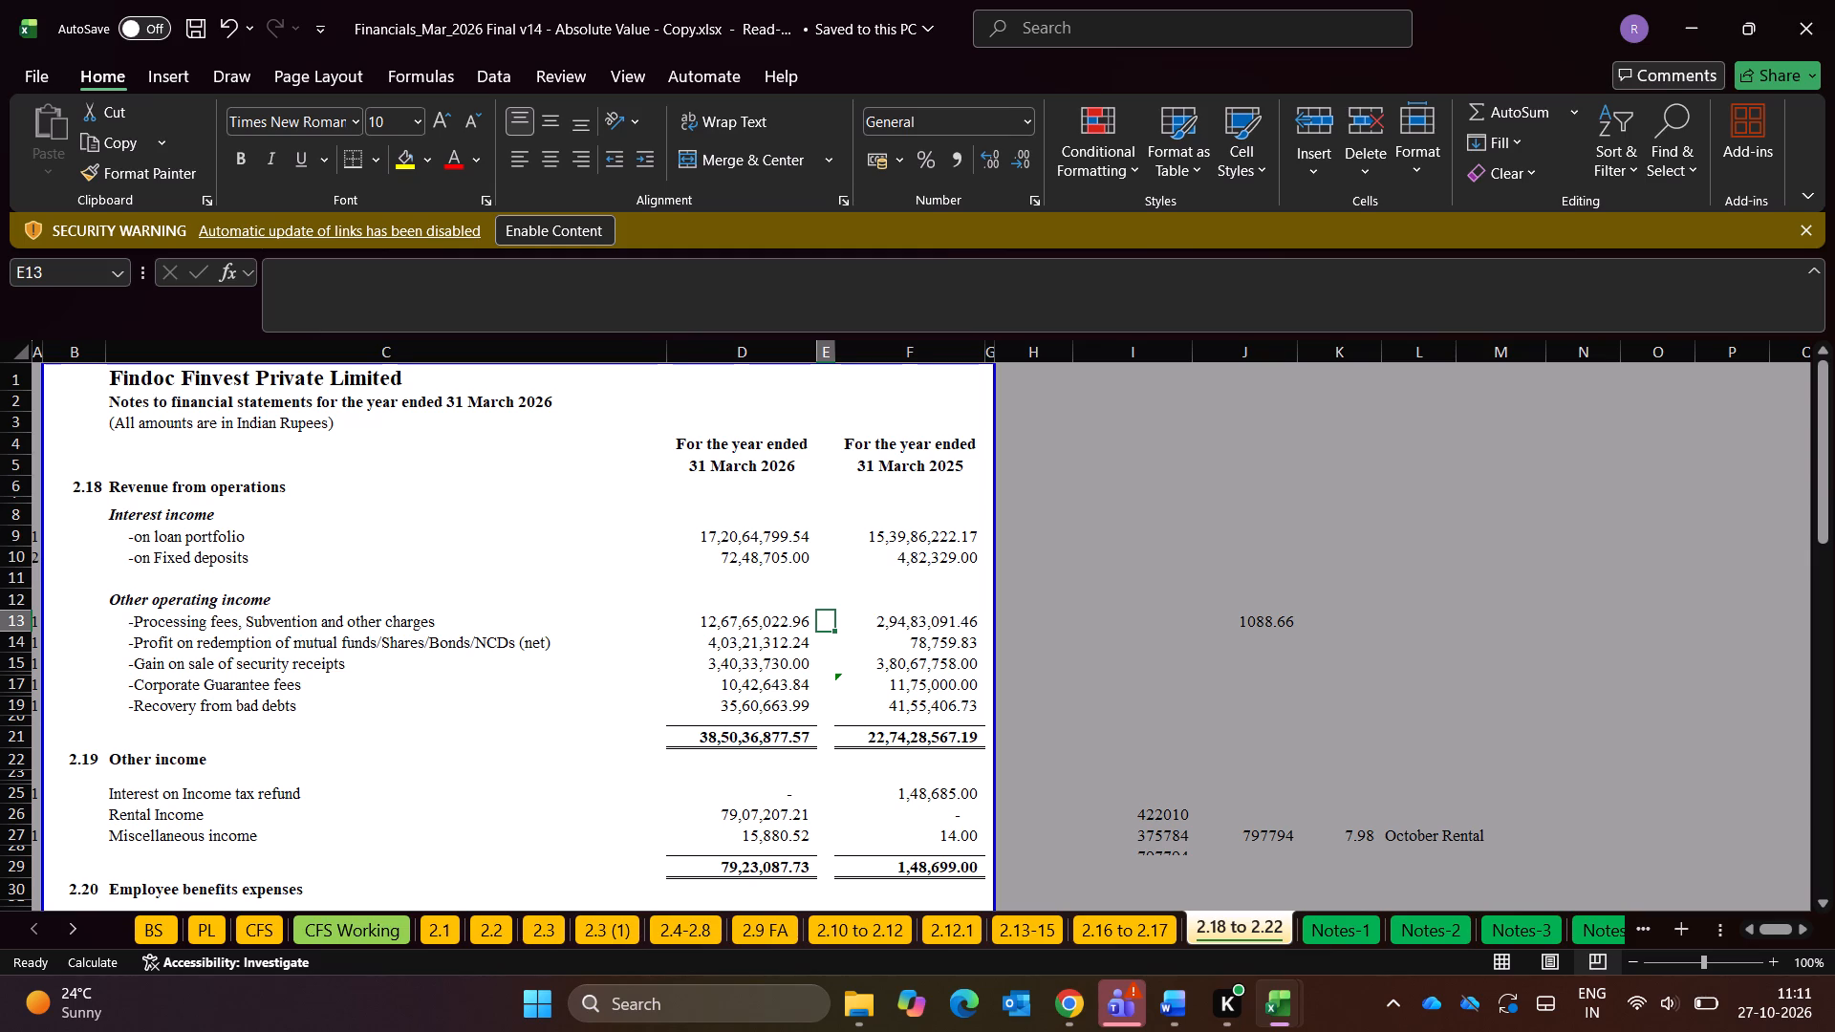
Add filters to the Income Type to Diff. header row of the Reco(TB-Register) sheet in Findoc-finserv.xlsx.
{"action": "key", "text": "alt+Tab"}
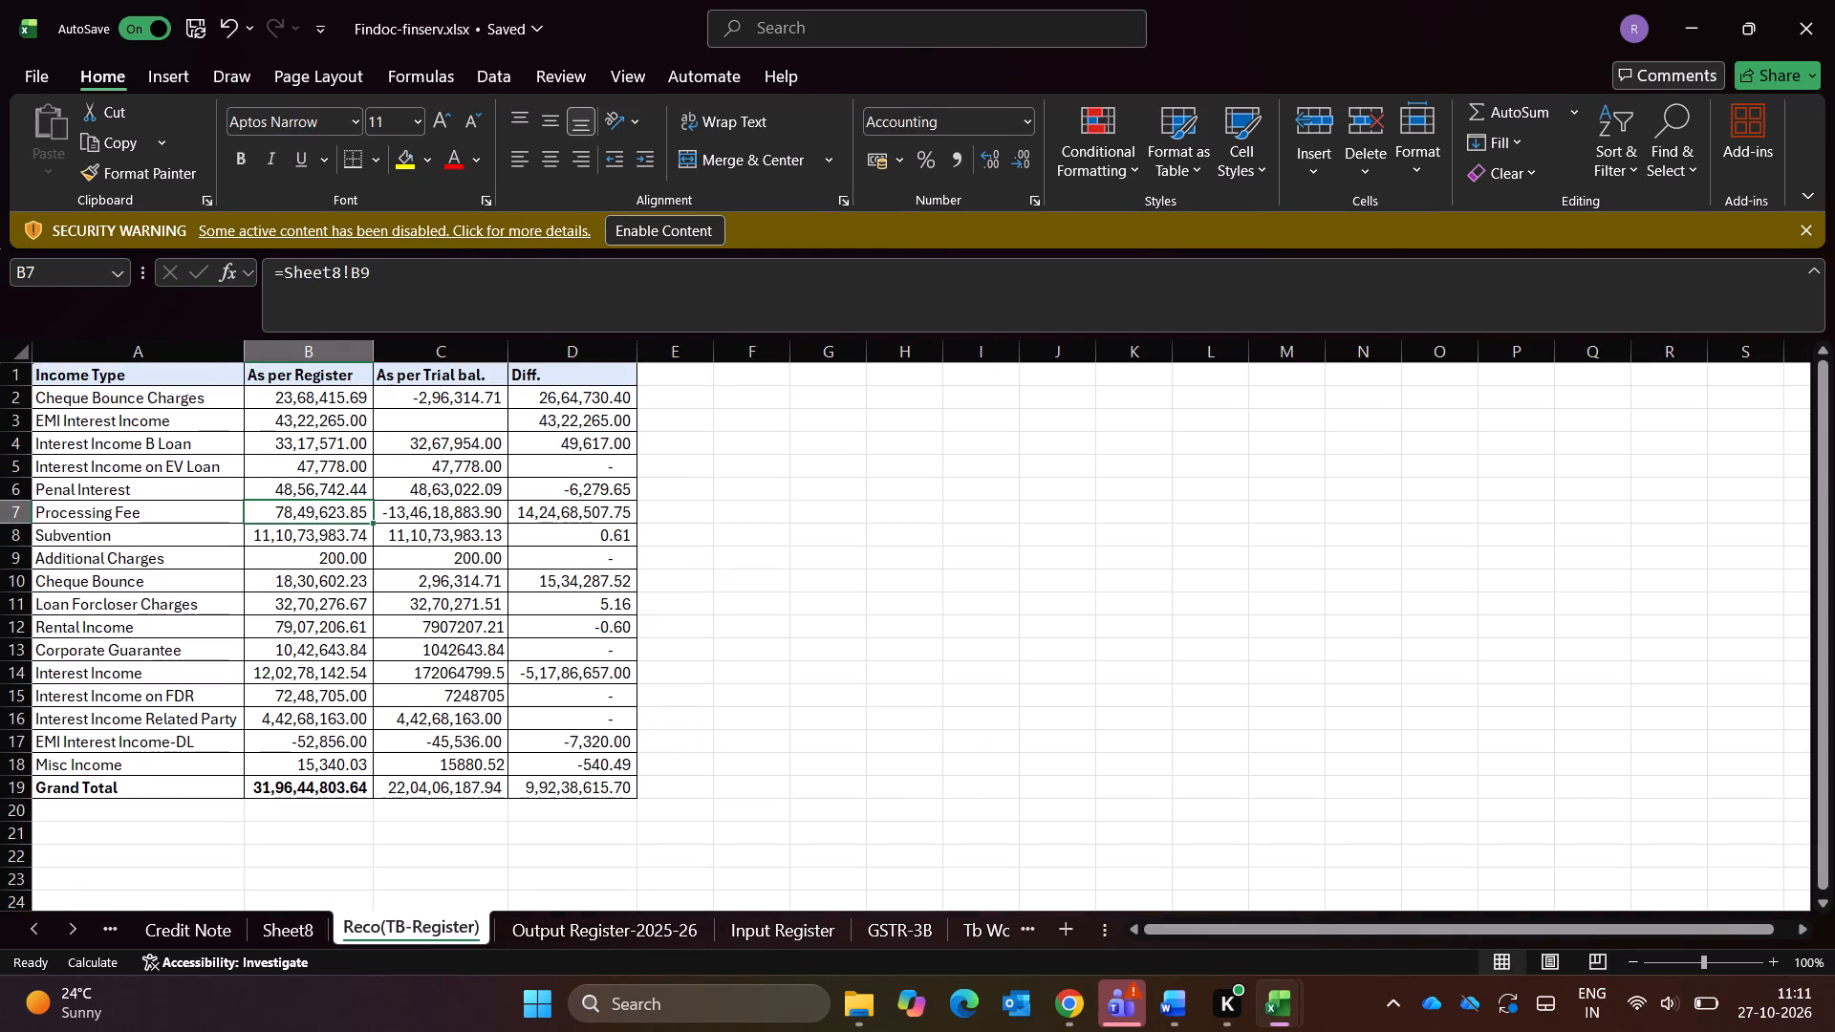
{"action": "key", "text": "Up"}
{"action": "key", "text": "Up"}
{"action": "key", "text": "Up"}
{"action": "key", "text": "Up"}
{"action": "key", "text": "Up"}
{"action": "key", "text": "Up"}
{"action": "key", "text": "ctrl+Left"}
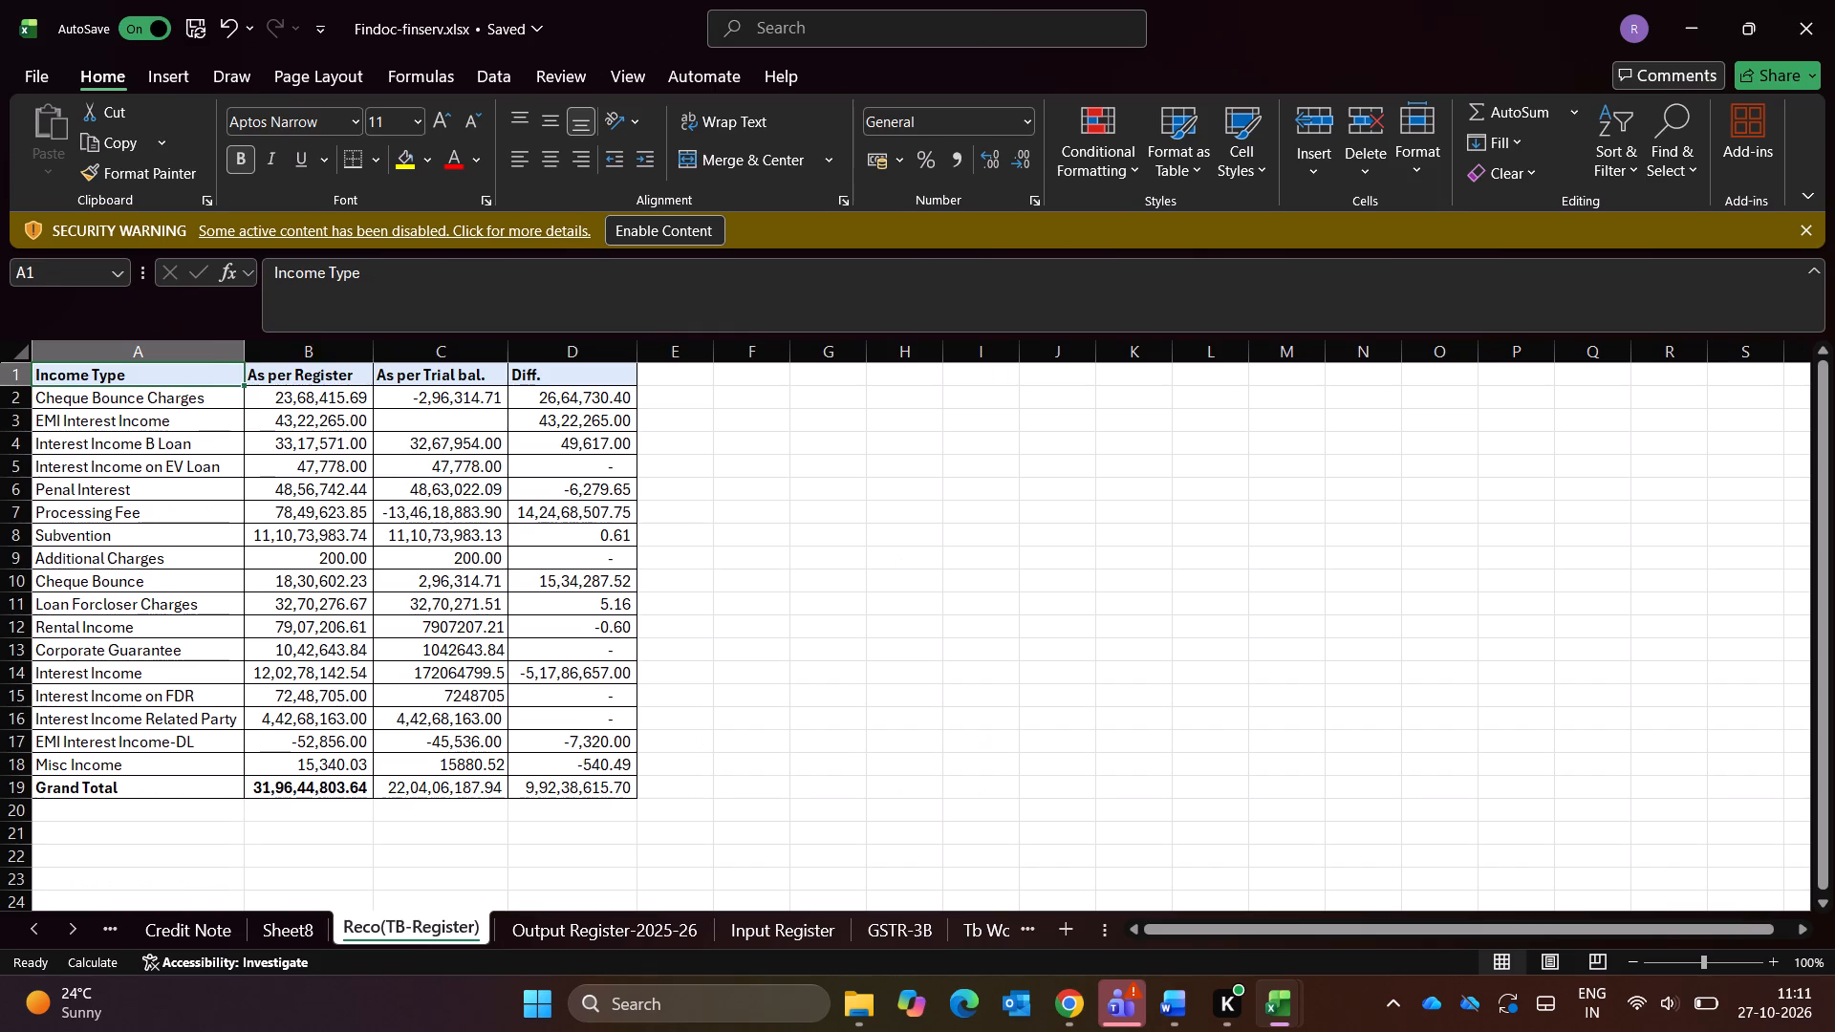
{"action": "key", "text": "shift+Right"}
{"action": "key", "text": "shift+Right"}
{"action": "key", "text": "shift+Right"}
{"action": "key", "text": "ctrl+shift+l"}
Filter Income Type on the Reco(TB-Register) sheet to show only Processing Fee and Subvention.
{"action": "key", "text": "Left"}
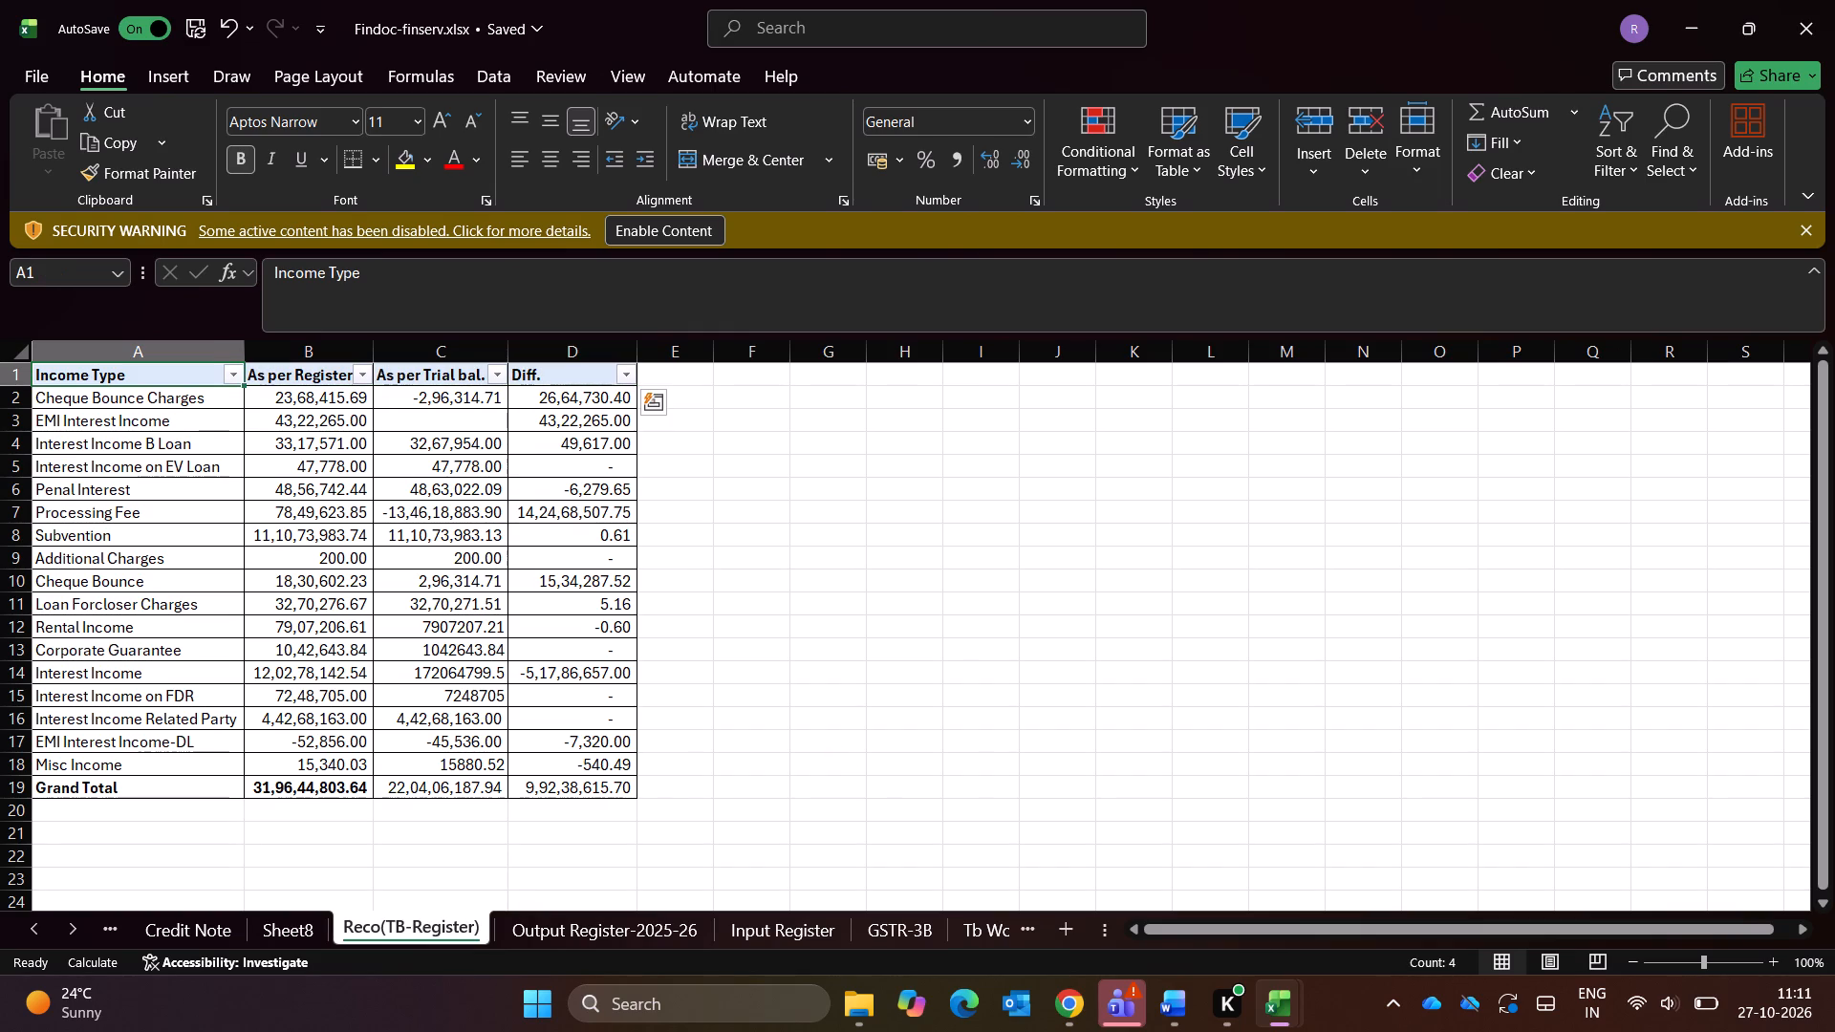
{"action": "key", "text": "alt+Down"}
{"action": "key", "text": "alt+Down"}
{"action": "key", "text": "alt+Down"}
{"action": "key", "text": "alt+Down"}
{"action": "key", "text": "alt+Down"}
{"action": "key", "text": "alt+Down"}
{"action": "key", "text": "alt+Down"}
{"action": "key", "text": "alt+Down"}
{"action": "key", "text": "alt+Down"}
{"action": "key", "text": "alt+Down"}
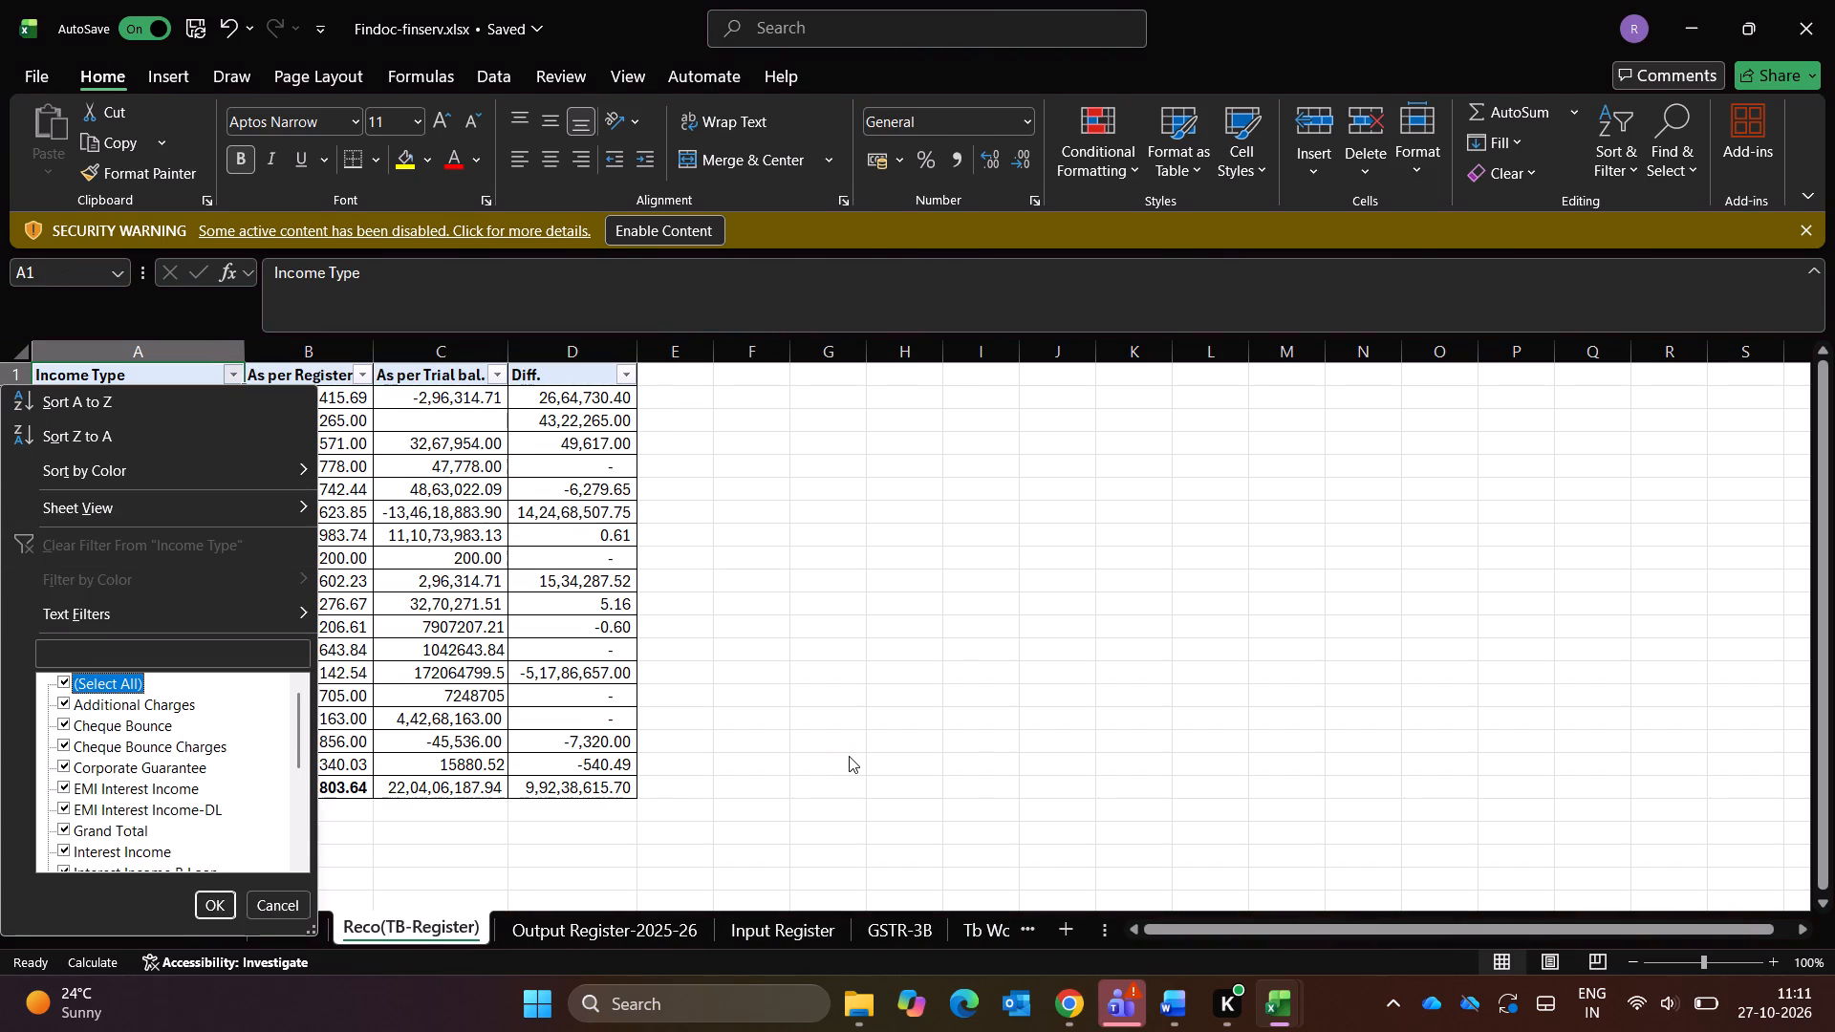
{"action": "key", "text": "space"}
{"action": "key", "text": "Down"}
{"action": "key", "text": "Down"}
{"action": "key", "text": "Down"}
{"action": "key", "text": "Down"}
{"action": "key", "text": "Down"}
{"action": "key", "text": "Down"}
{"action": "key", "text": "Down"}
{"action": "key", "text": "Down"}
{"action": "key", "text": "Down"}
{"action": "key", "text": "Down"}
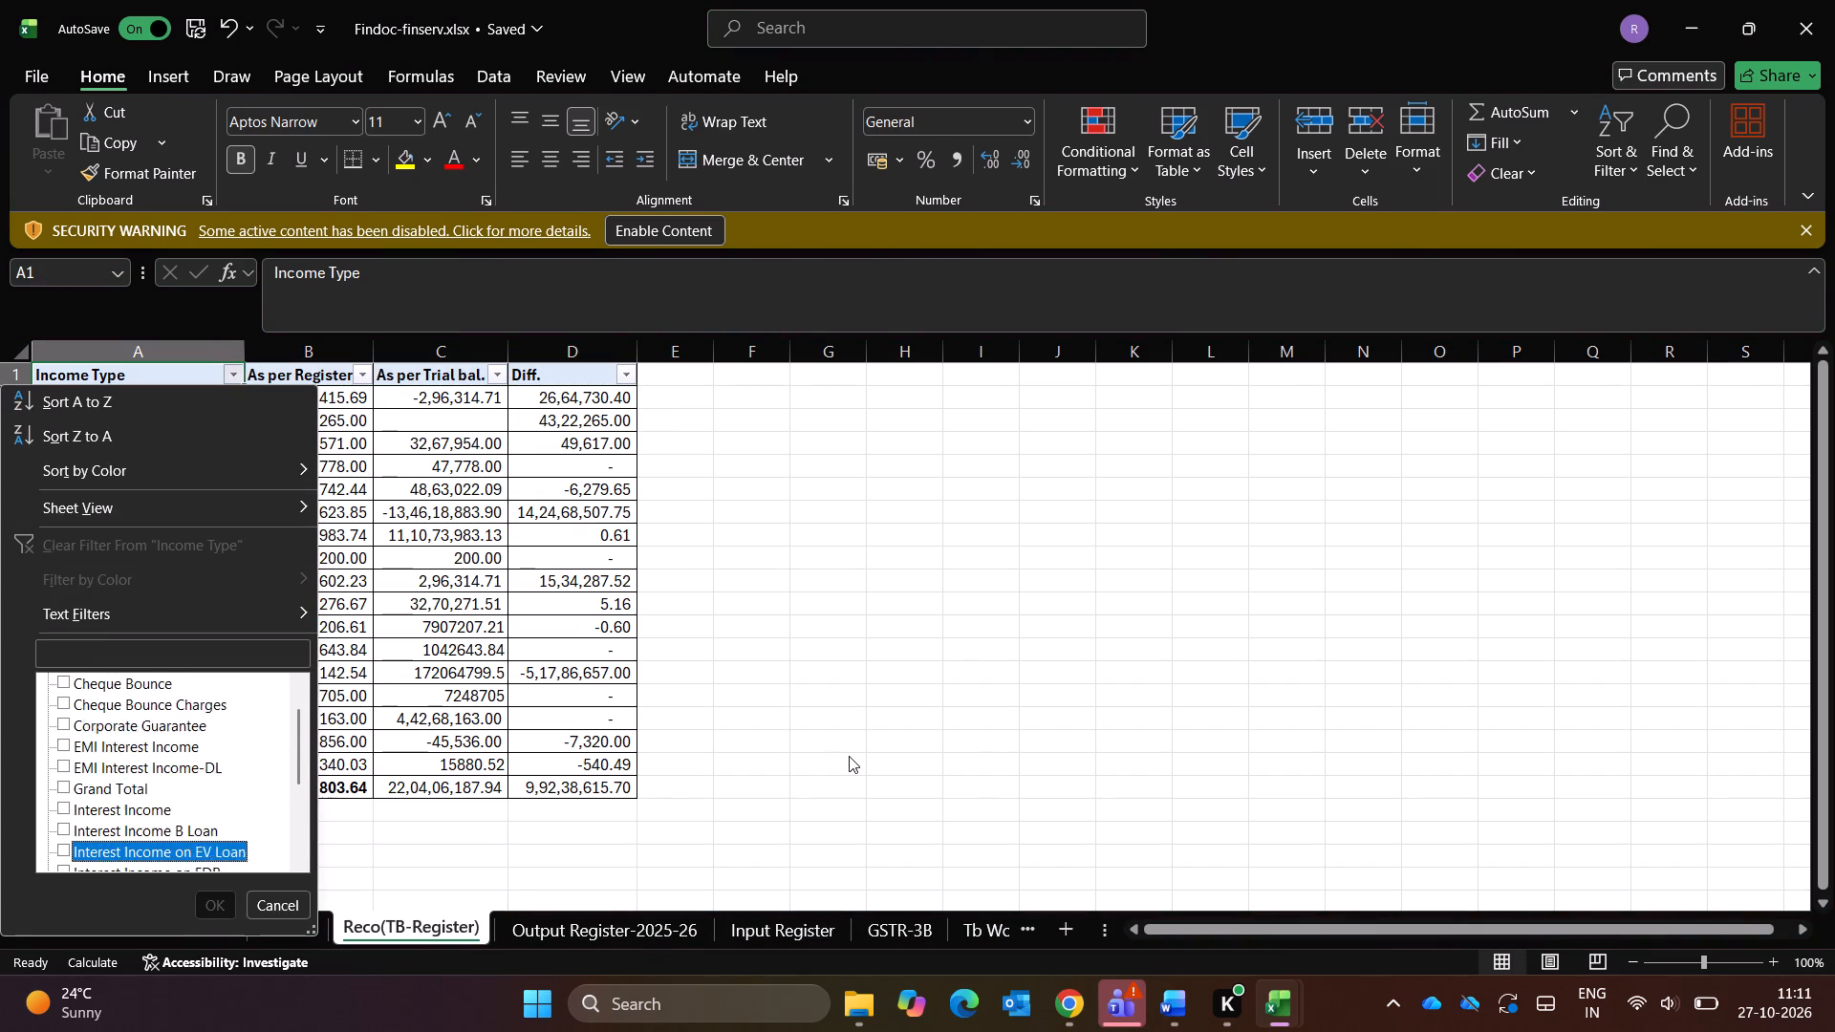
{"action": "key", "text": "Down"}
{"action": "key", "text": "Down"}
{"action": "key", "text": "Down"}
{"action": "key", "text": "Down"}
{"action": "key", "text": "Down"}
{"action": "key", "text": "Down"}
{"action": "key", "text": "Down"}
{"action": "key", "text": "Down"}
{"action": "key", "text": "Up"}
{"action": "key", "text": "Up"}
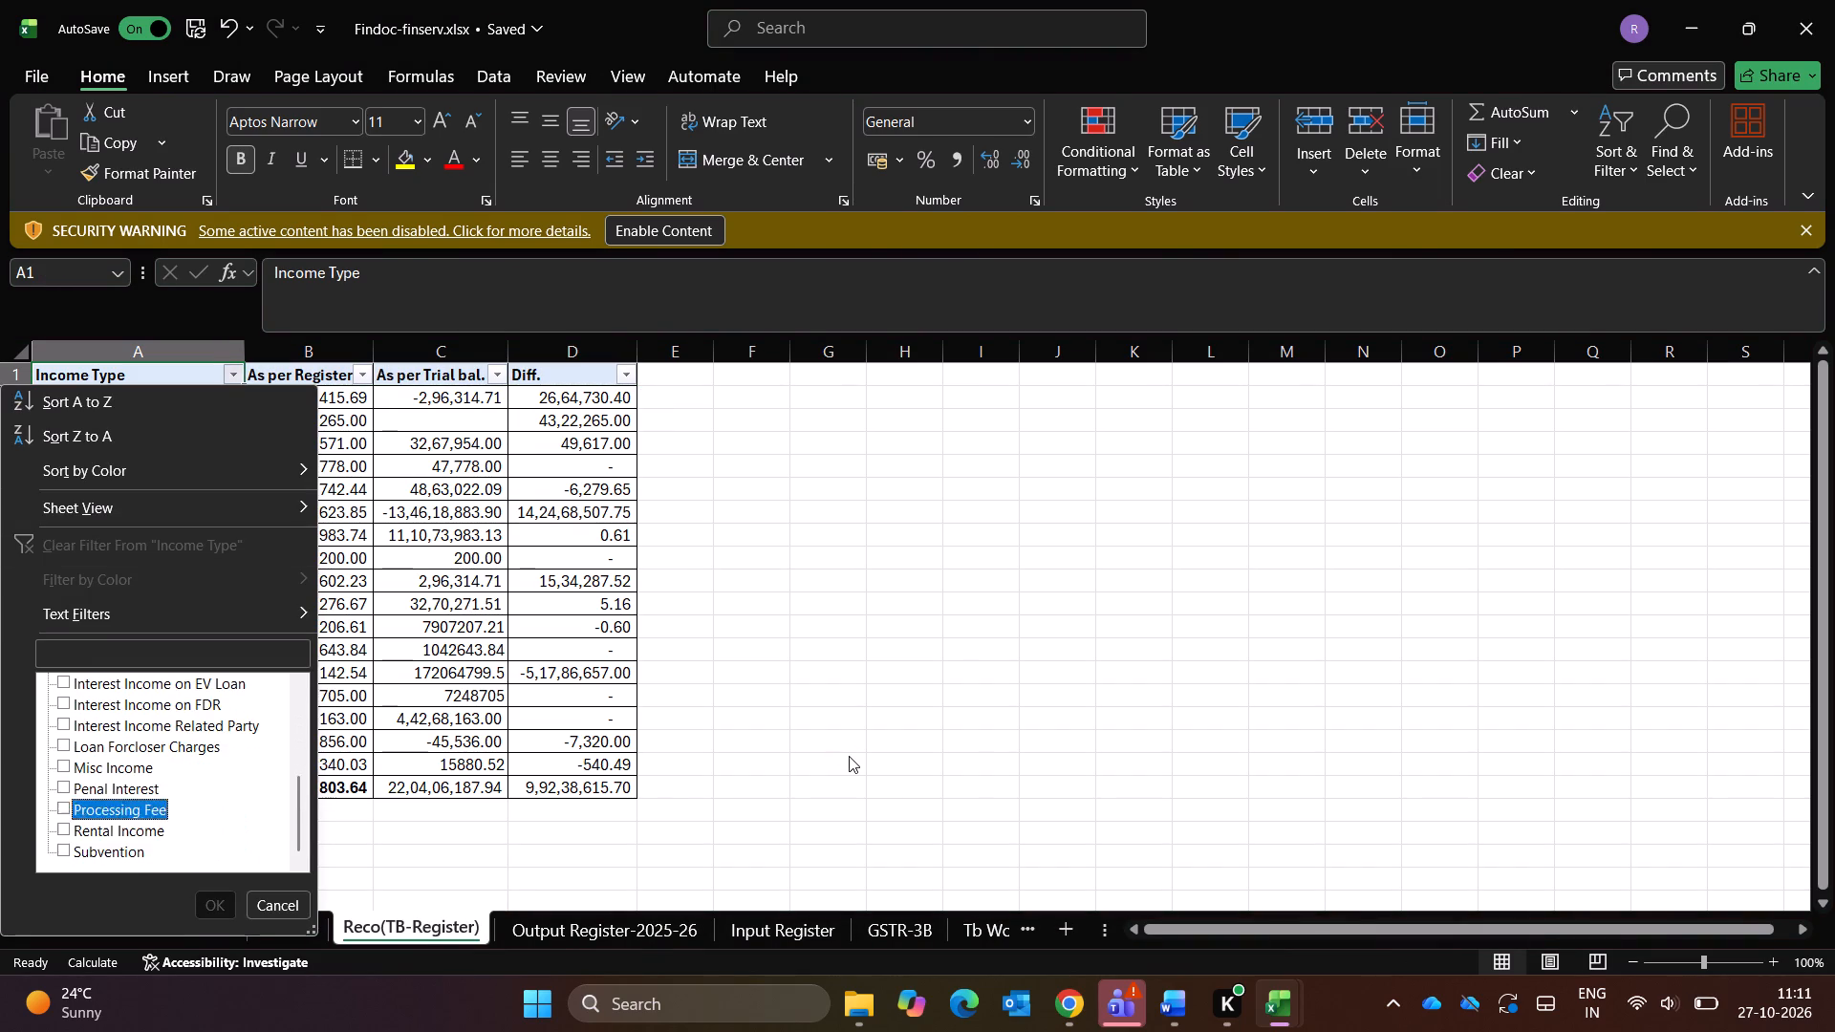
{"action": "key", "text": "Up"}
{"action": "key", "text": "Down"}
{"action": "key", "text": "space"}
{"action": "key", "text": "Down"}
{"action": "key", "text": "Down"}
{"action": "key", "text": "space"}
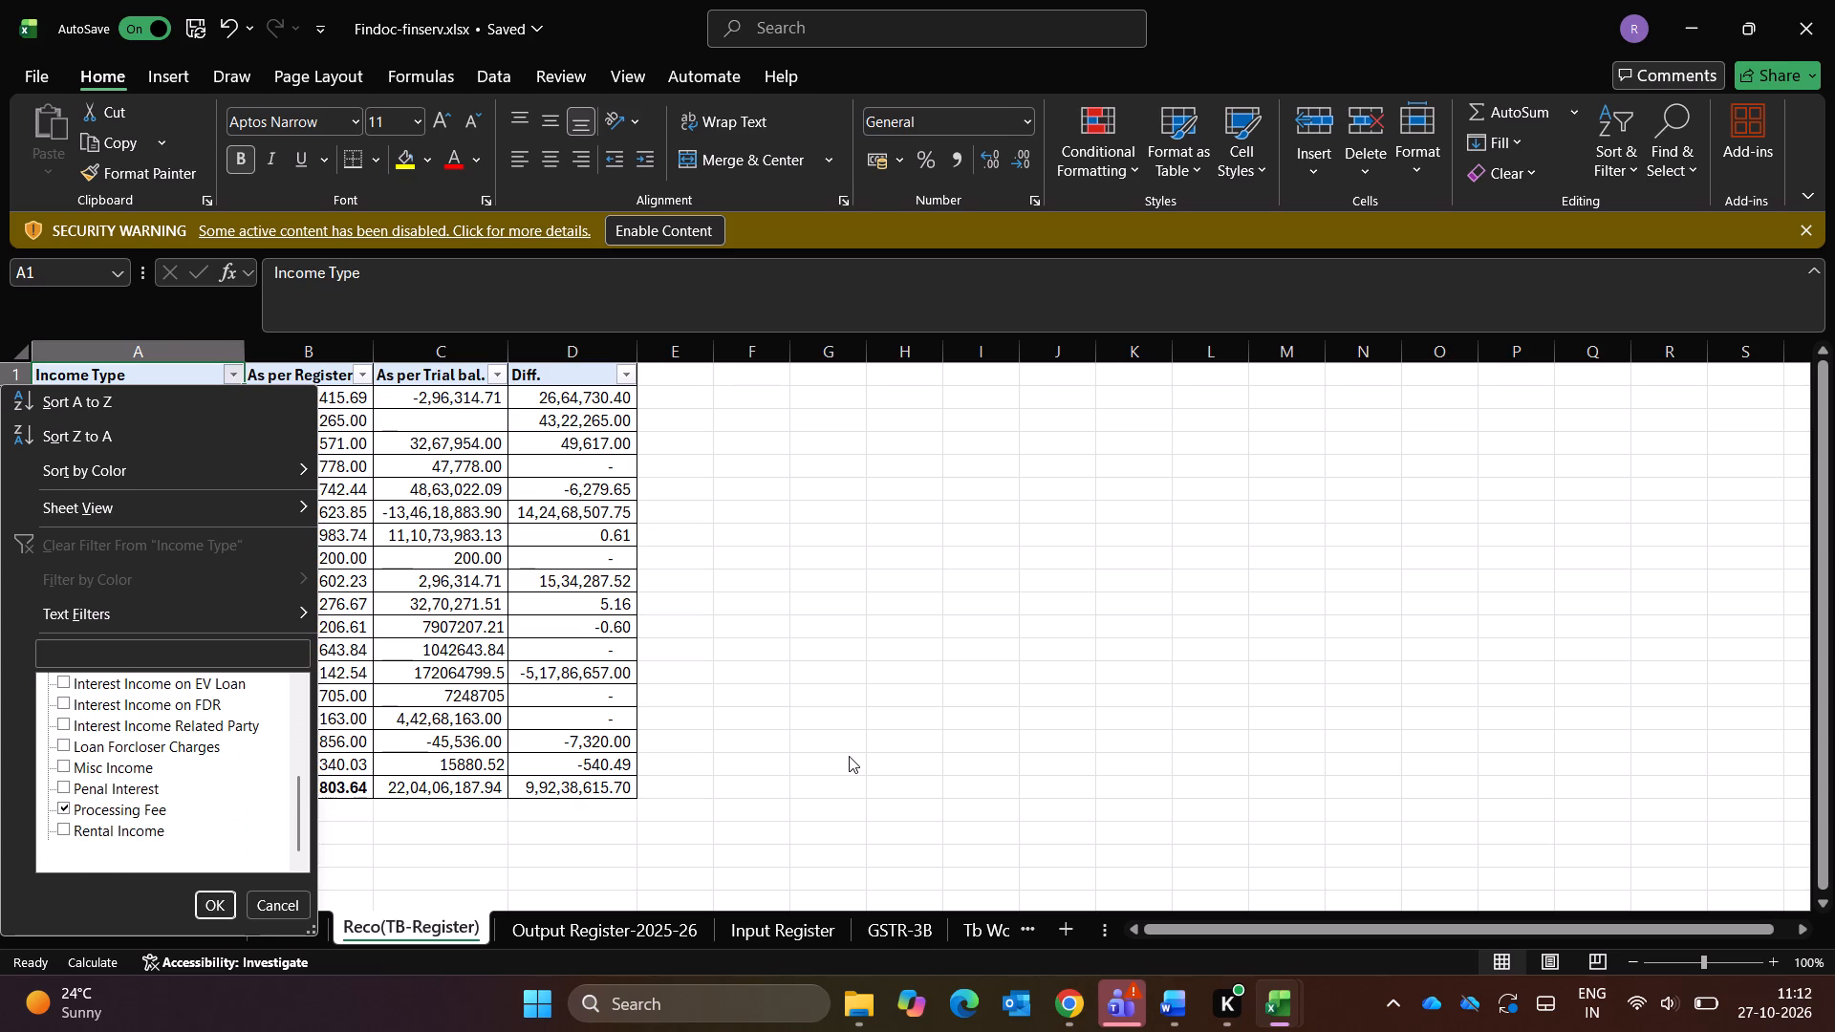
{"action": "key", "text": "Return"}
Check the combined As per Register amount of Processing Fee and Subvention against note 2.18 of the financials.
{"action": "key", "text": "Right"}
{"action": "key", "text": "Down"}
{"action": "key", "text": "shift+Down"}
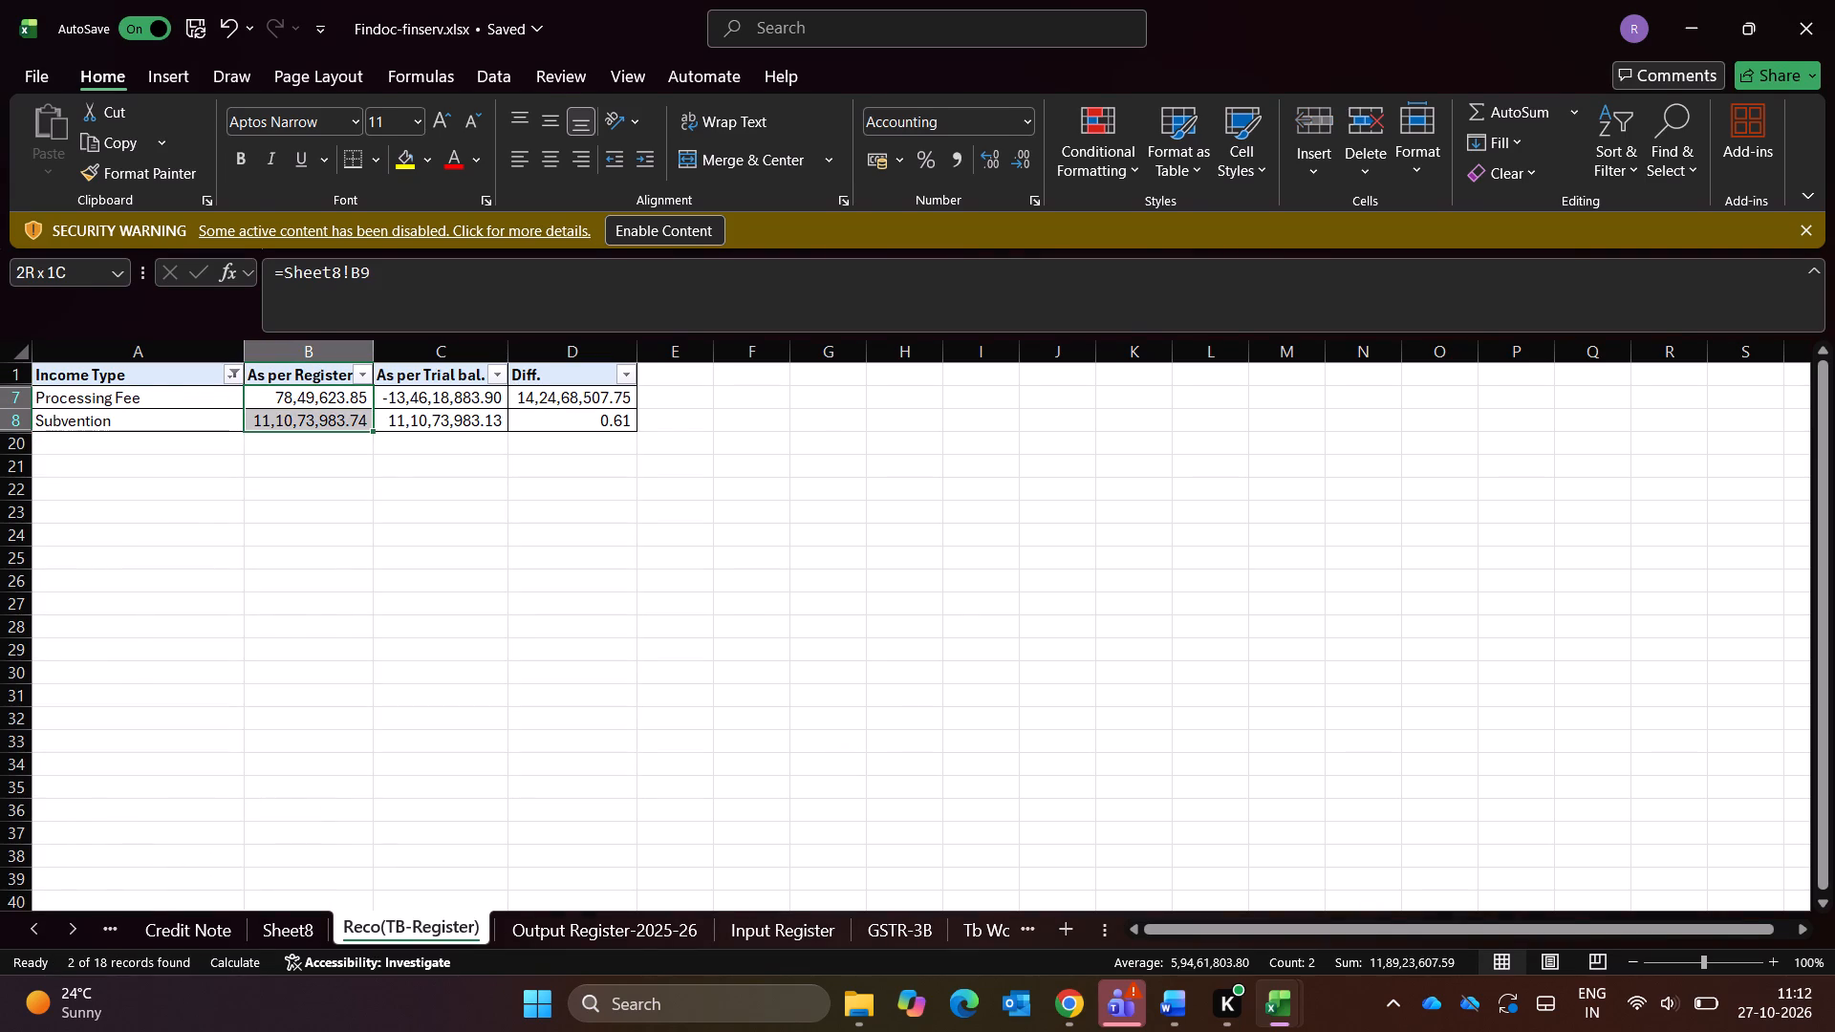
{"action": "key", "text": "alt+Tab"}
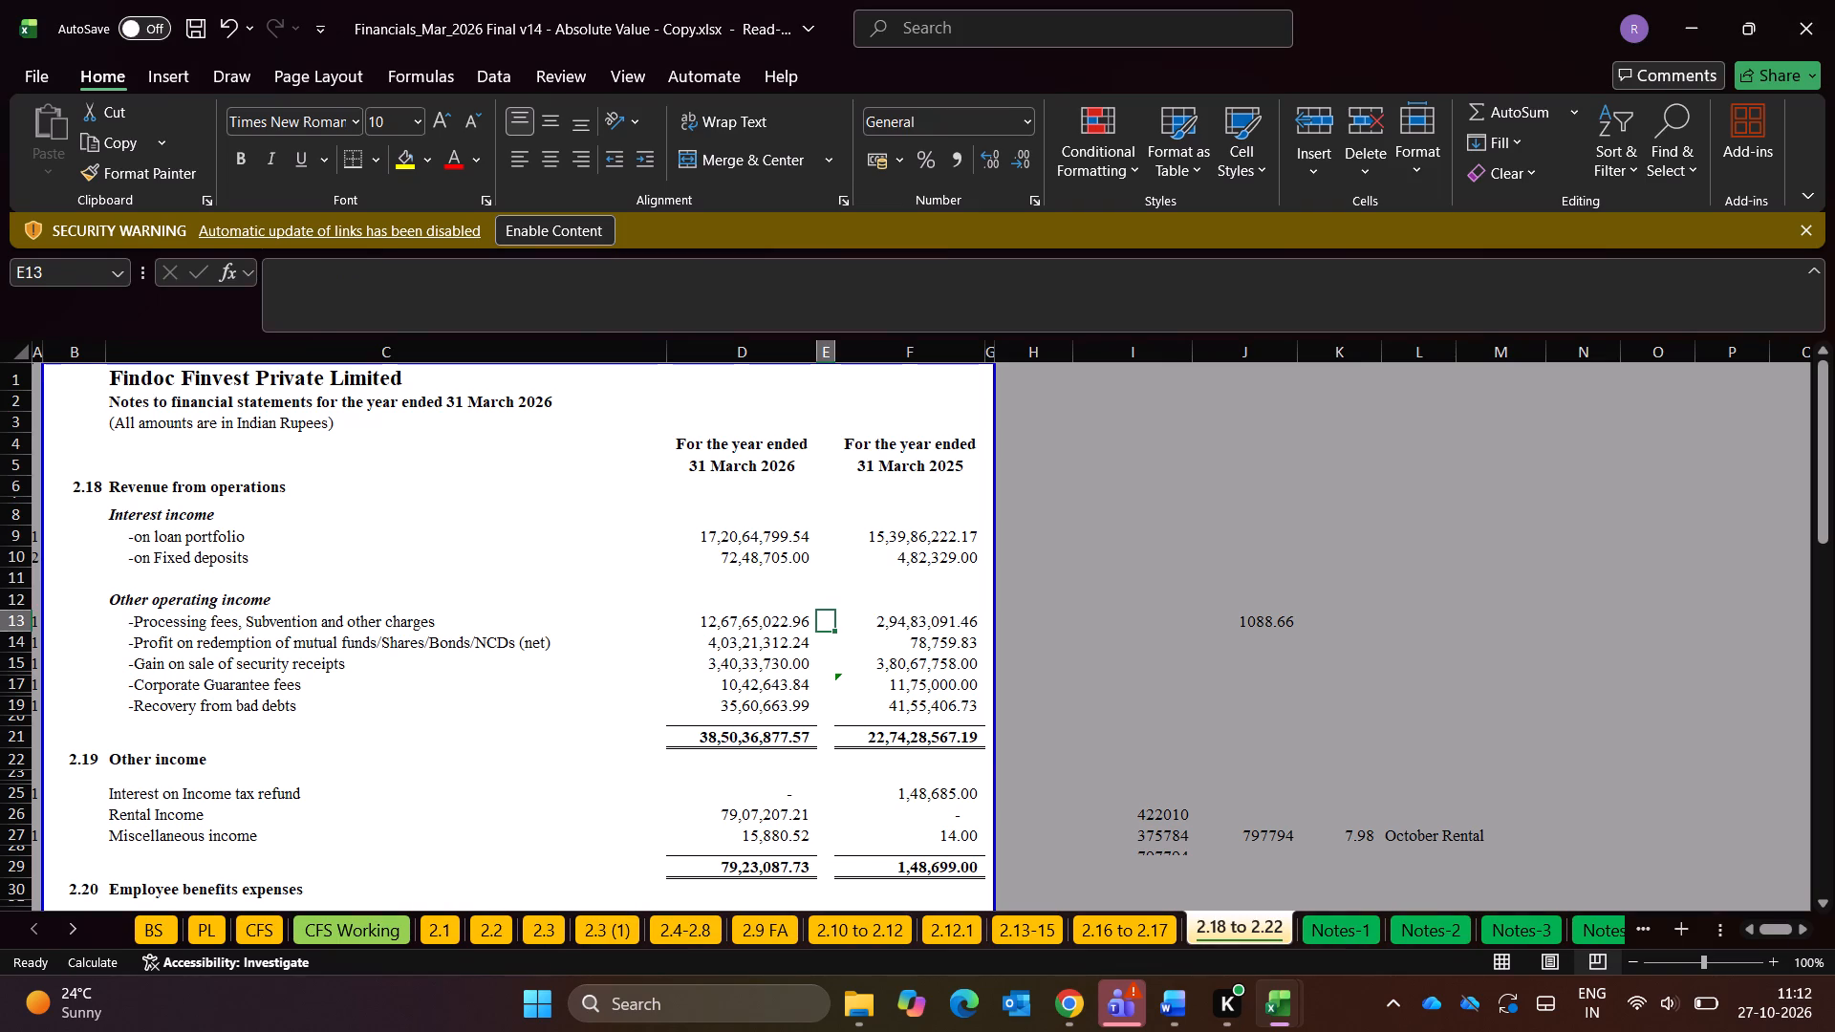
Use Calculator to subtract the 2025 Processing fees, Subvention and other charges amount, 29483091.46, from the 2026 amount, 126765022.96.
{"action": "key", "text": "alt+Tab"}
{"action": "key", "text": "alt+Tab"}
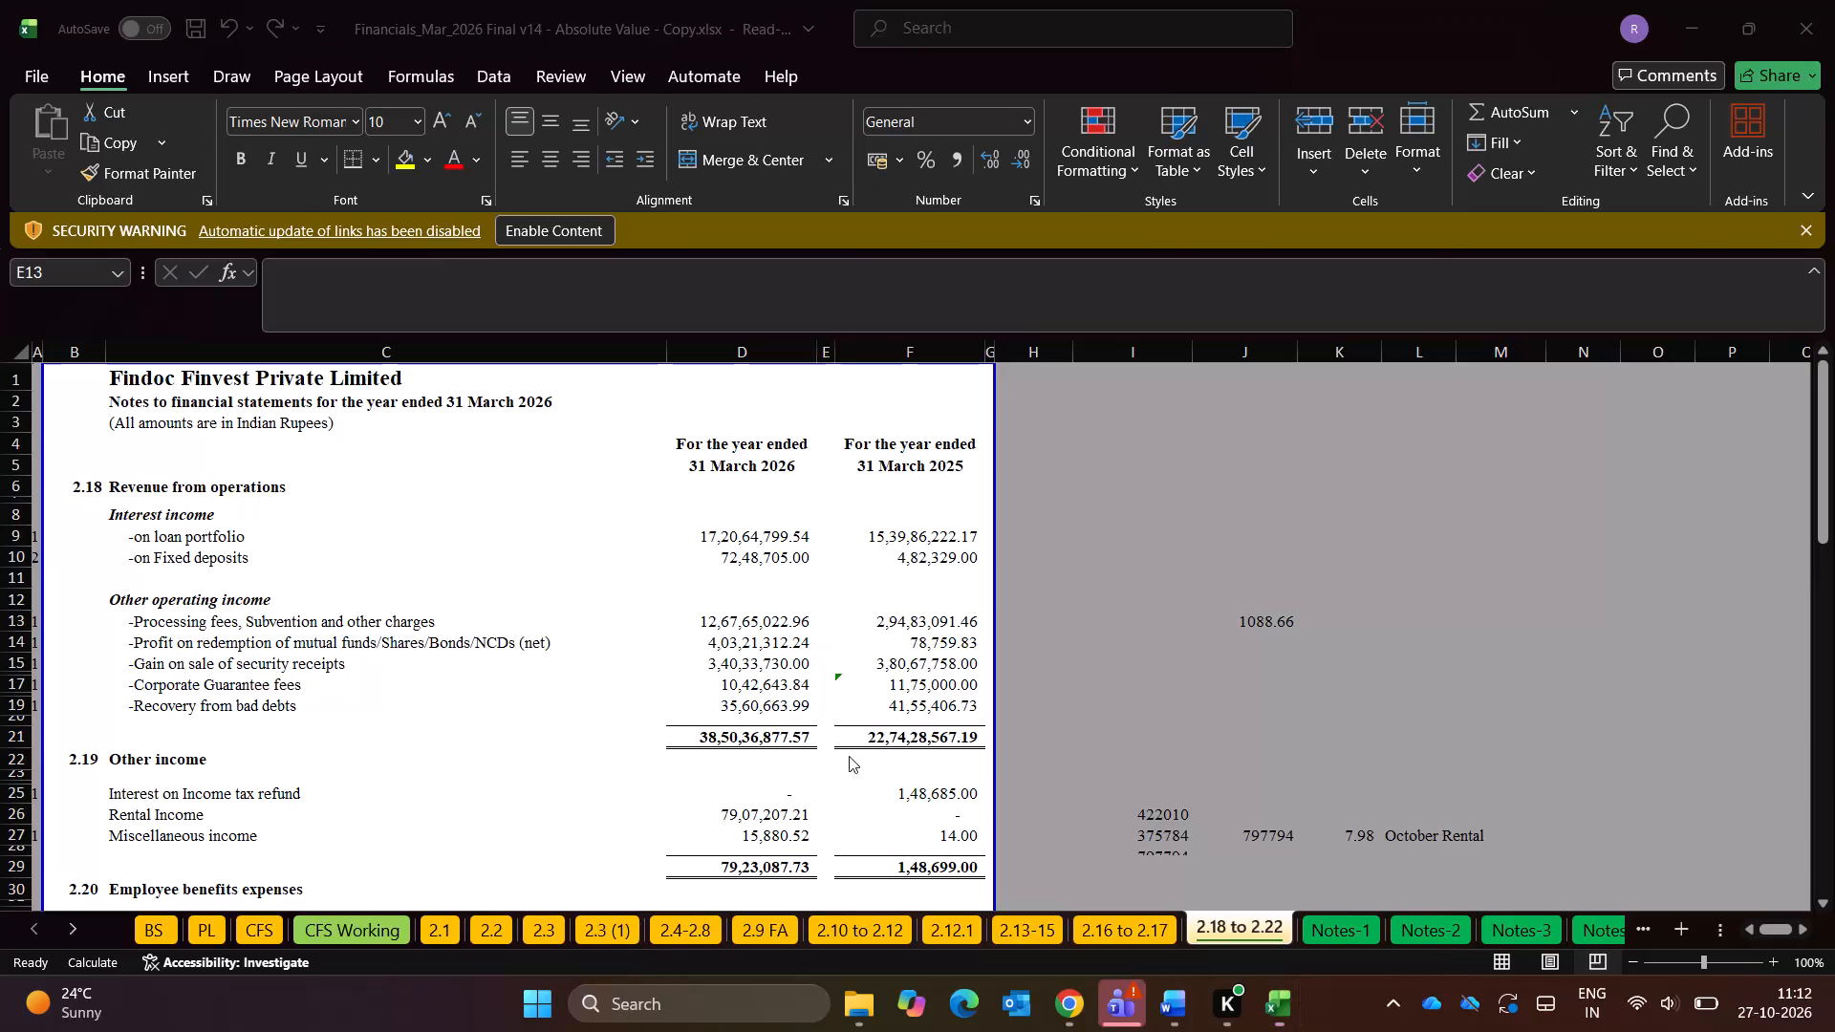
{"action": "type", "text": "cal"}
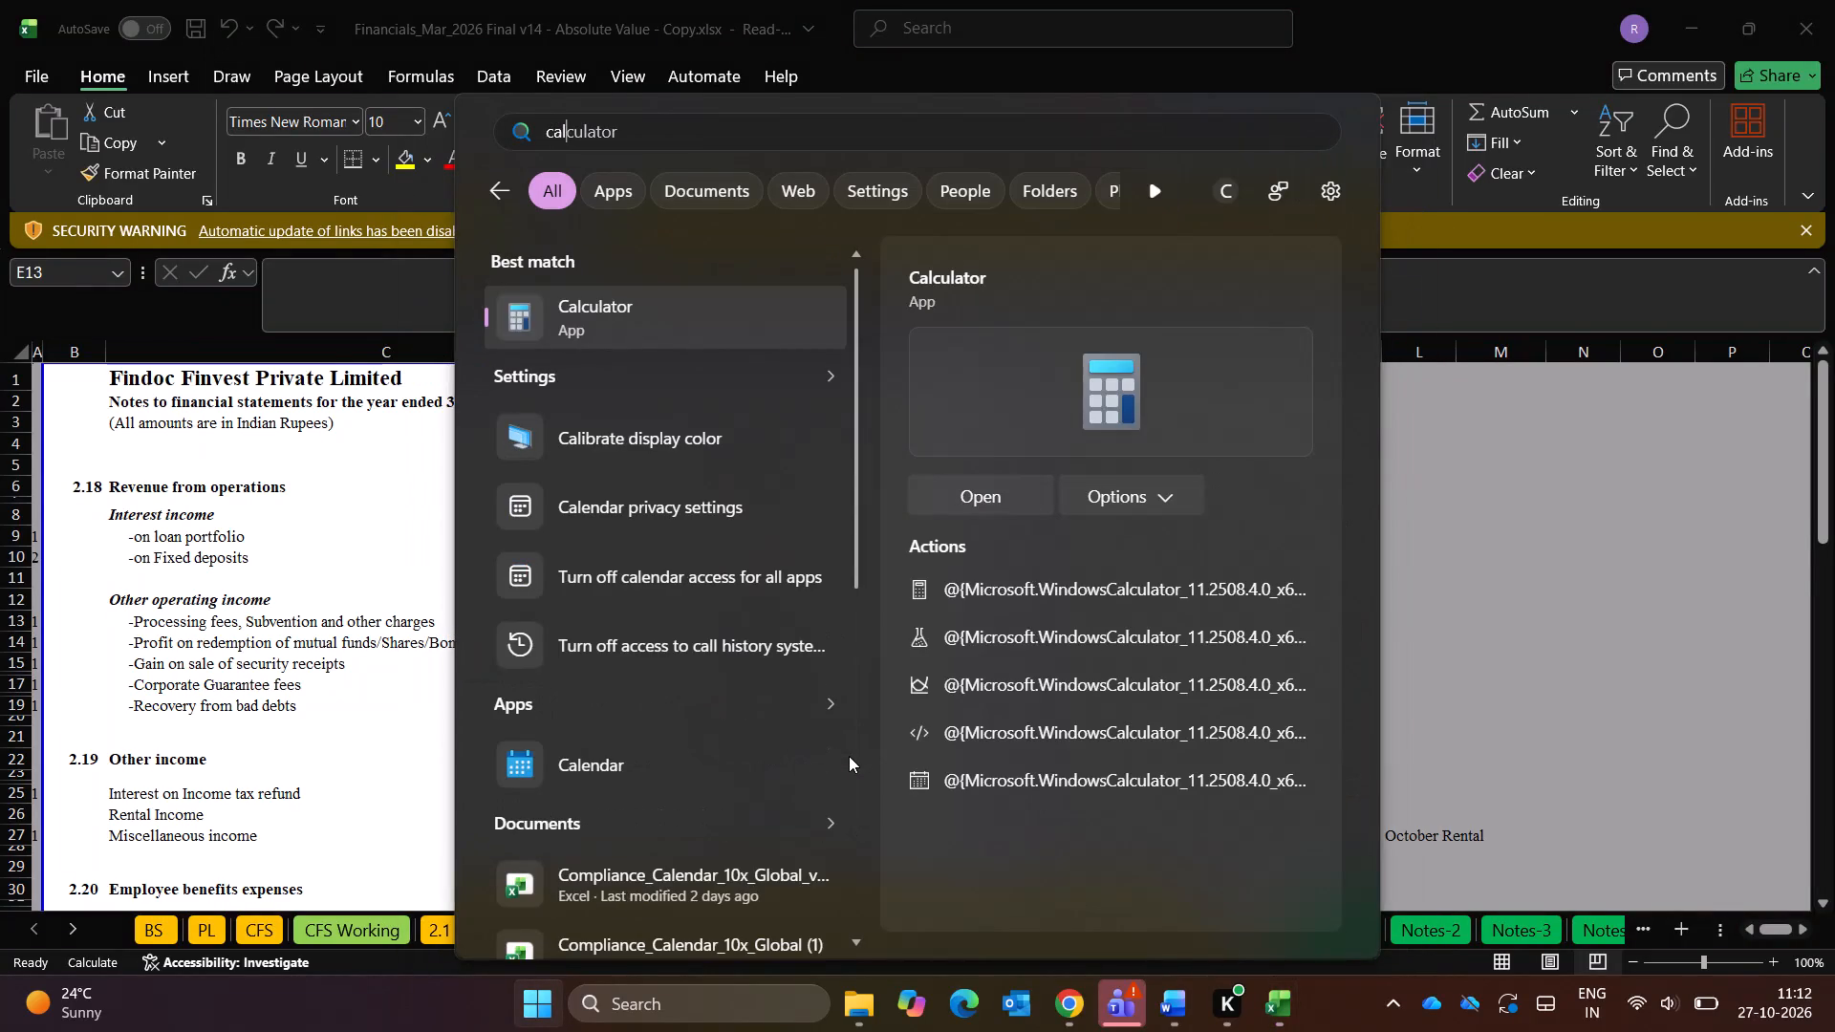
{"action": "key", "text": "Return"}
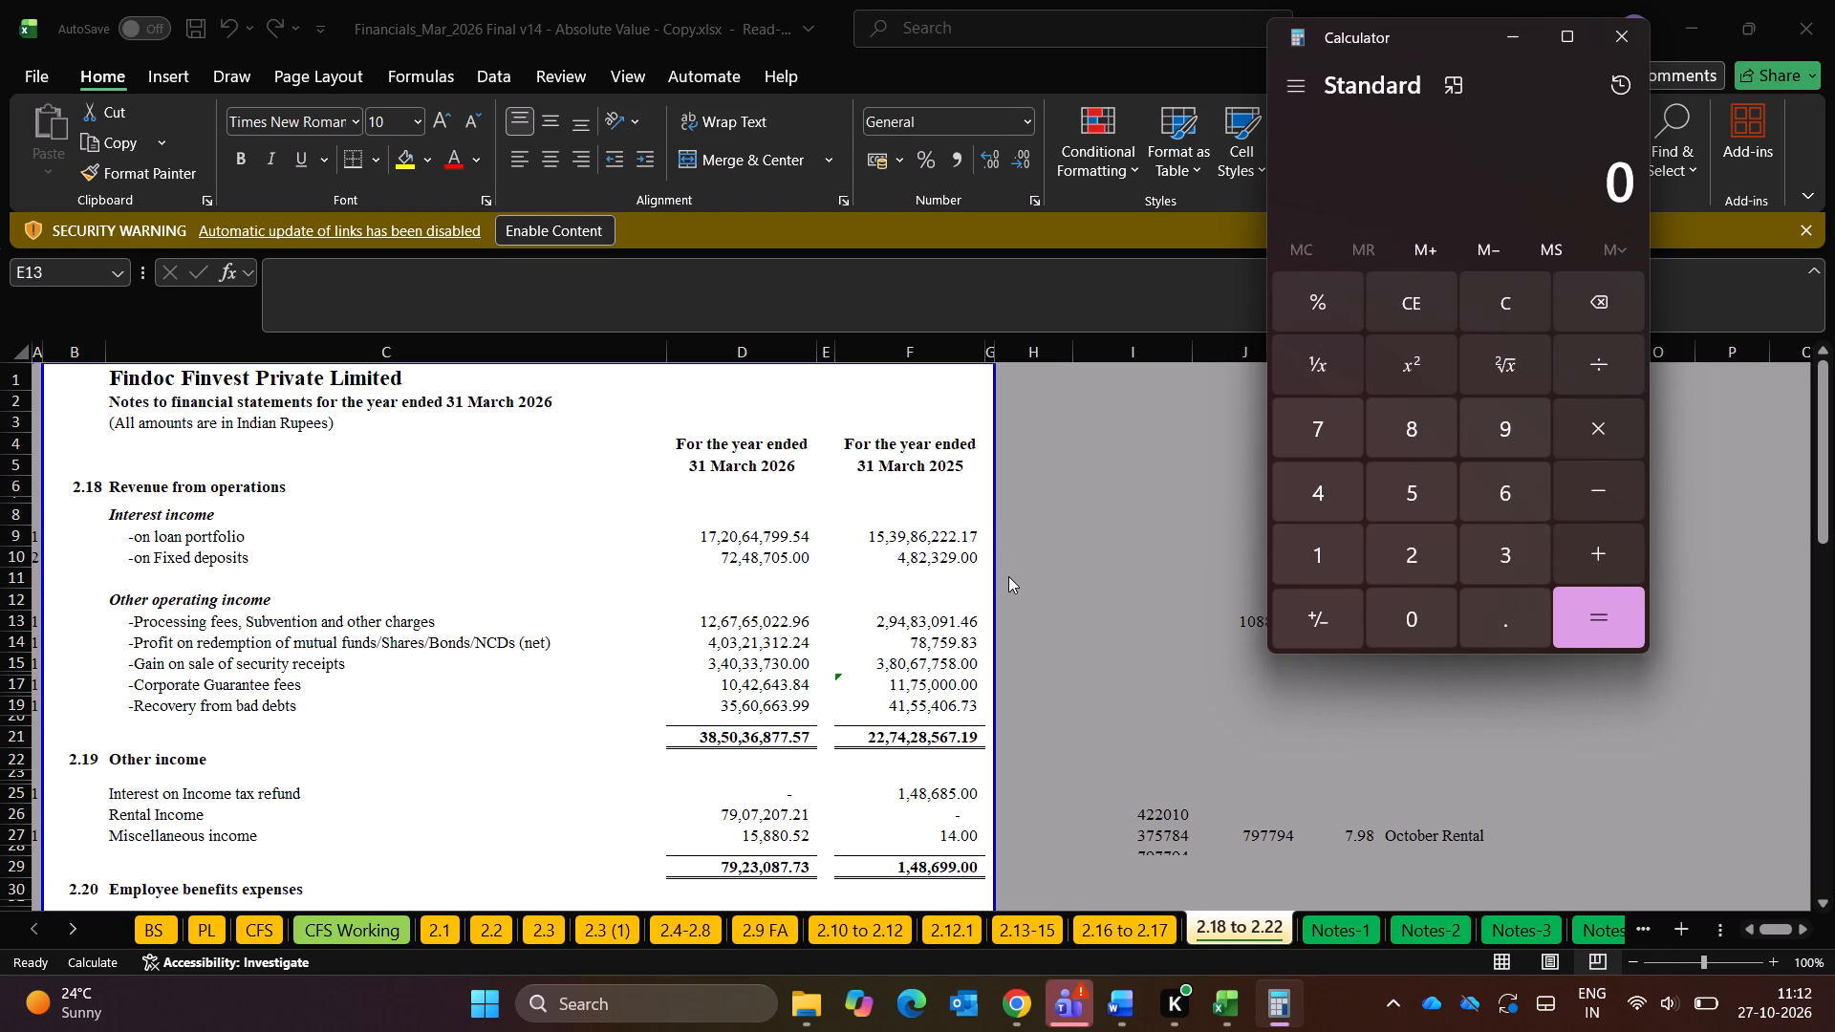
{"action": "type", "text": "1267"}
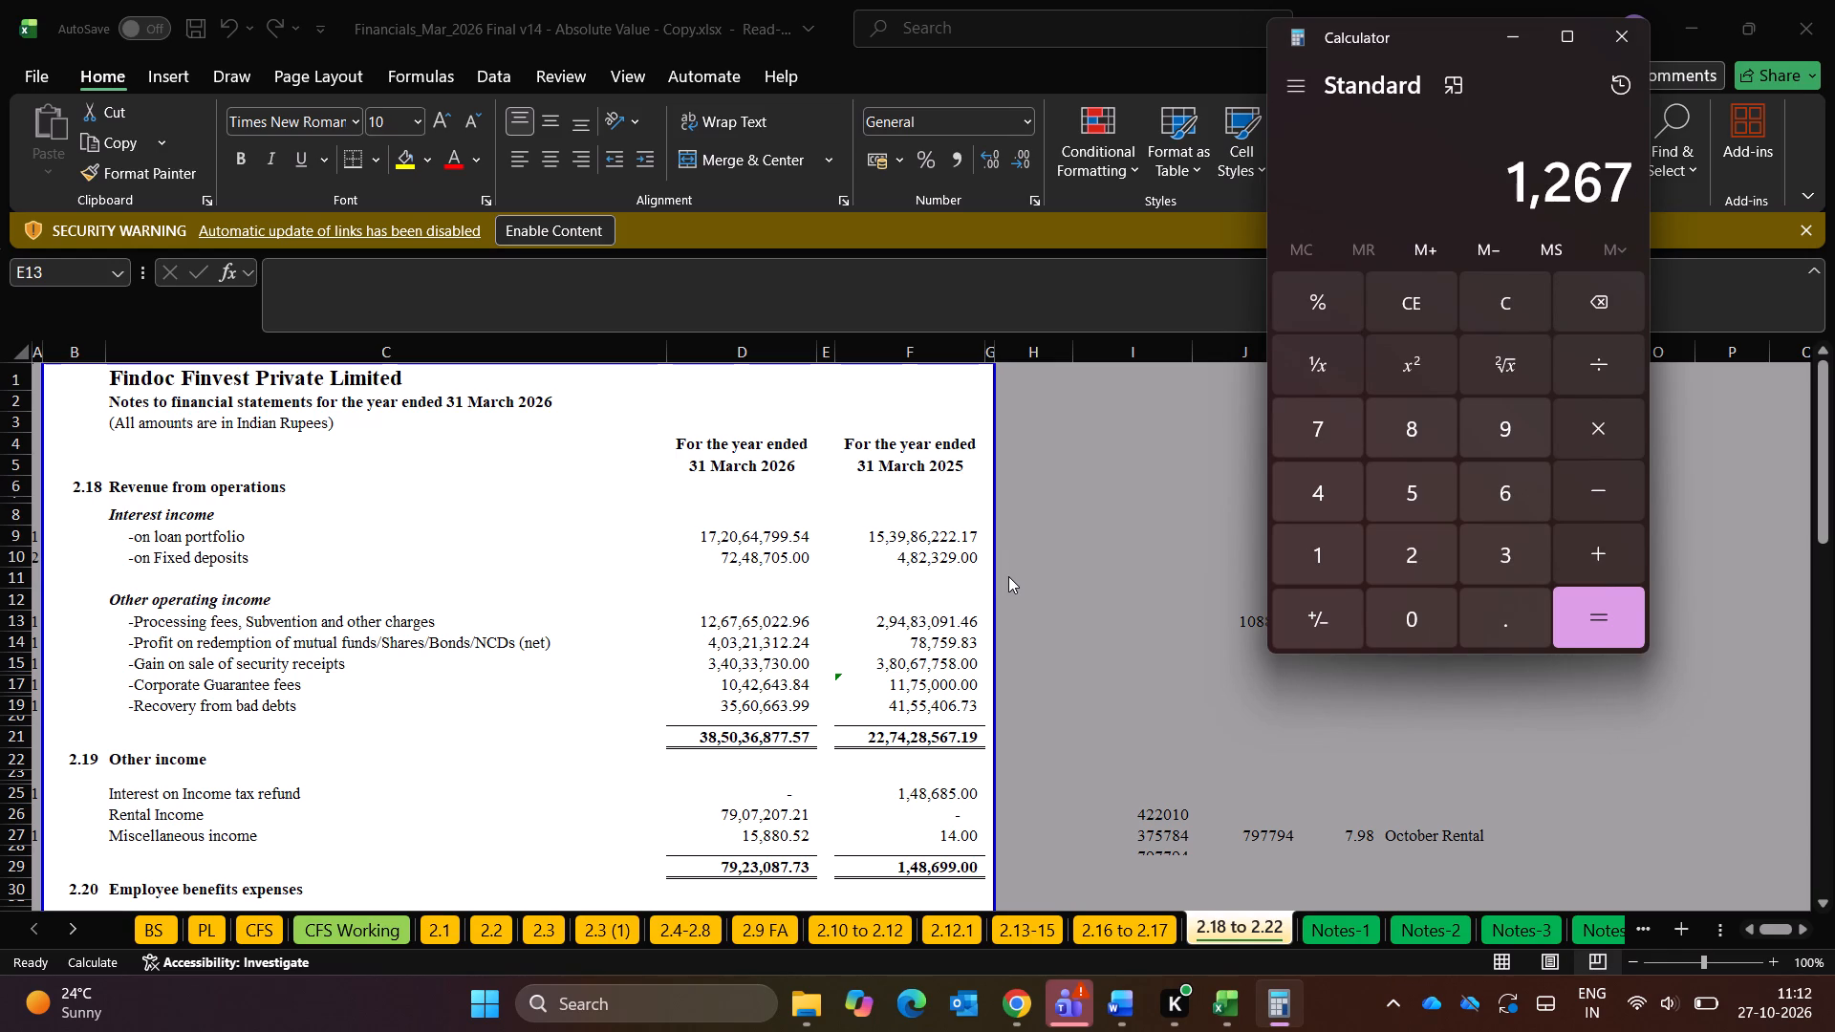
{"action": "type", "text": "65"}
{"action": "type", "text": "022.96-"}
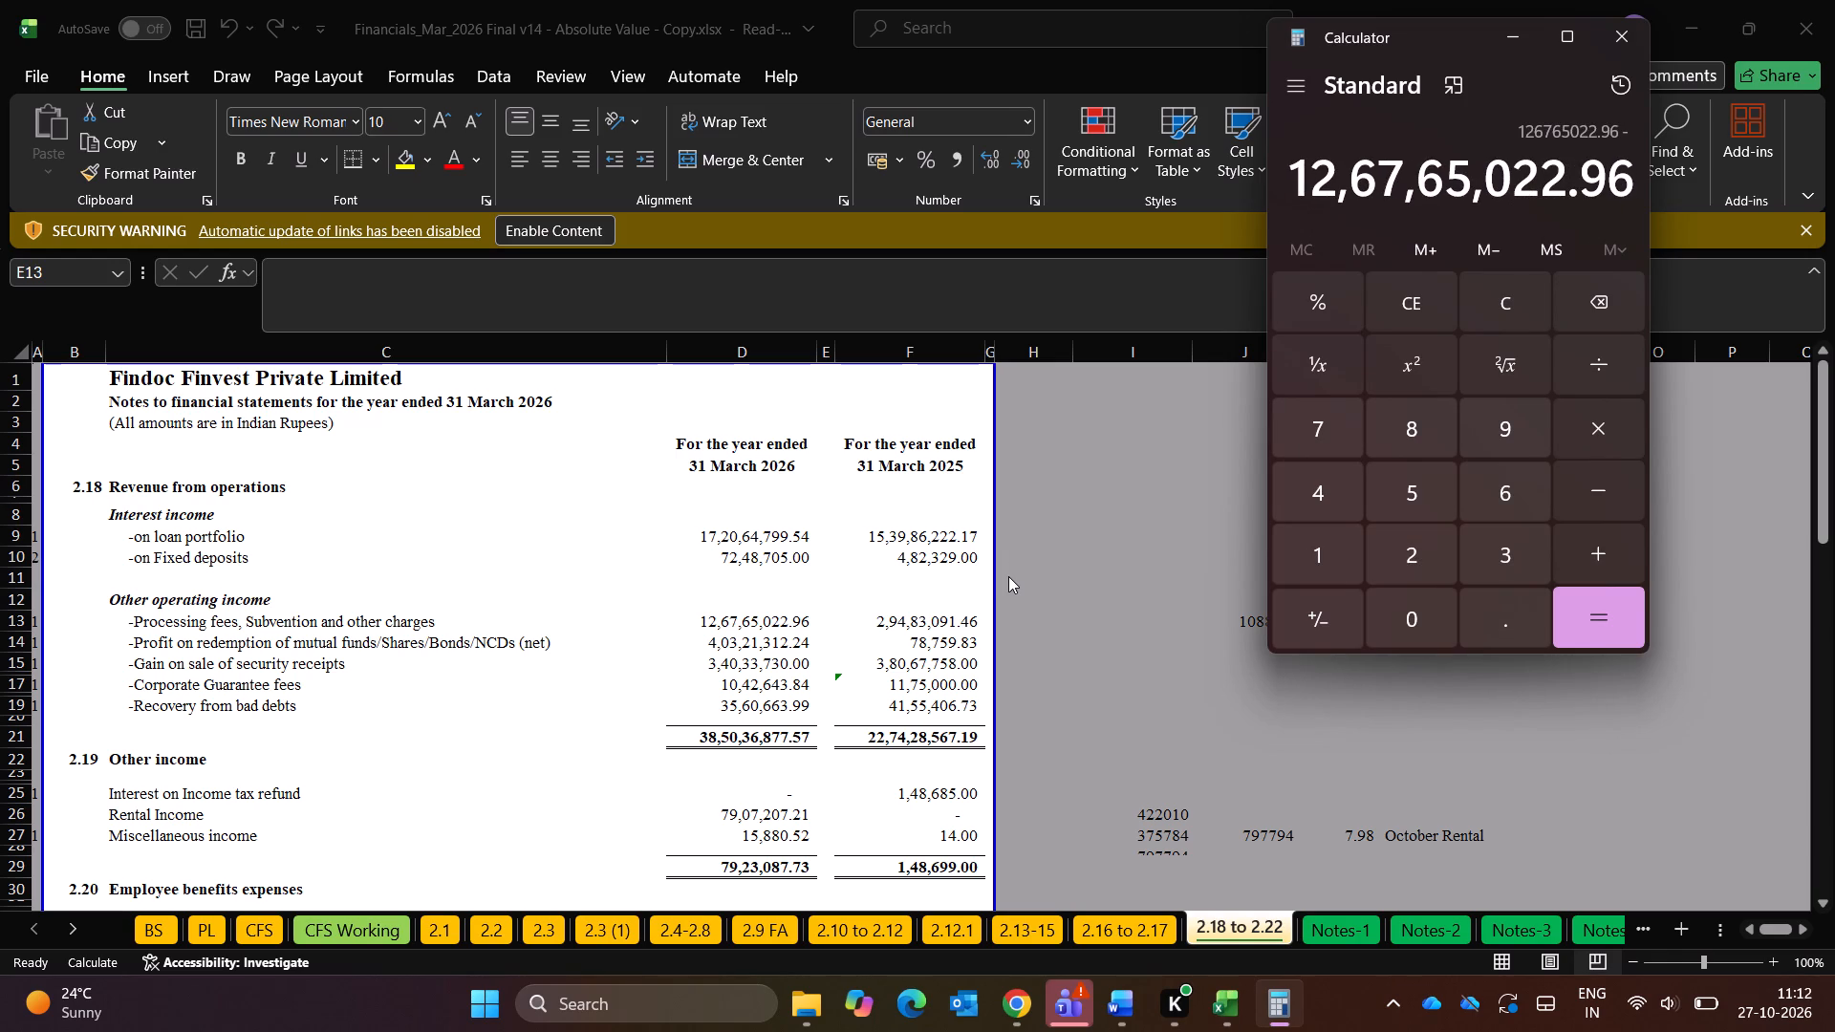
{"action": "type", "text": "294"}
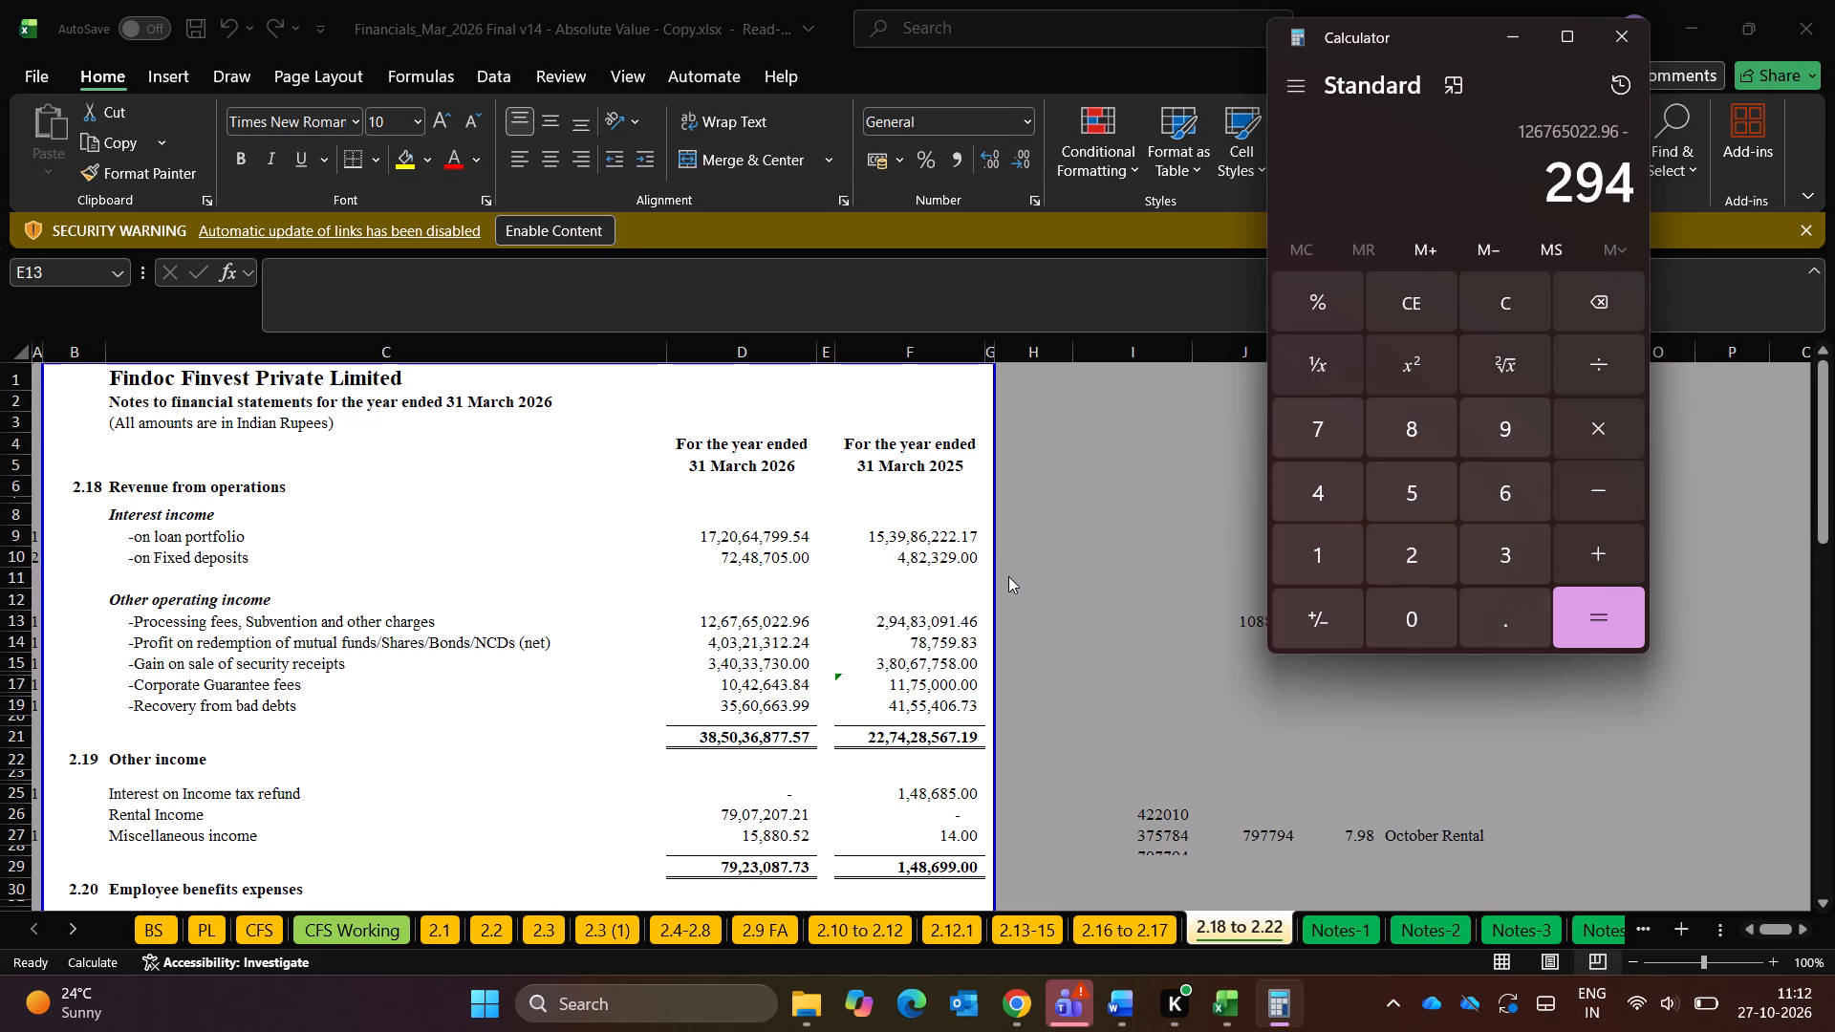
{"action": "type", "text": "83091.46"}
{"action": "key", "text": "Return"}
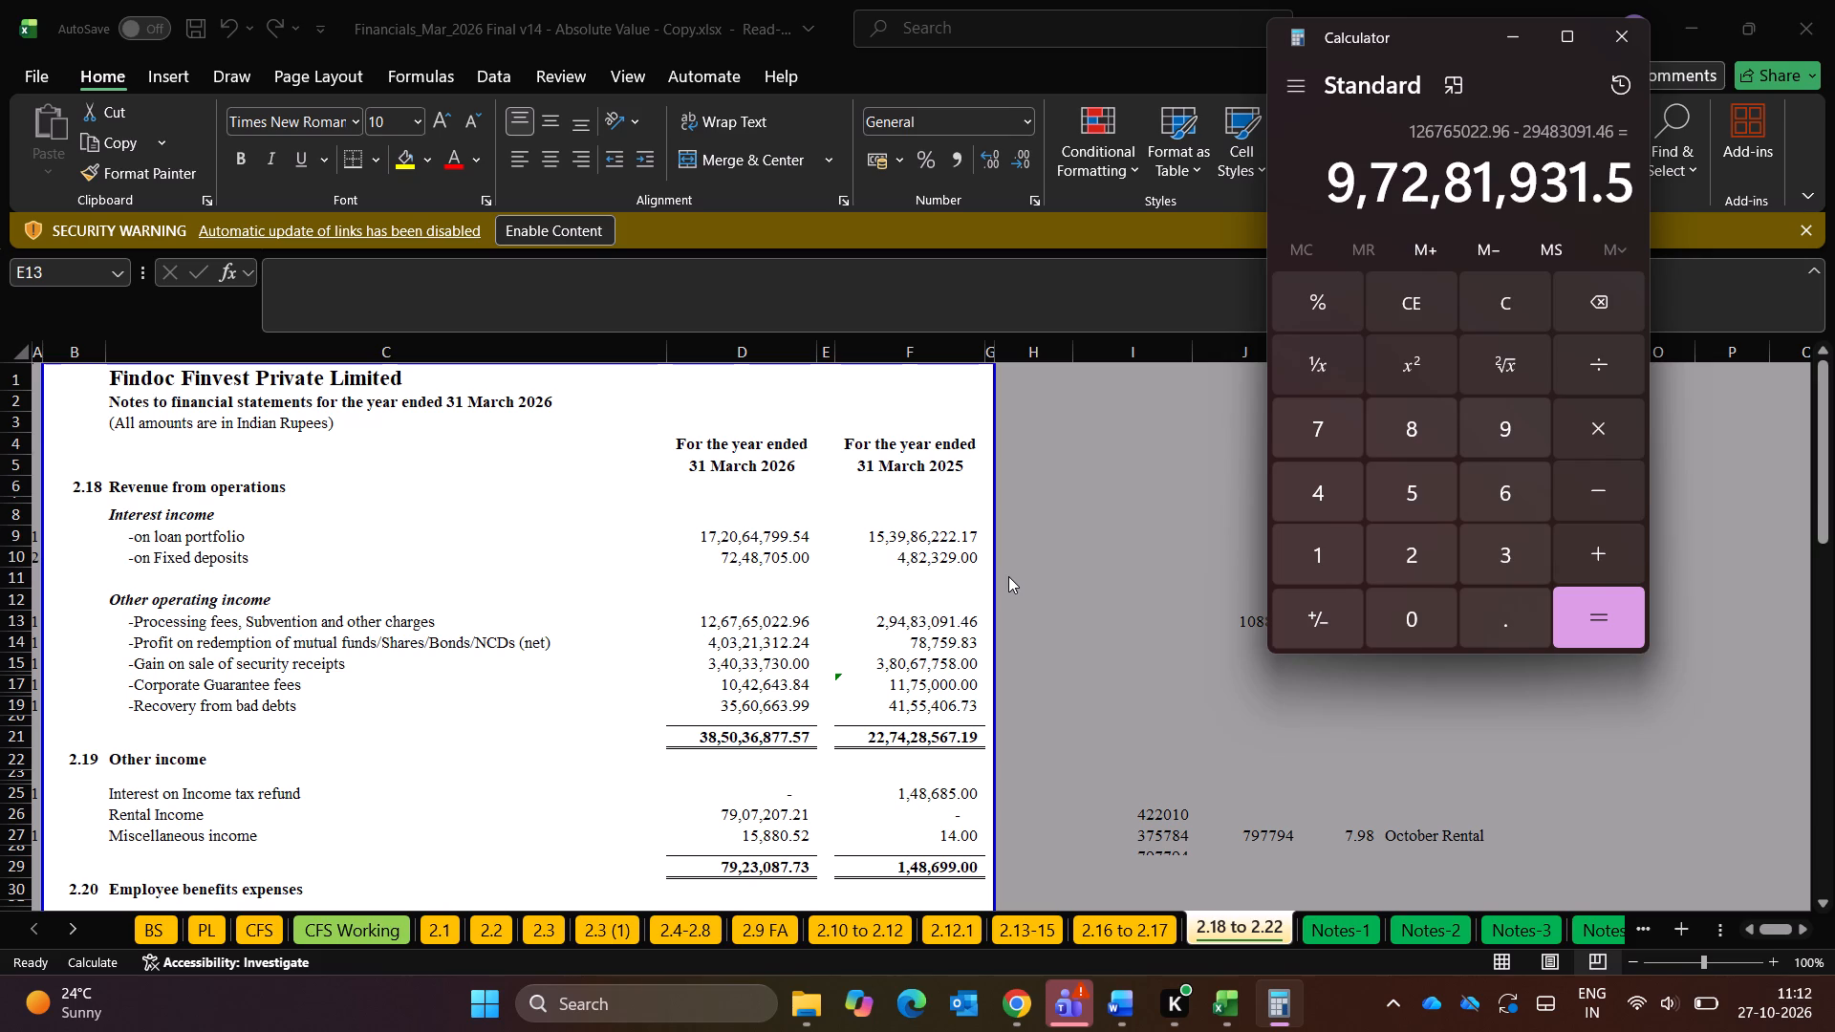
{"action": "key", "text": "Escape"}
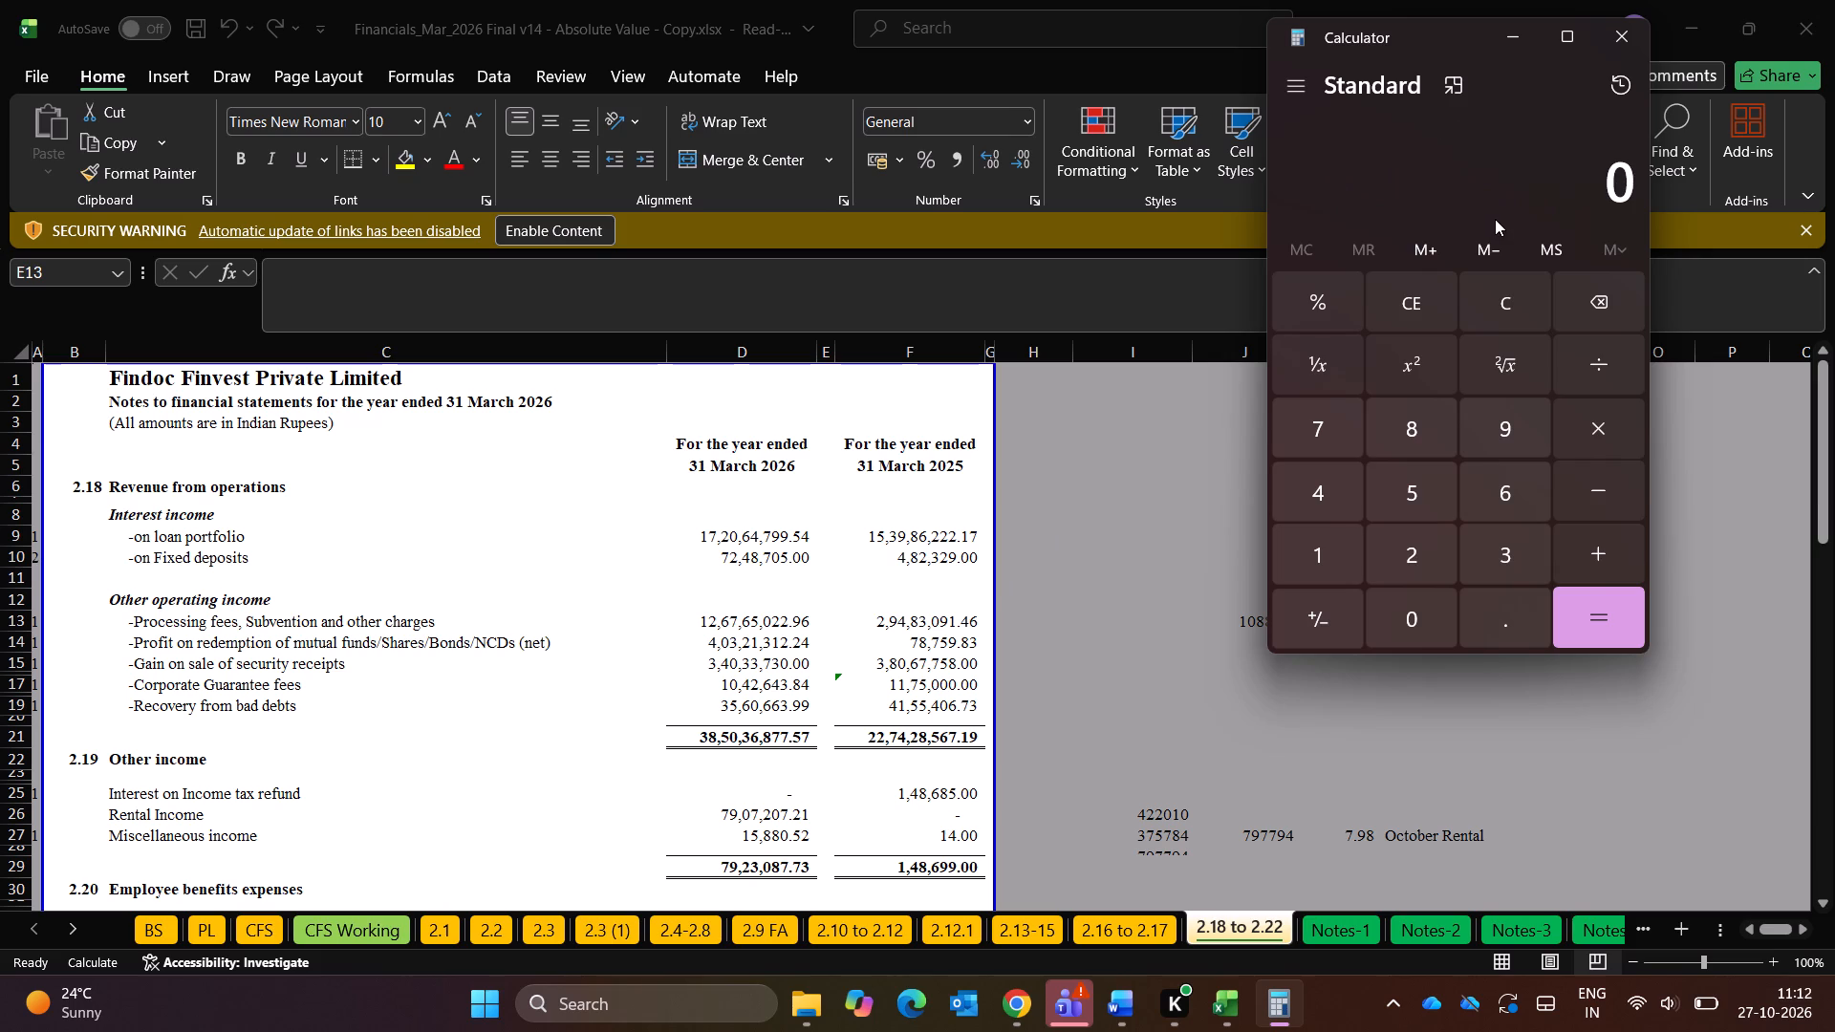
{"action": "left_click", "coordinate": [1498, 46]}
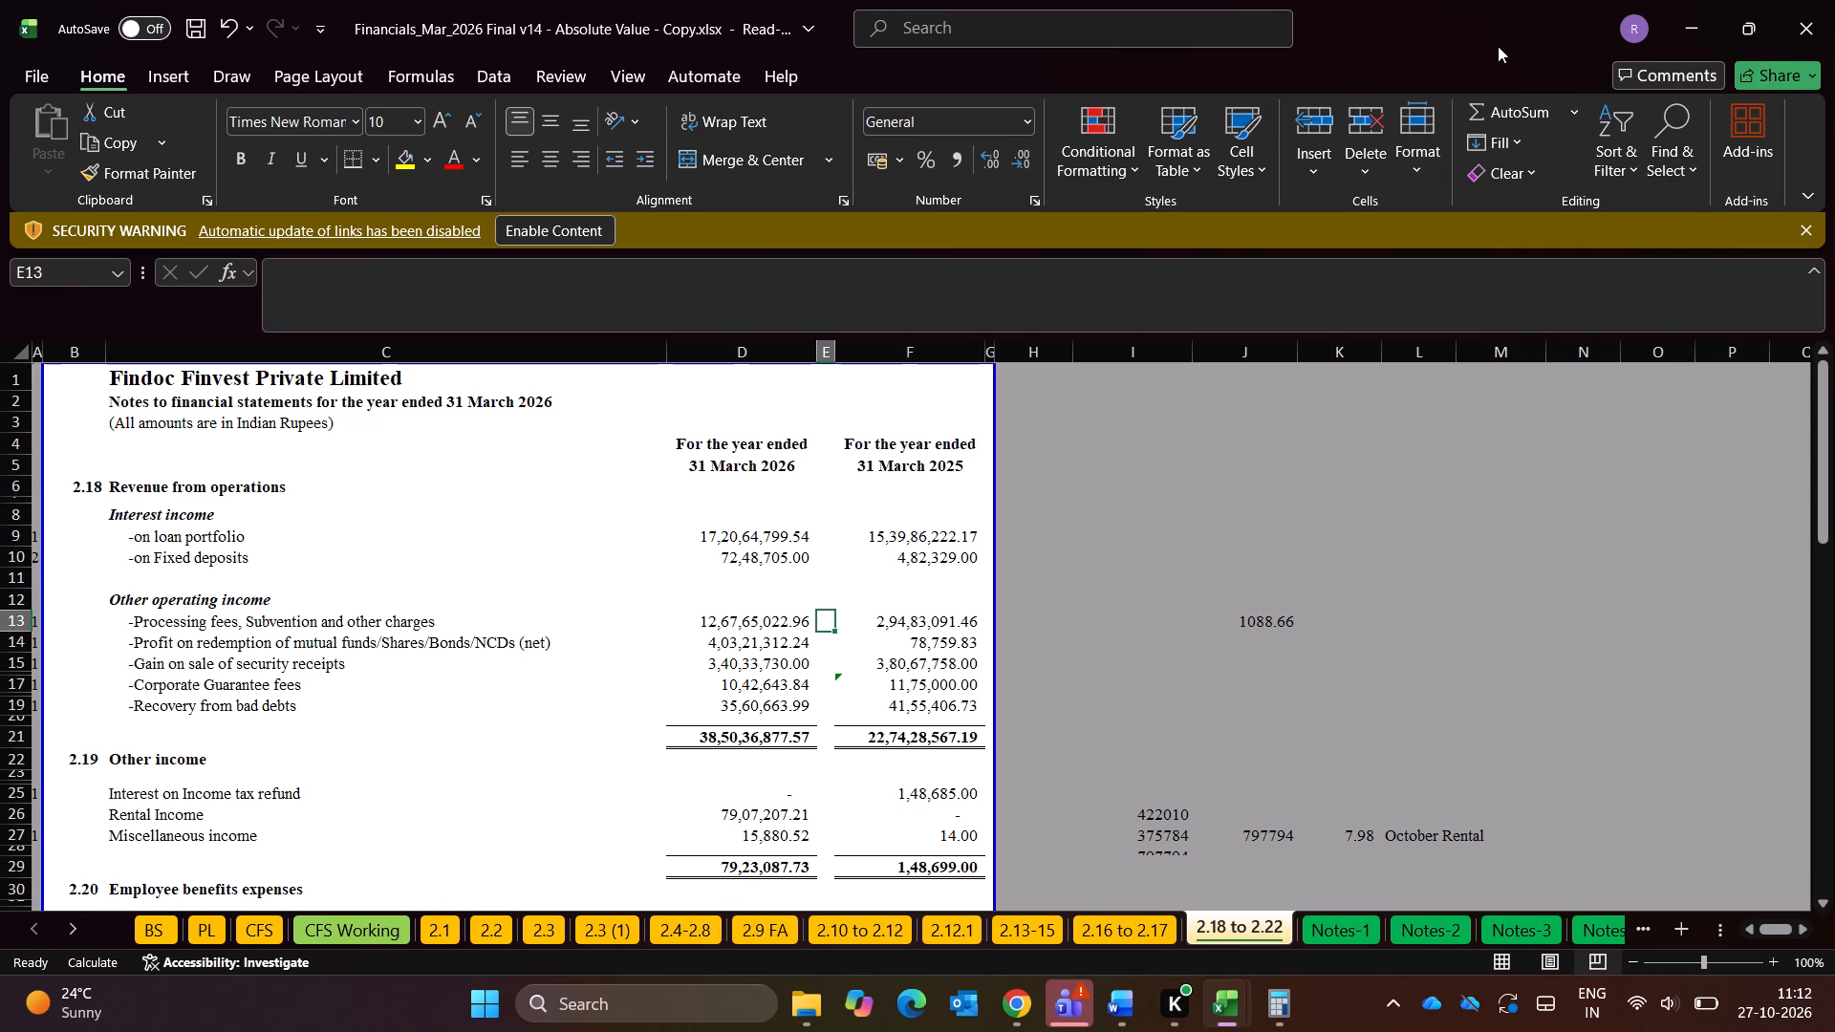
Clear the existing Tally GL filter on the Tb Working sheet of the financials workbook.
{"action": "key", "text": "ctrl+Page_Down"}
{"action": "key", "text": "ctrl+Page_Down"}
{"action": "key", "text": "ctrl+Page_Down"}
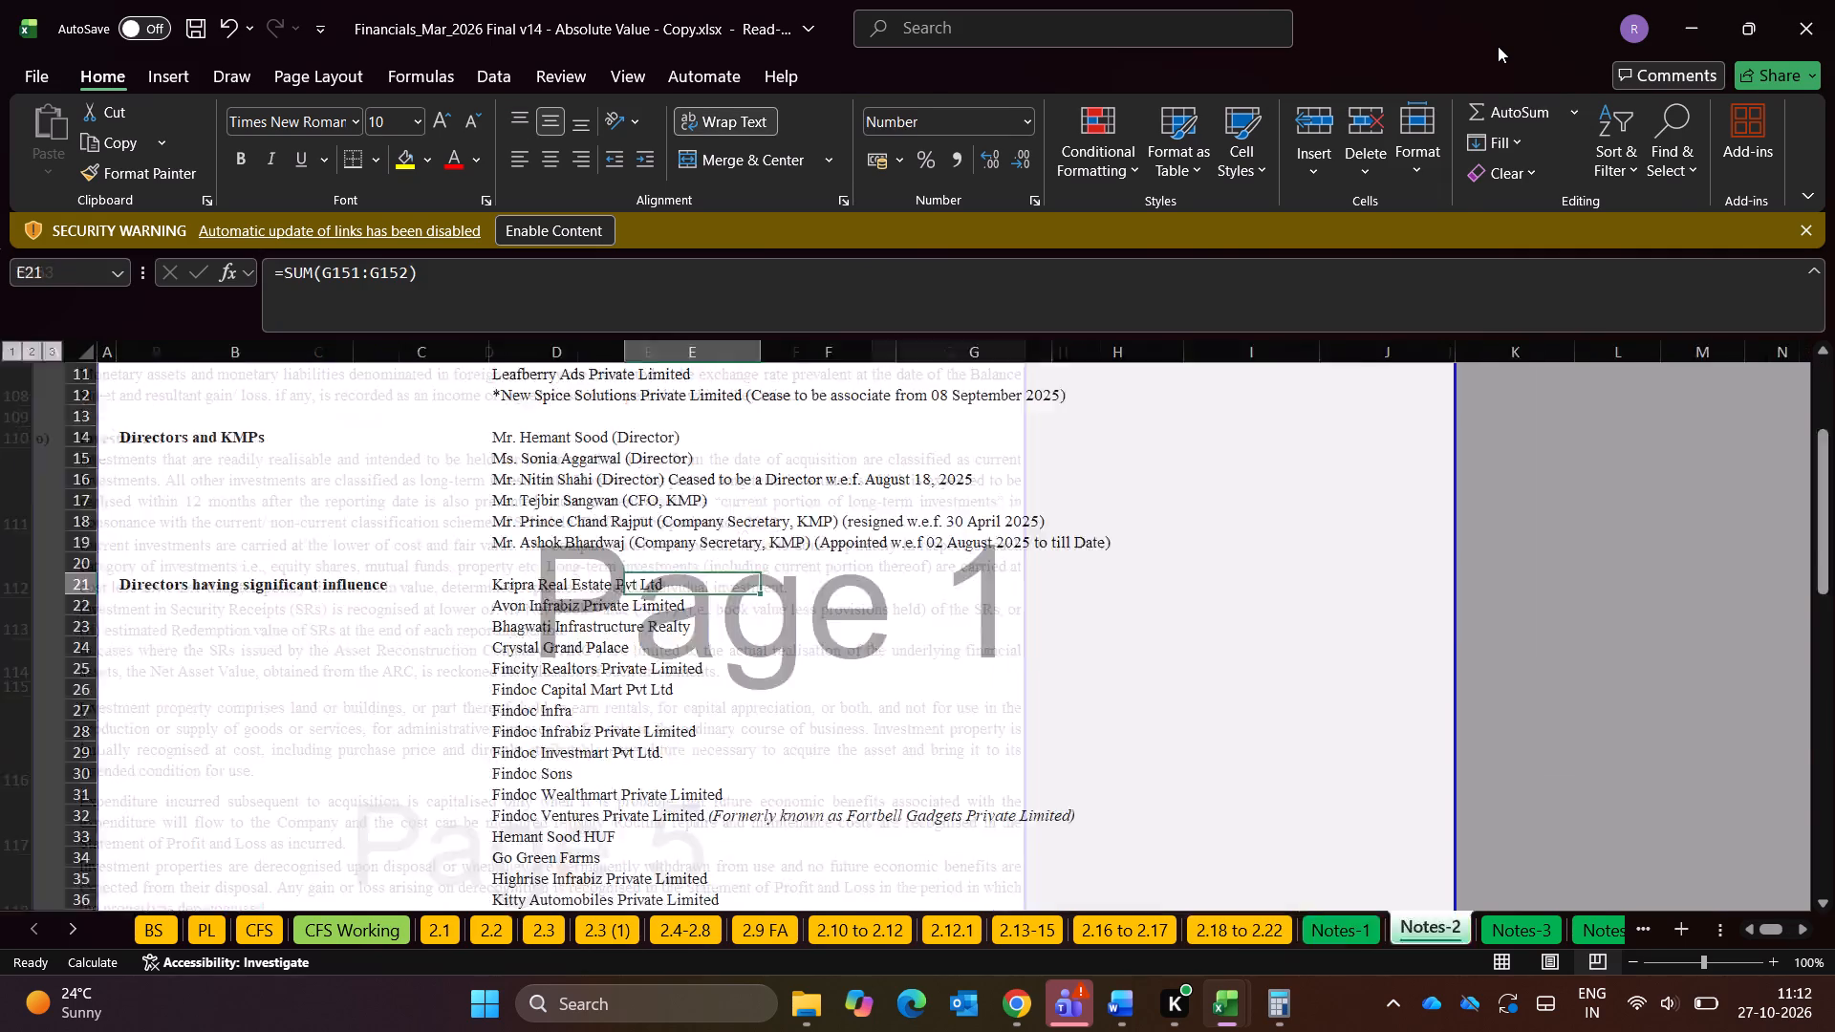
{"action": "key", "text": "ctrl+Page_Down"}
{"action": "key", "text": "ctrl+Page_Down"}
{"action": "key", "text": "ctrl+Page_Down"}
{"action": "key", "text": "ctrl+Page_Down"}
{"action": "key", "text": "ctrl+Page_Down"}
{"action": "key", "text": "ctrl+Page_Down"}
{"action": "key", "text": "ctrl+Page_Up"}
{"action": "key", "text": "ctrl+Page_Up"}
{"action": "key", "text": "ctrl+Page_Down"}
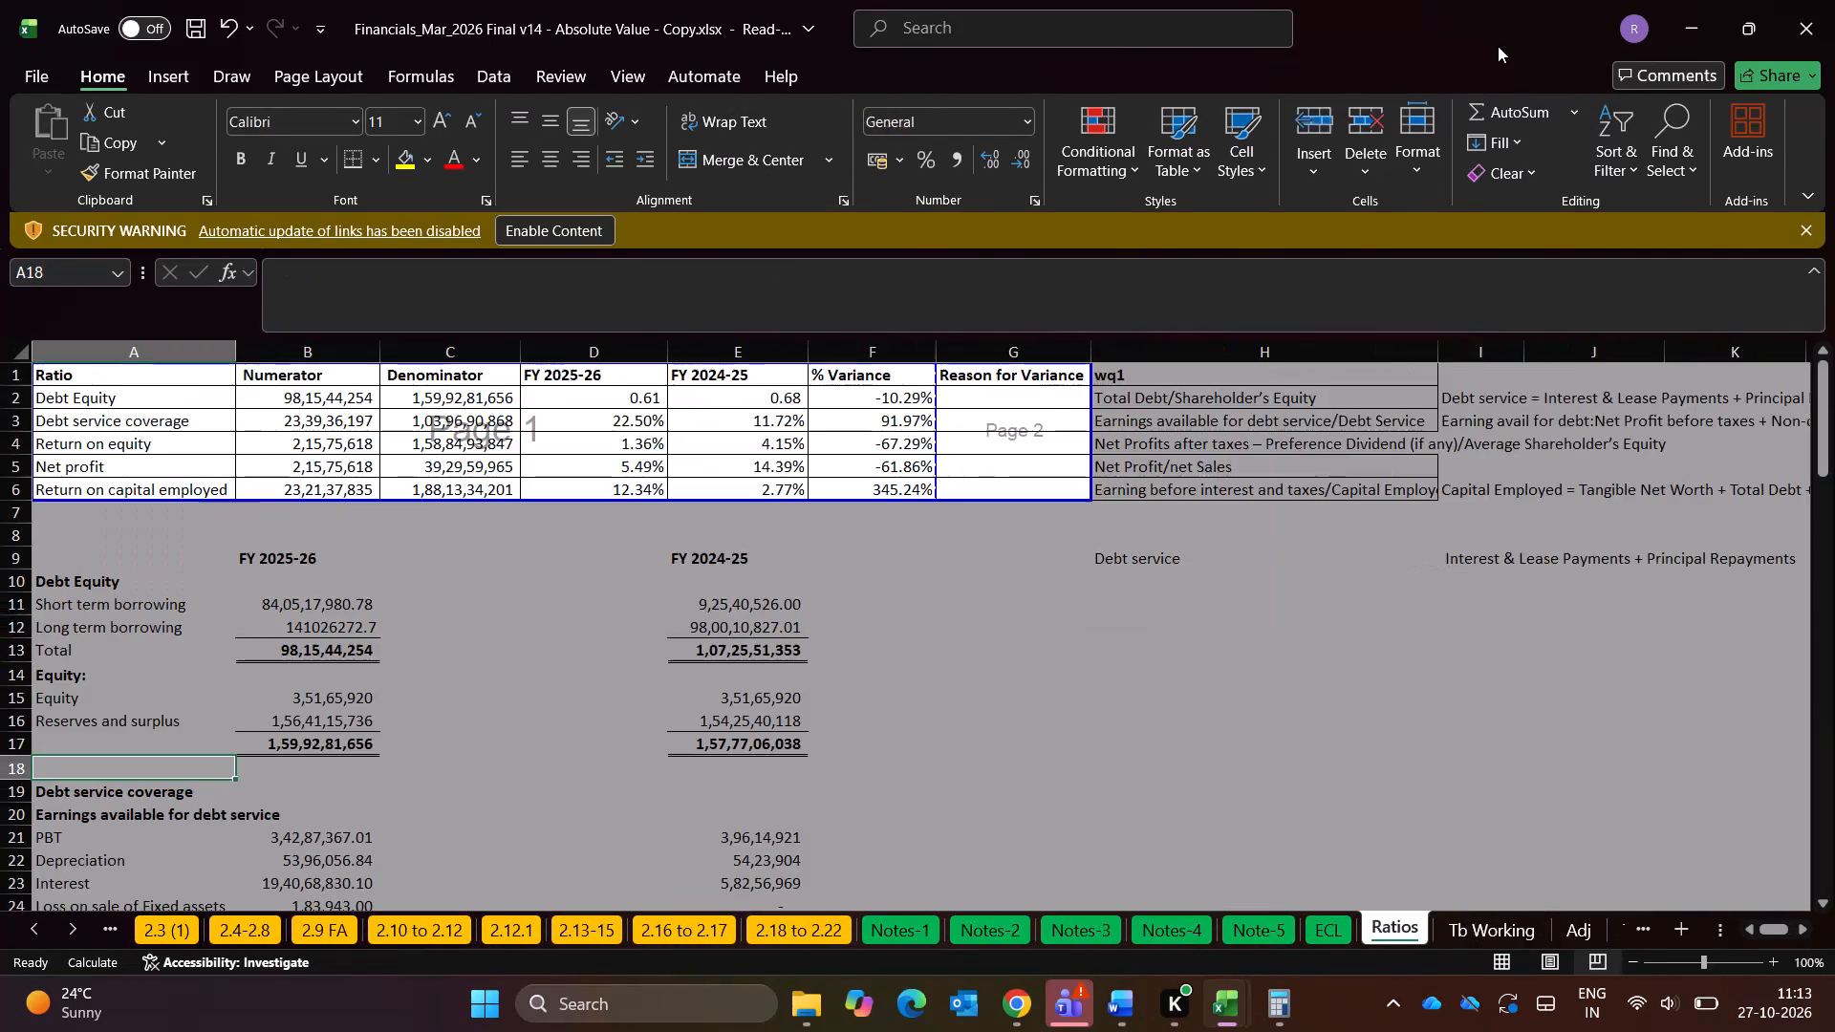
{"action": "key", "text": "Up"}
{"action": "key", "text": "Up"}
{"action": "key", "text": "Up"}
{"action": "key", "text": "Up"}
{"action": "key", "text": "Up"}
{"action": "key", "text": "Up"}
{"action": "key", "text": "Up"}
{"action": "key", "text": "Up"}
{"action": "key", "text": "Up"}
{"action": "key", "text": "Left"}
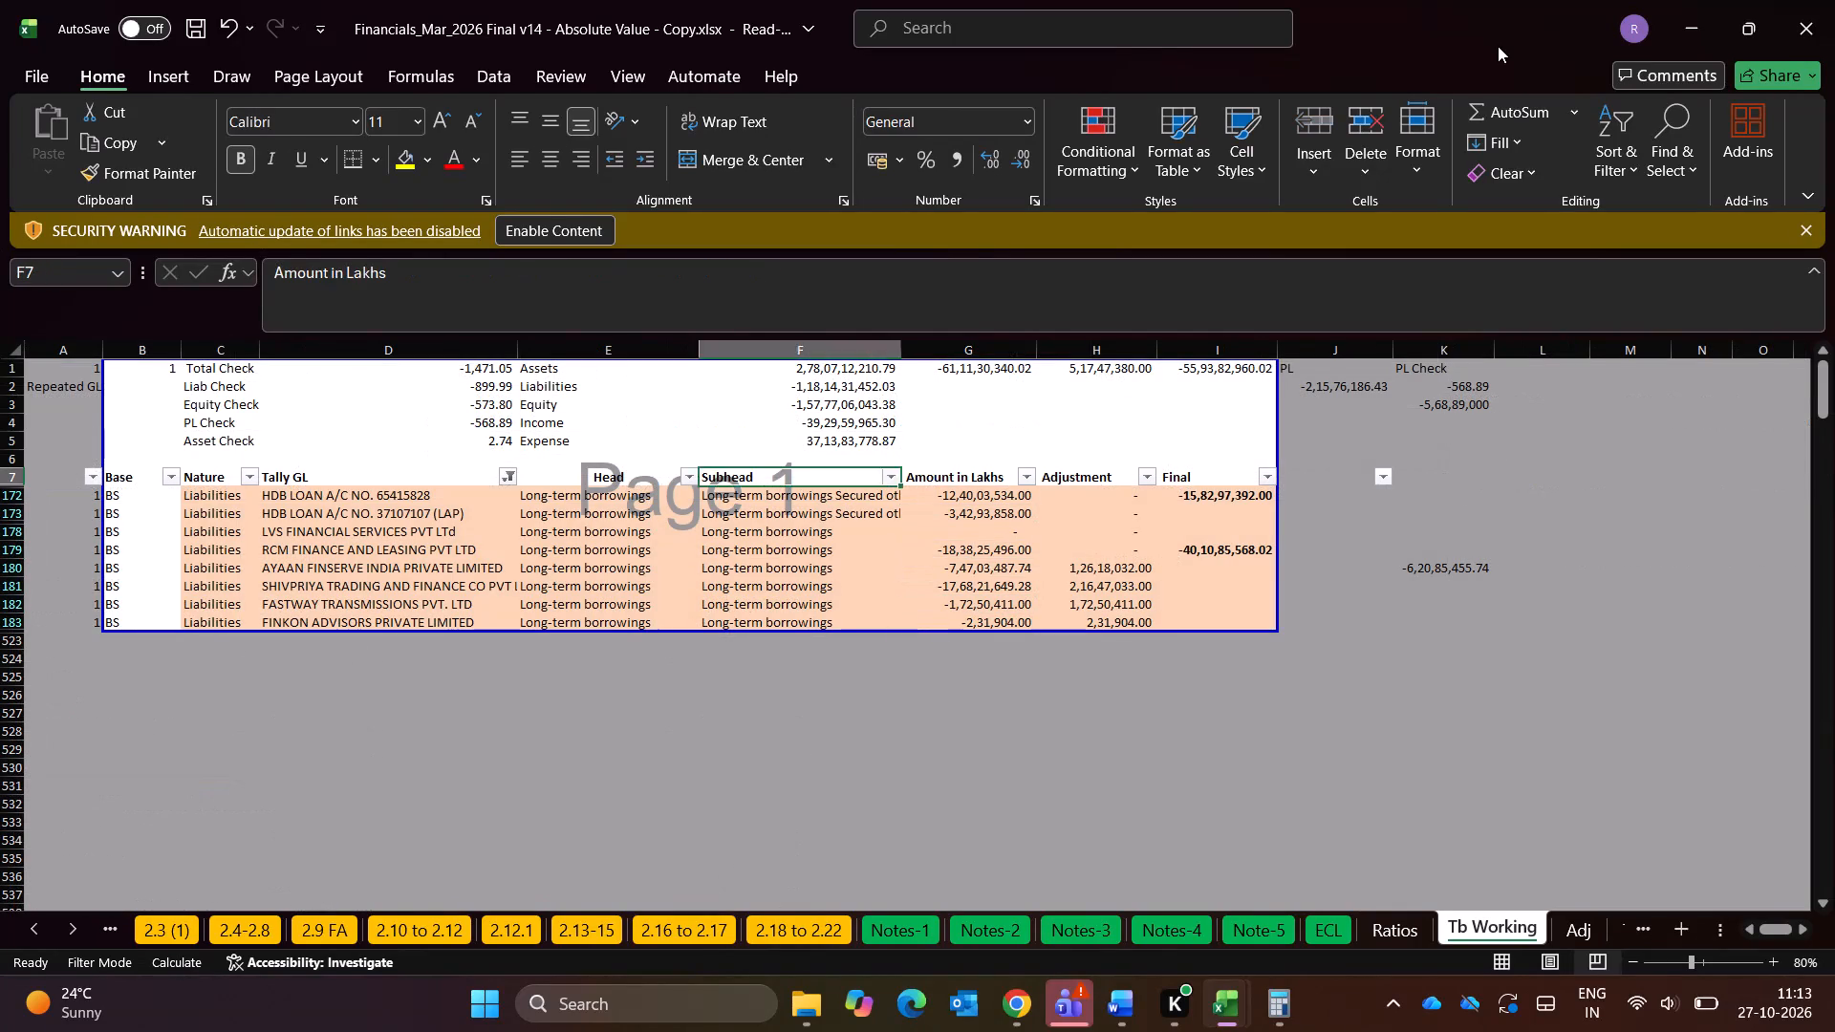
{"action": "key", "text": "Left"}
{"action": "key", "text": "Left"}
{"action": "key", "text": "alt+Down"}
{"action": "key", "text": "alt+Down"}
{"action": "key", "text": "alt+Down"}
{"action": "key", "text": "alt+Down"}
{"action": "key", "text": "Escape"}
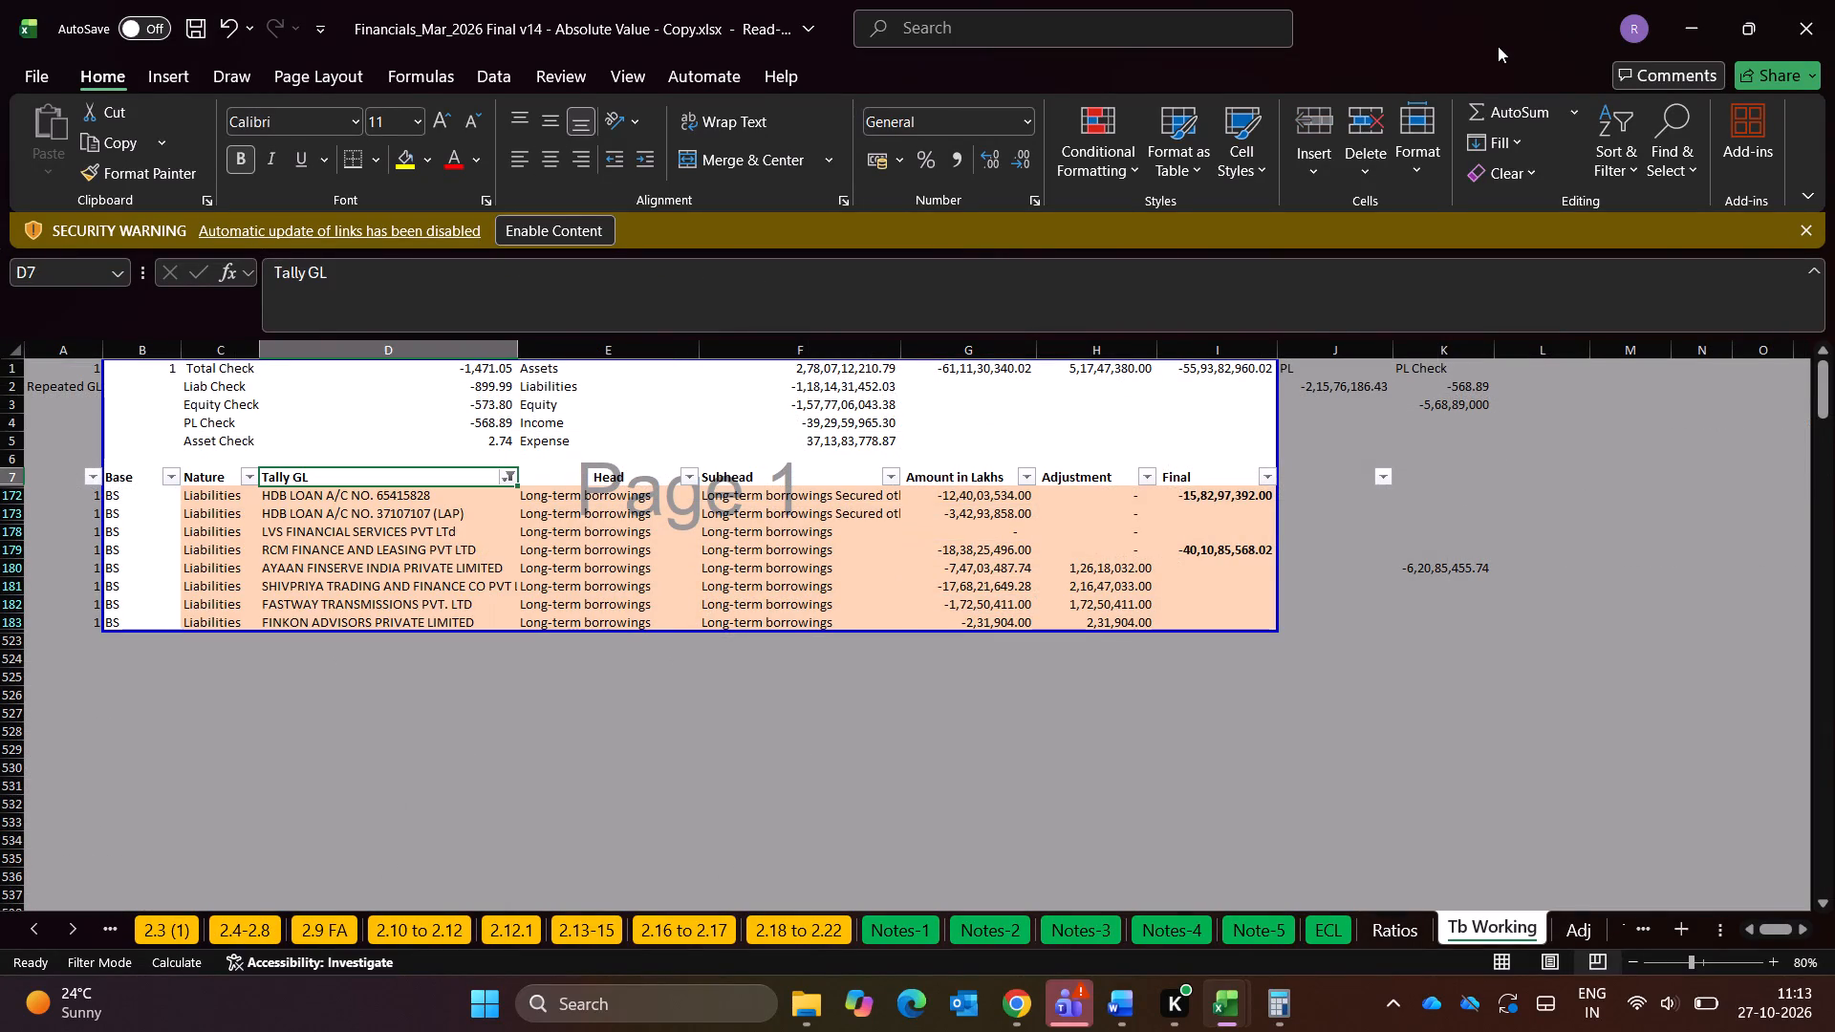
{"action": "key", "text": "alt+Down"}
{"action": "key", "text": "alt+Down"}
{"action": "key", "text": "alt+Down"}
{"action": "key", "text": "alt+Down"}
{"action": "key", "text": "alt+Down"}
{"action": "key", "text": "alt+Down"}
{"action": "key", "text": "alt+Down"}
{"action": "key", "text": "alt+Down"}
{"action": "key", "text": "alt+Down"}
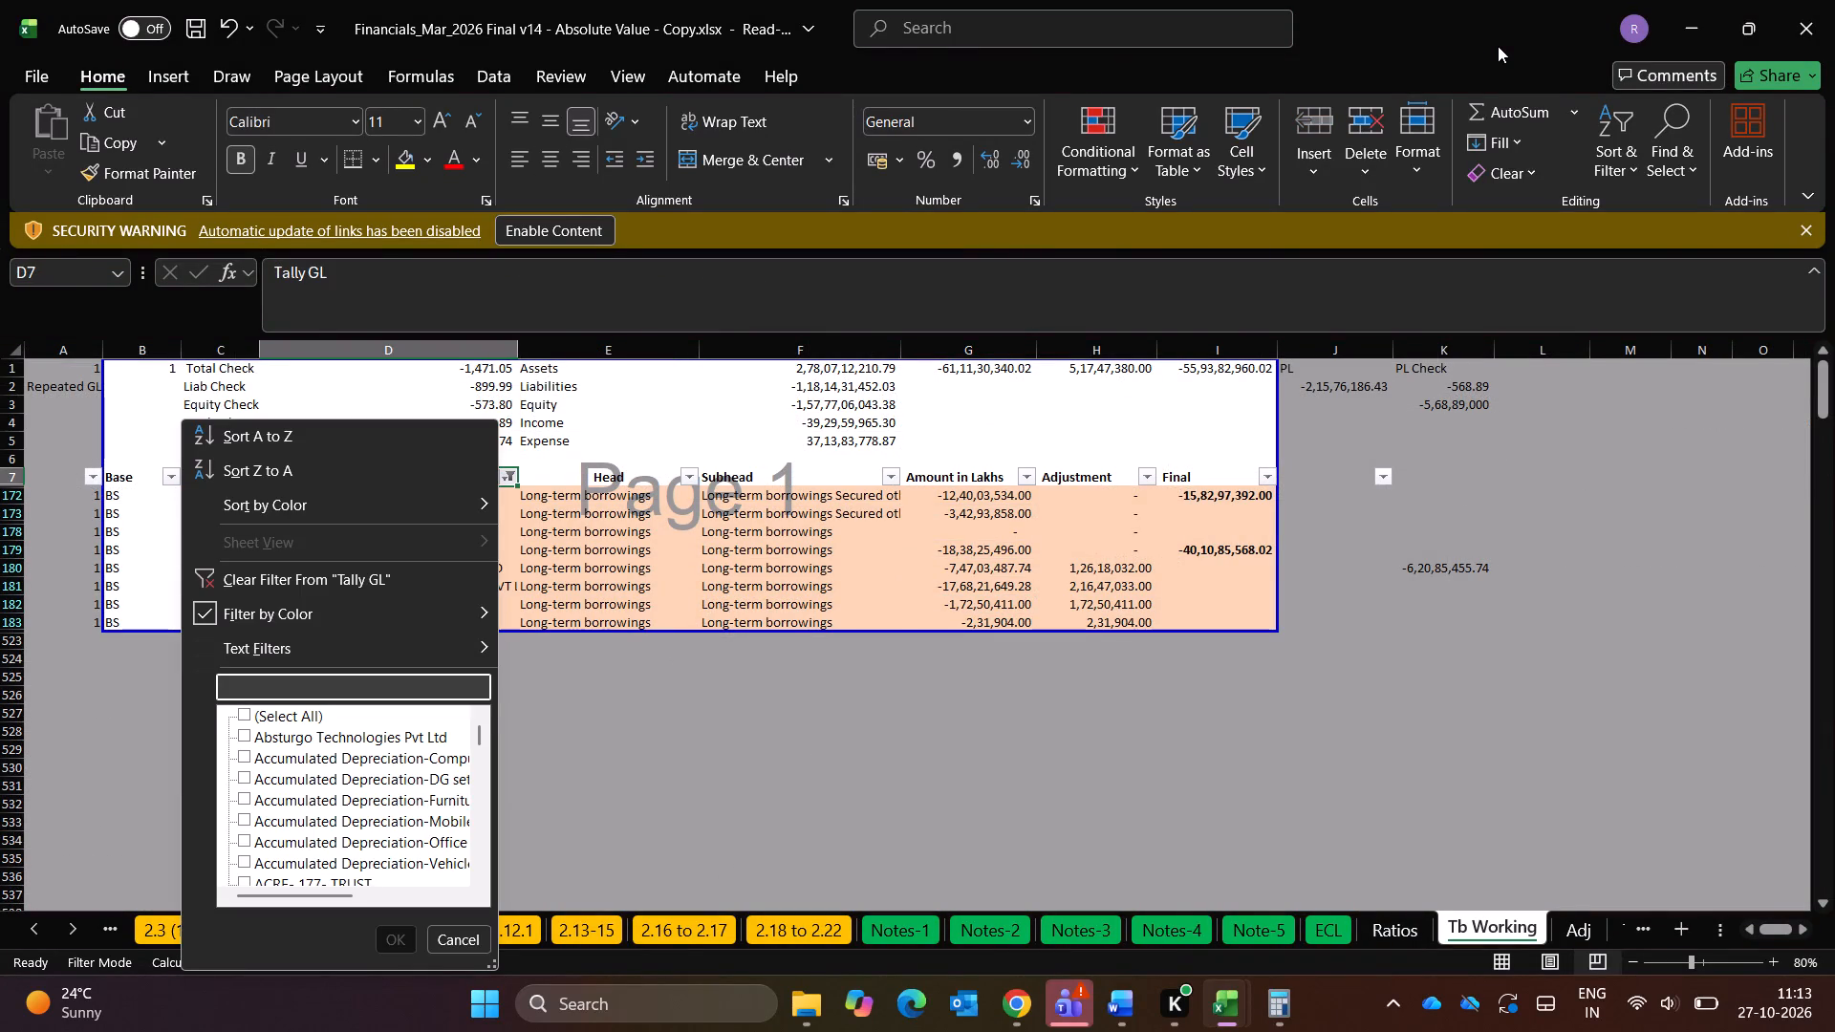
{"action": "key", "text": "Down"}
{"action": "key", "text": "Return"}
{"action": "key", "text": "space"}
{"action": "key", "text": "Return"}
Filter the Nature column on the Tb Working sheet to show only Income.
{"action": "key", "text": "Left"}
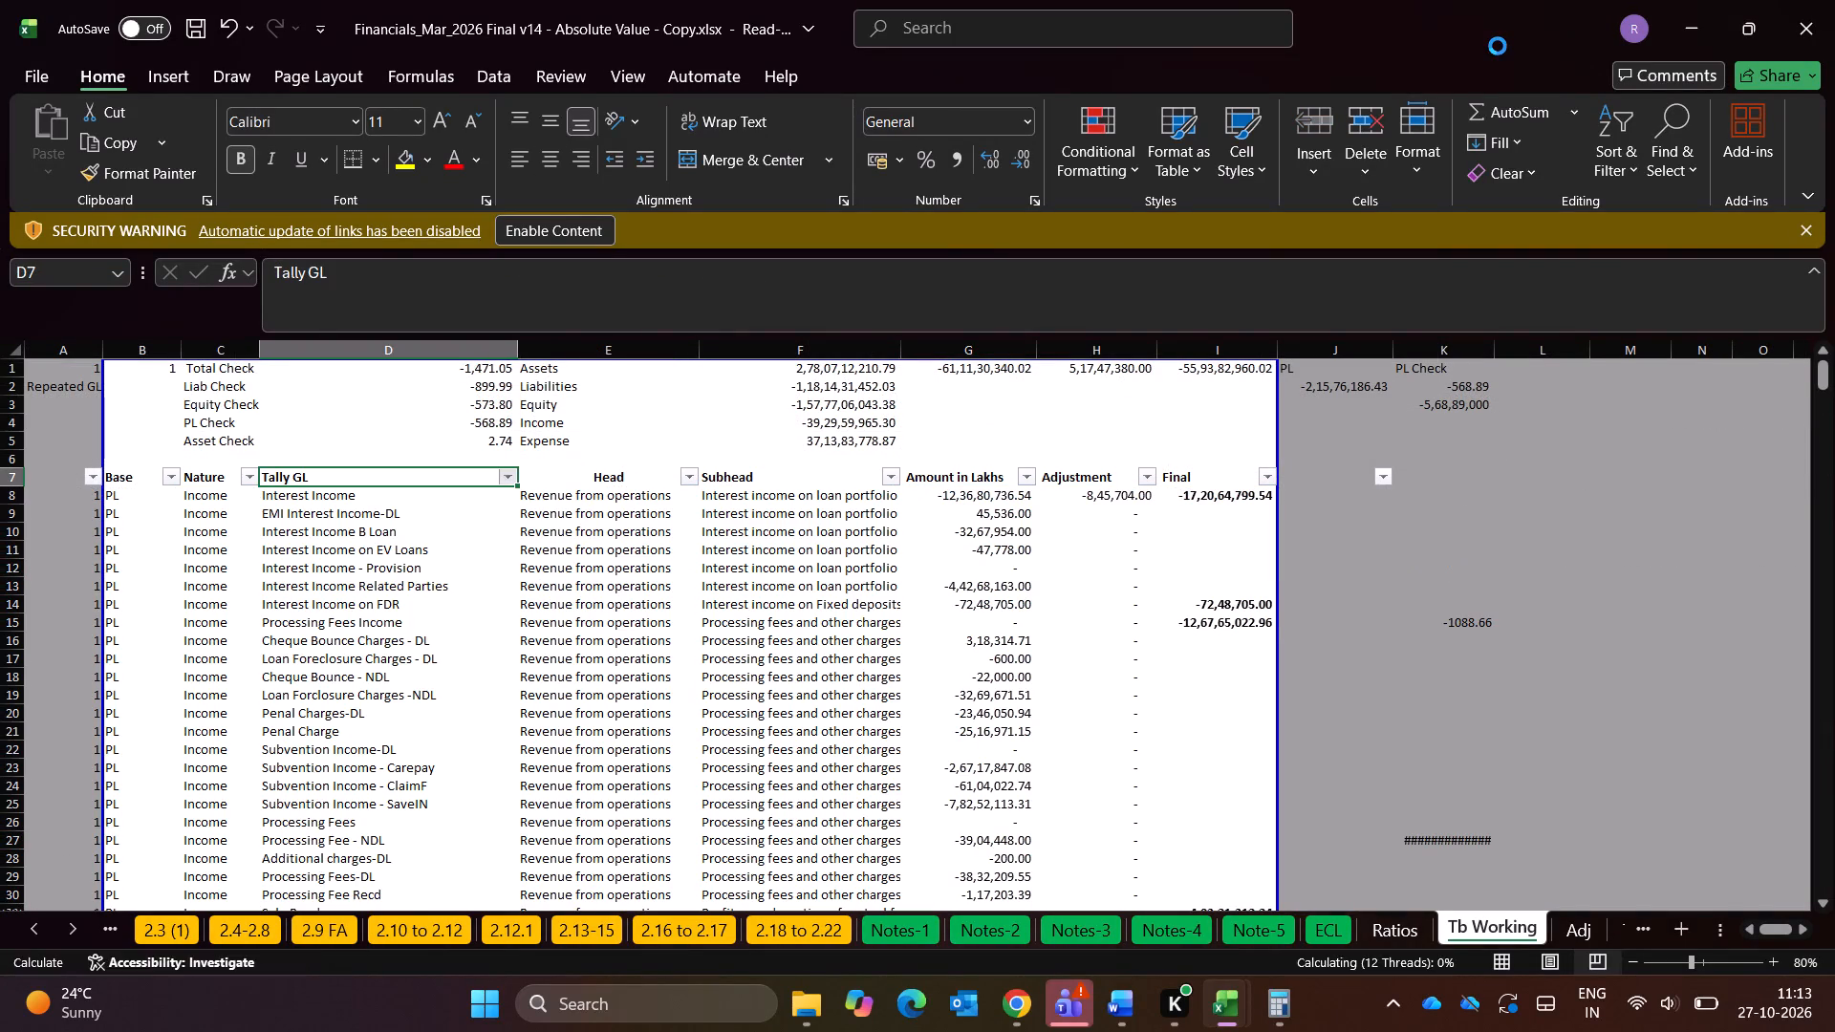
{"action": "key", "text": "alt+Down"}
{"action": "key", "text": "Down"}
{"action": "key", "text": "Down"}
{"action": "key", "text": "Down"}
{"action": "key", "text": "Down"}
{"action": "key", "text": "Down"}
{"action": "key", "text": "Down"}
{"action": "key", "text": "Down"}
{"action": "key", "text": "Down"}
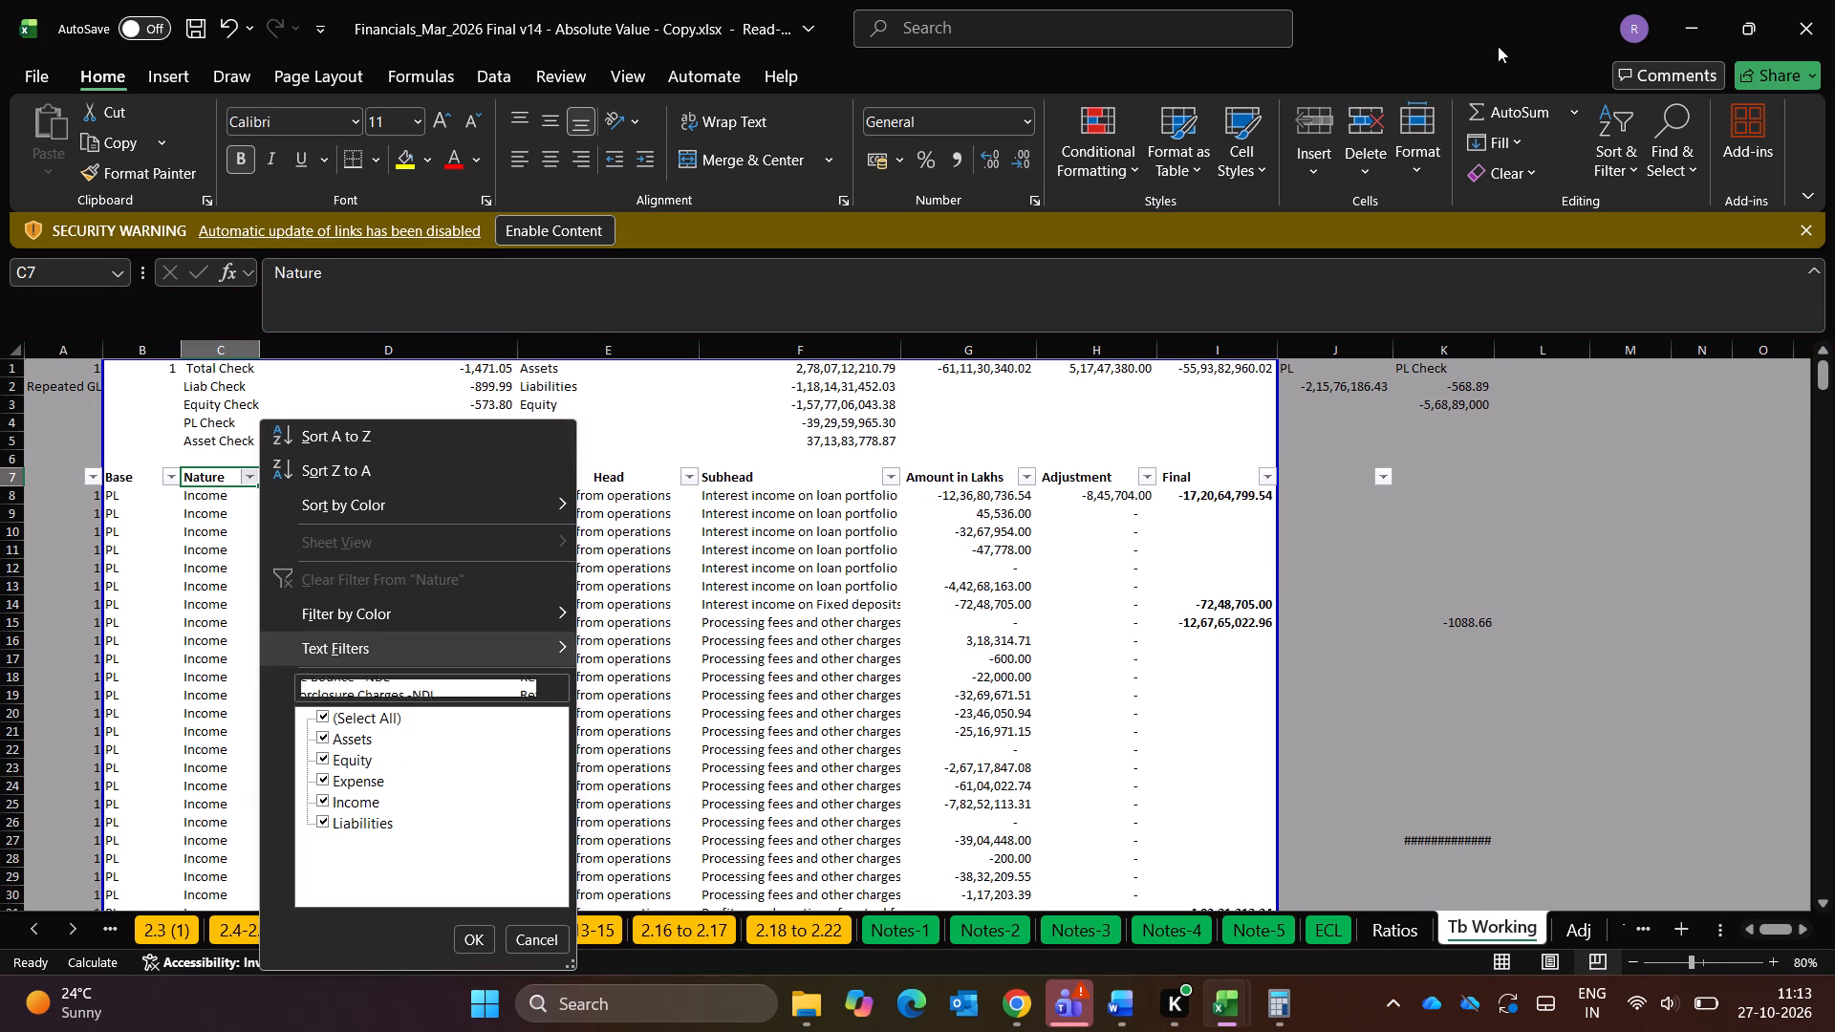
{"action": "key", "text": "Down"}
{"action": "key", "text": "space"}
{"action": "key", "text": "Down"}
{"action": "key", "text": "Down"}
{"action": "key", "text": "Down"}
{"action": "key", "text": "Down"}
{"action": "key", "text": "space"}
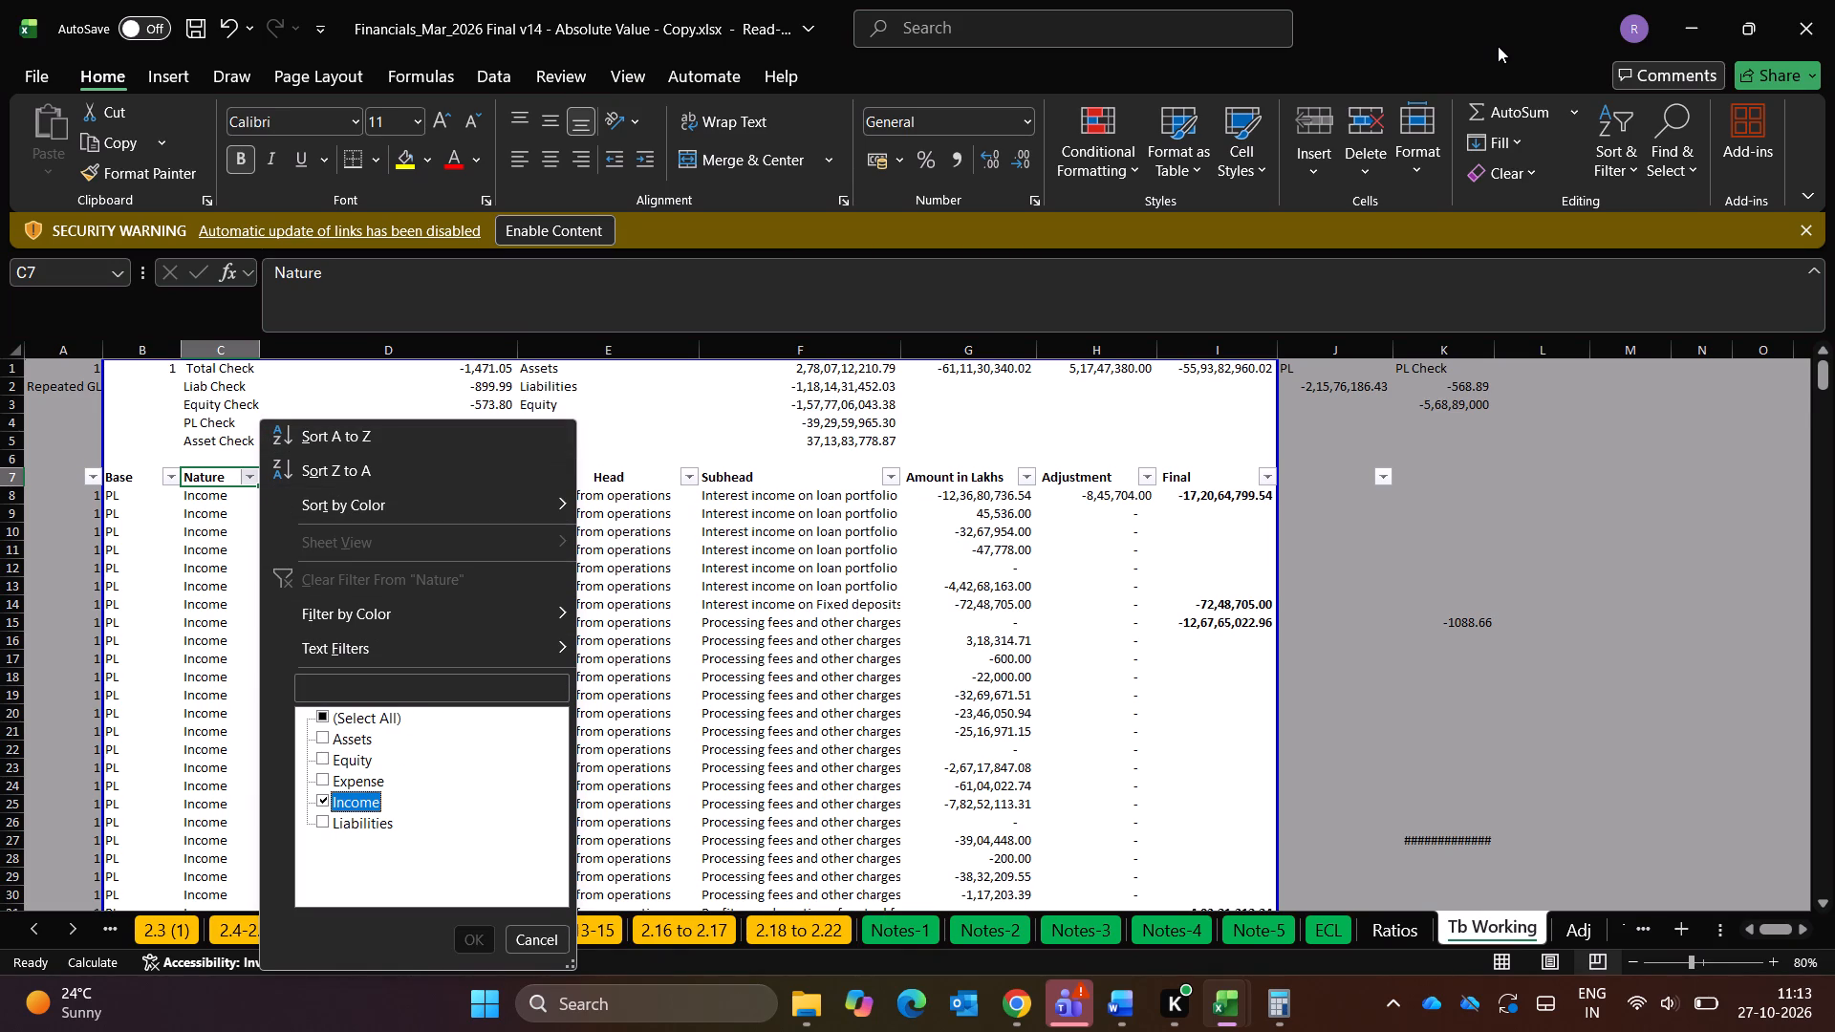
{"action": "key", "text": "Return"}
Filter the Tally GL column to the ledgers matching "proce".
{"action": "key", "text": "Right"}
{"action": "key", "text": "alt+Down"}
{"action": "key", "text": "alt+Down"}
{"action": "key", "text": "alt+Down"}
{"action": "key", "text": "alt+Down"}
{"action": "key", "text": "alt+Down"}
{"action": "key", "text": "alt+Down"}
{"action": "key", "text": "alt+Down"}
{"action": "key", "text": "alt+Down"}
{"action": "key", "text": "alt+Down"}
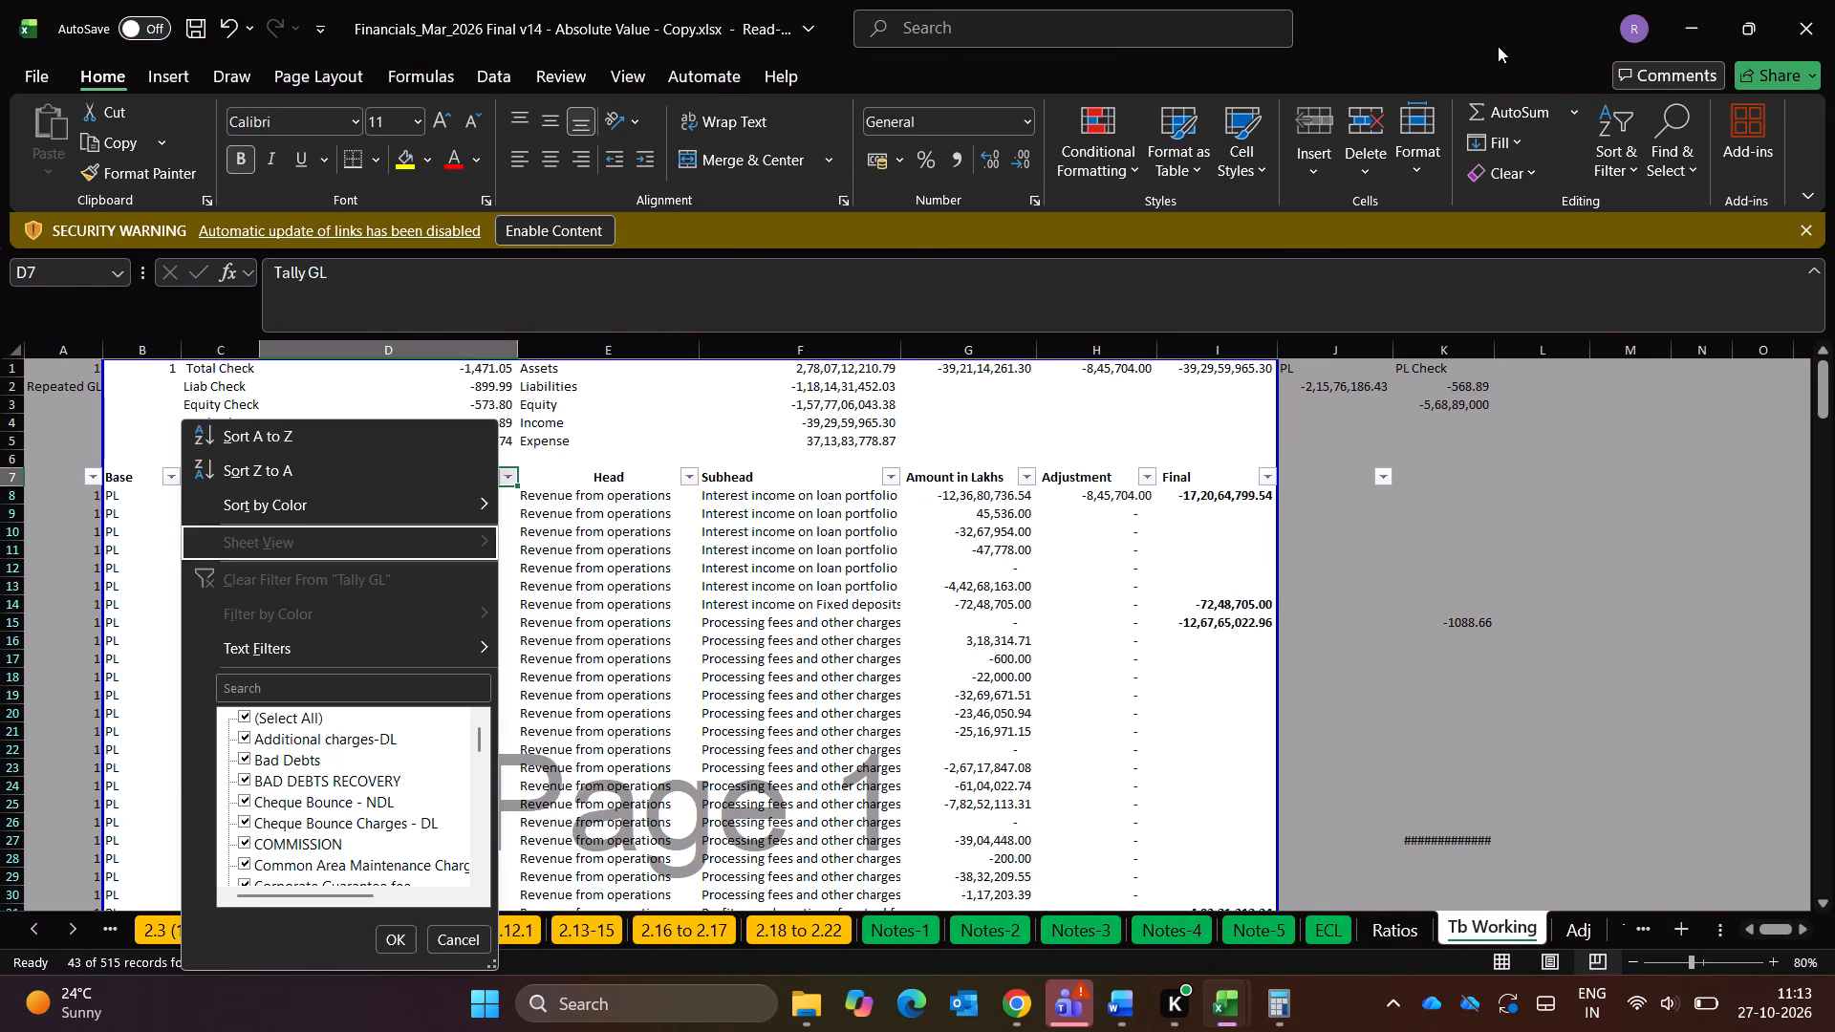
{"action": "type", "text": "proce"}
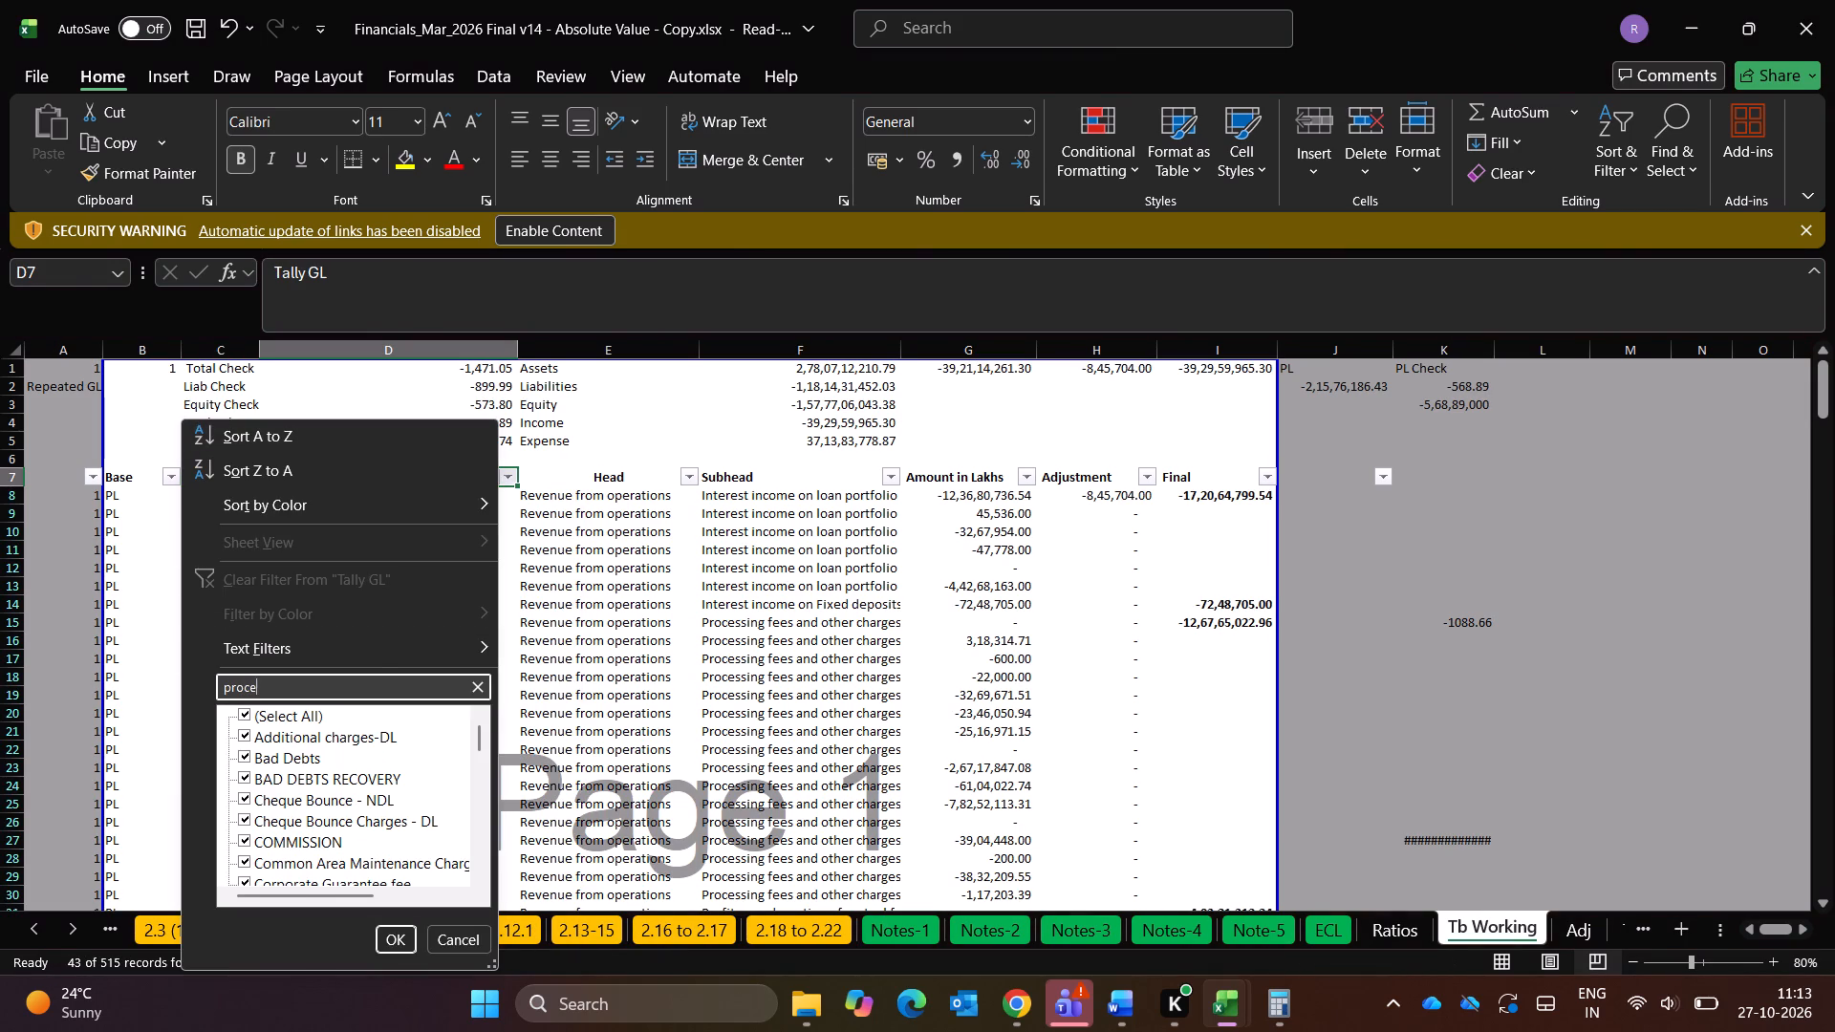
{"action": "key", "text": "Return"}
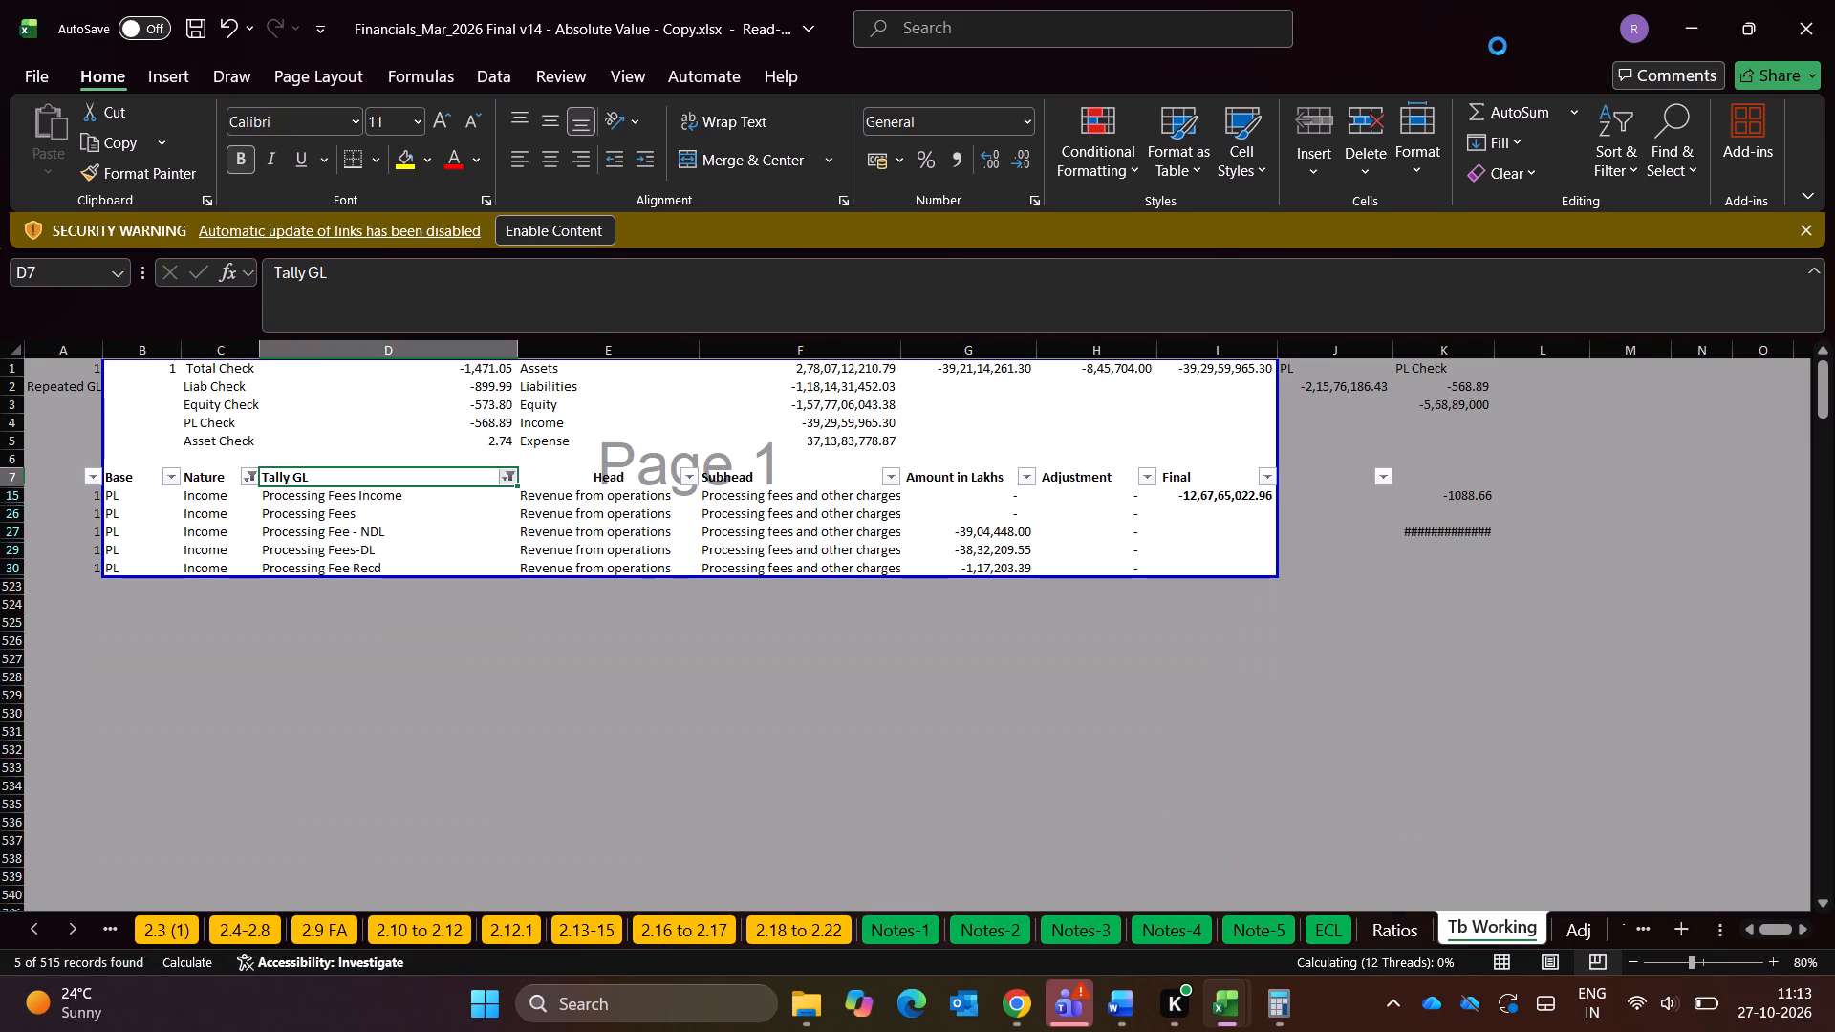
Examine the Amount in Lakhs, Adjustment and Final formulas for the filtered processing fee ledgers.
{"action": "key", "text": "Down"}
{"action": "key", "text": "Down"}
{"action": "key", "text": "Right"}
{"action": "key", "text": "Right"}
{"action": "key", "text": "Right"}
{"action": "key", "text": "Right"}
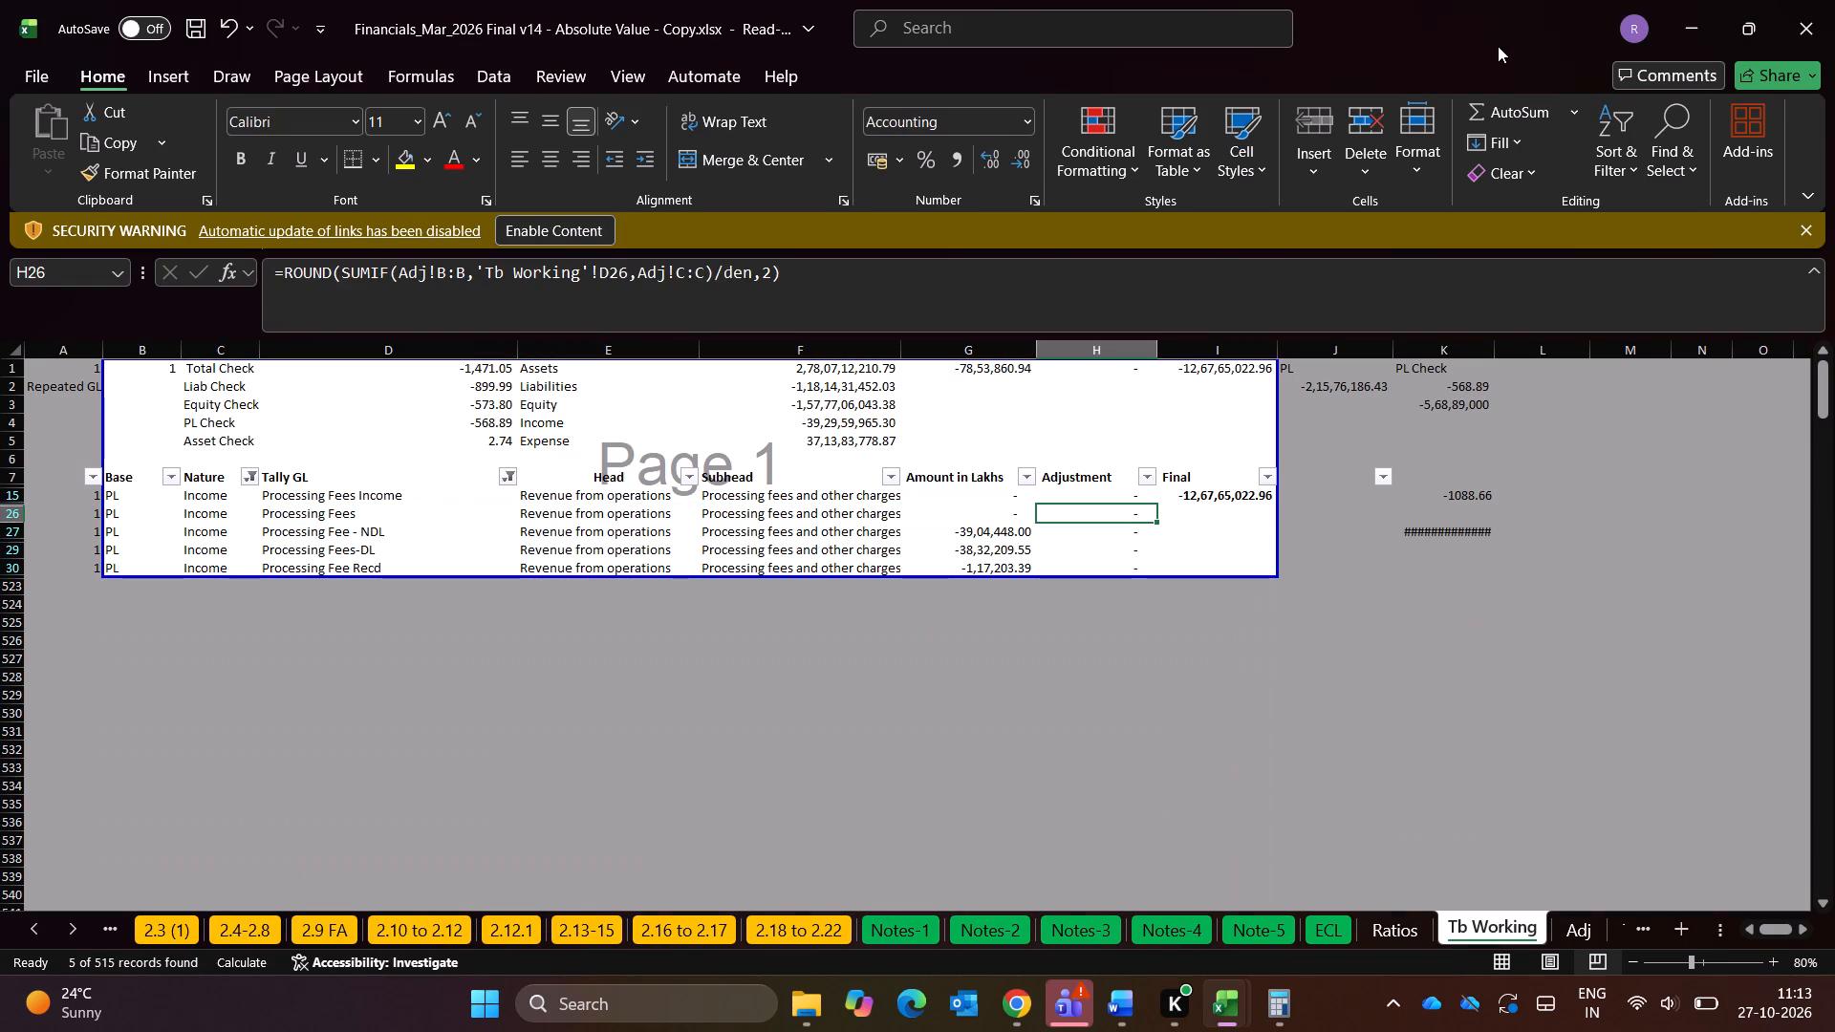
{"action": "key", "text": "Up"}
{"action": "key", "text": "Left"}
{"action": "key", "text": "Right"}
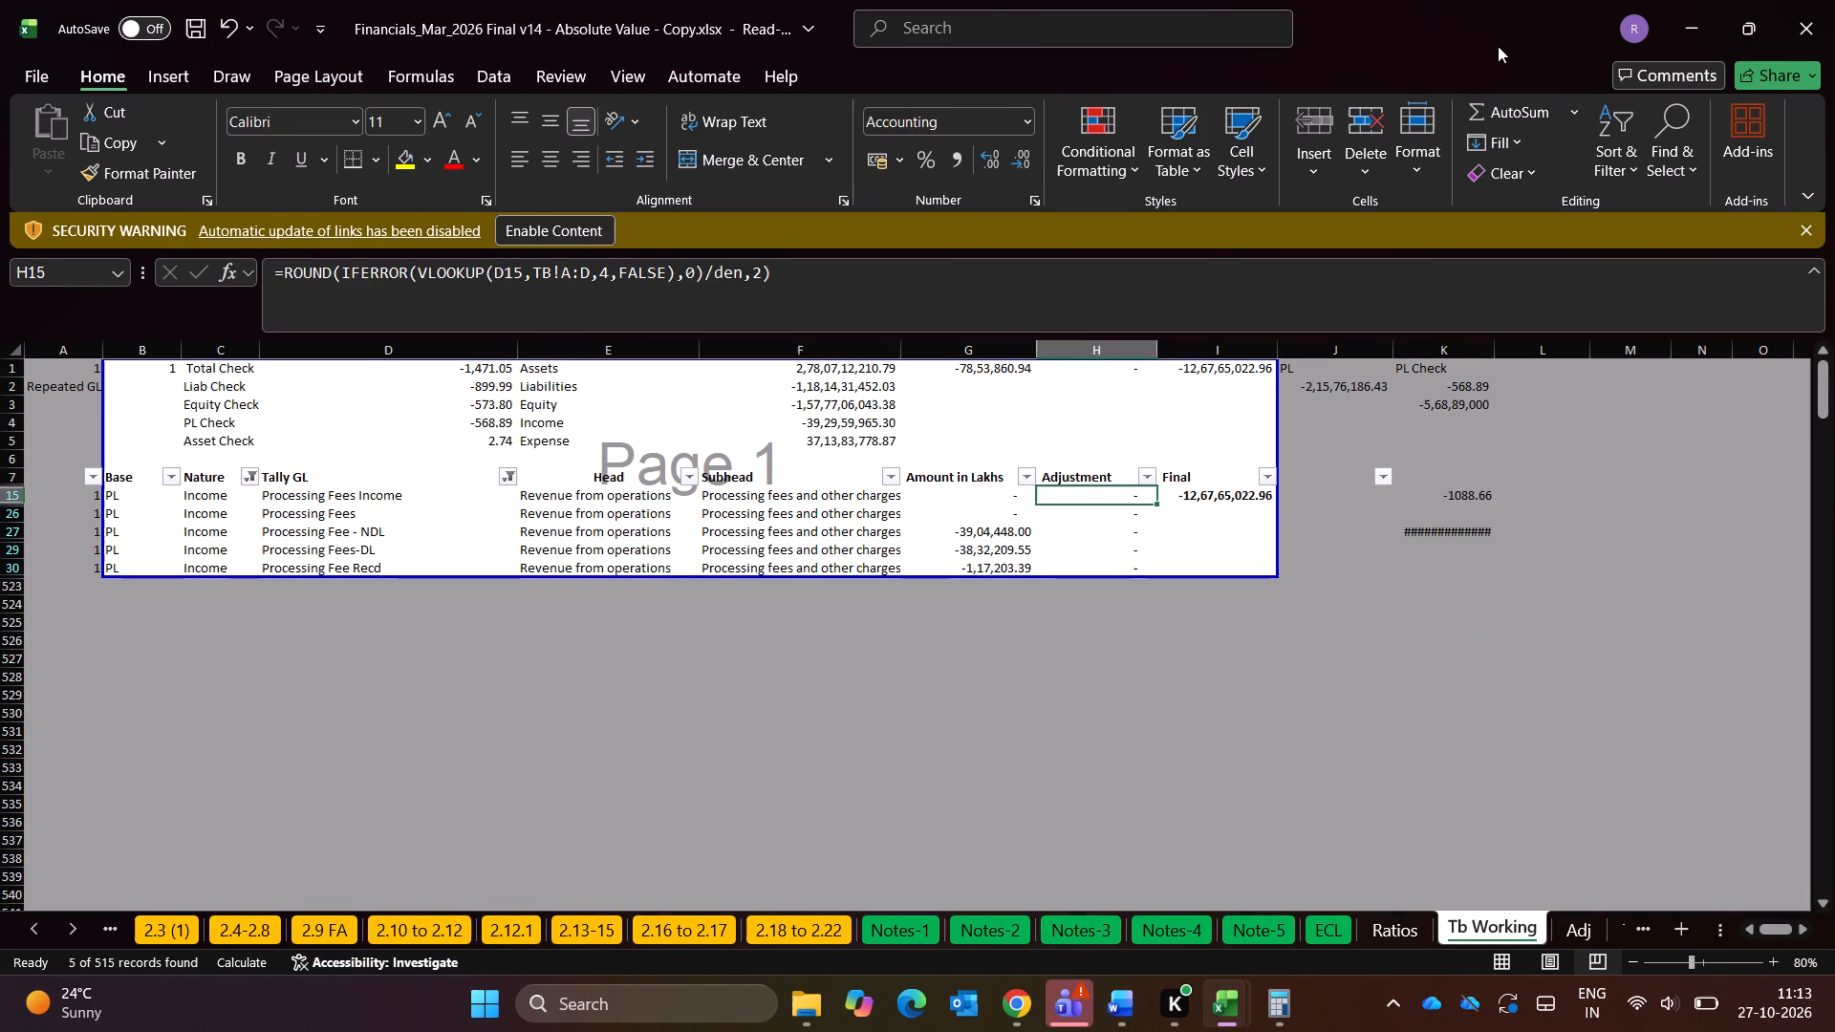
{"action": "key", "text": "Right"}
{"action": "key", "text": "Right"}
{"action": "key", "text": "Left"}
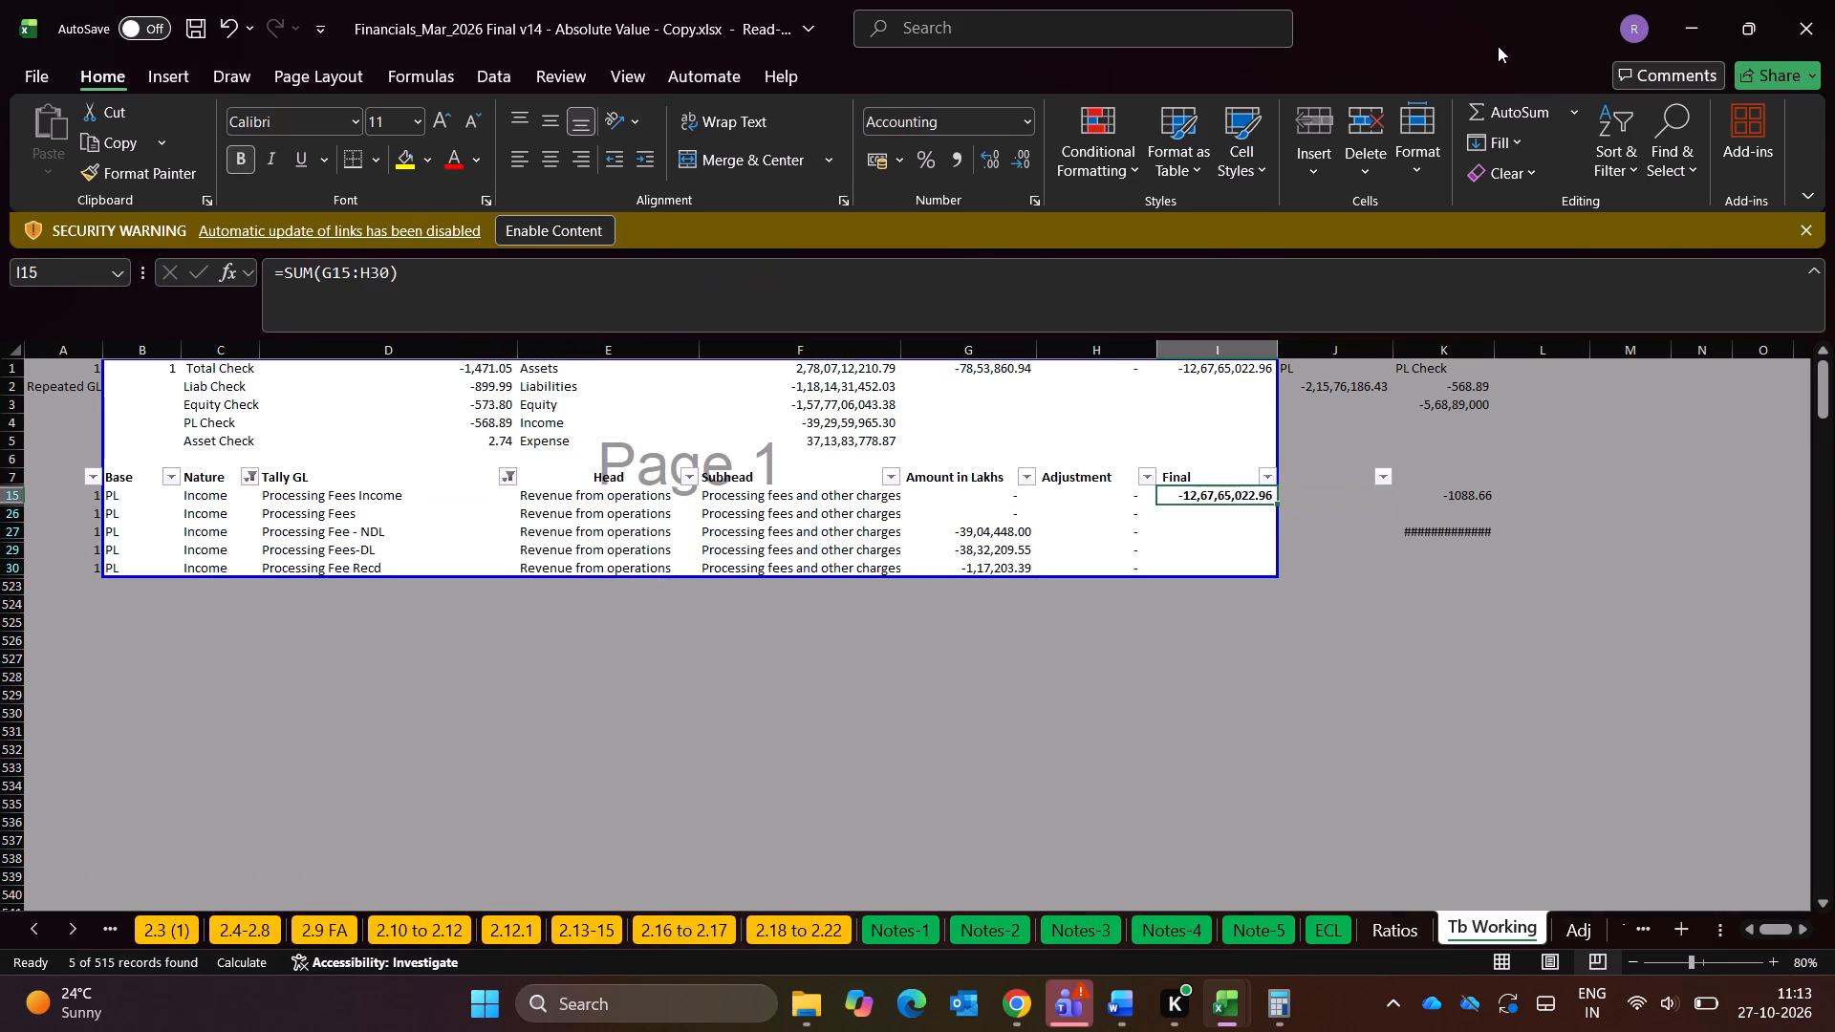
Compare the processing fee ledgers on Tb Working with the Reco(TB-Register) rows in Findoc-finserv.xlsx and note 2.18 of the financials.
{"action": "key", "text": "alt+Tab"}
{"action": "key", "text": "alt+Tab"}
{"action": "key", "text": "alt+Tab"}
{"action": "key", "text": "alt+Tab"}
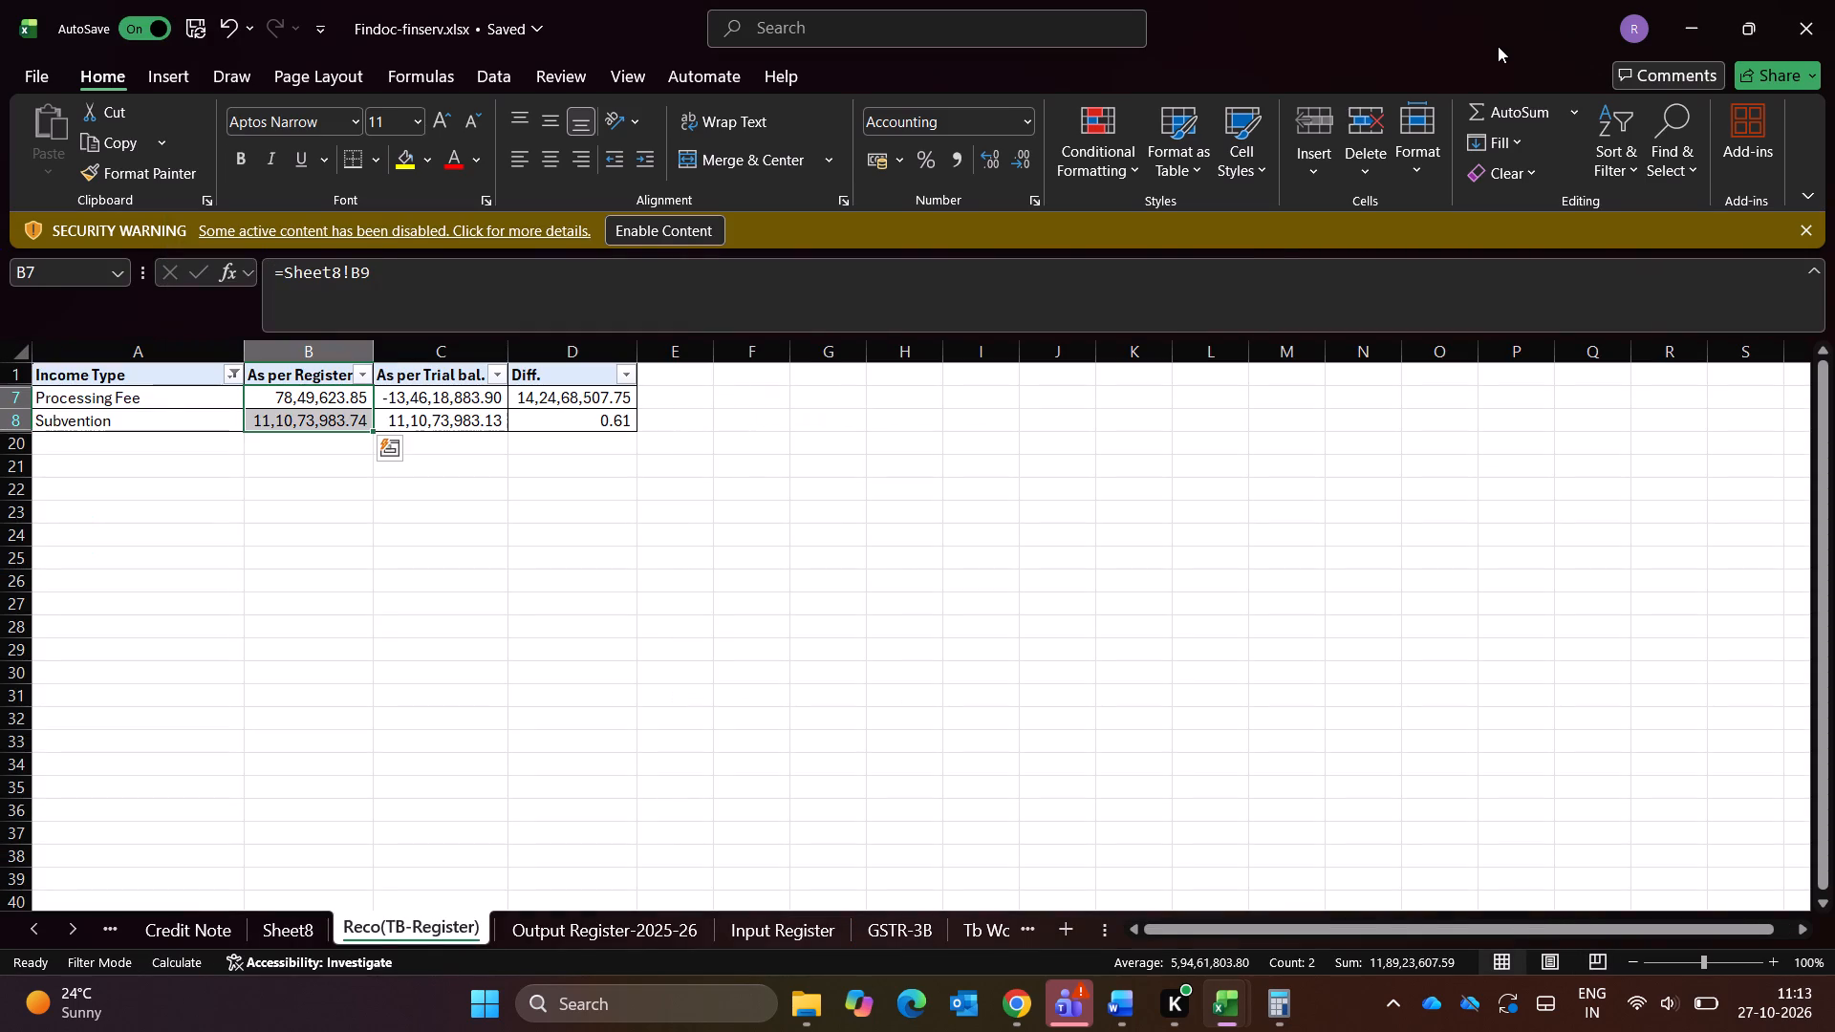
{"action": "key", "text": "alt+Tab"}
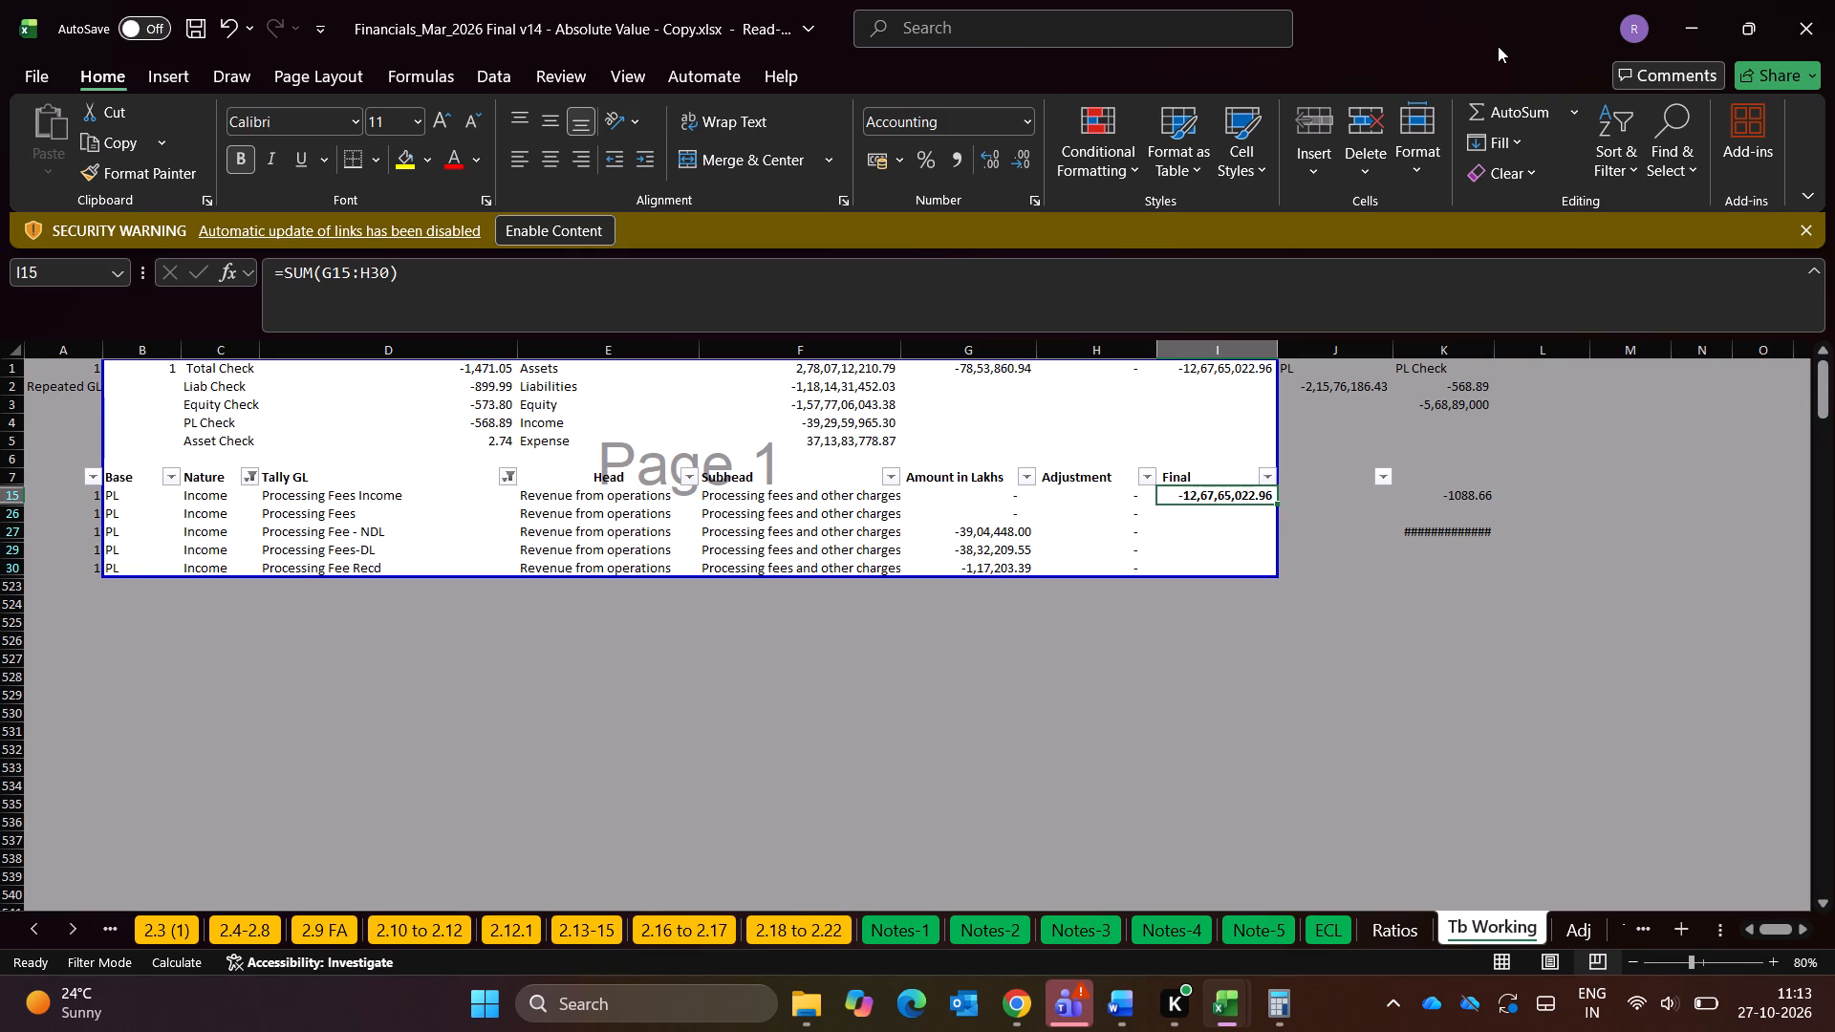
{"action": "key", "text": "alt+Tab"}
{"action": "key", "text": "alt+Tab"}
{"action": "left_click", "coordinate": [812, 922]}
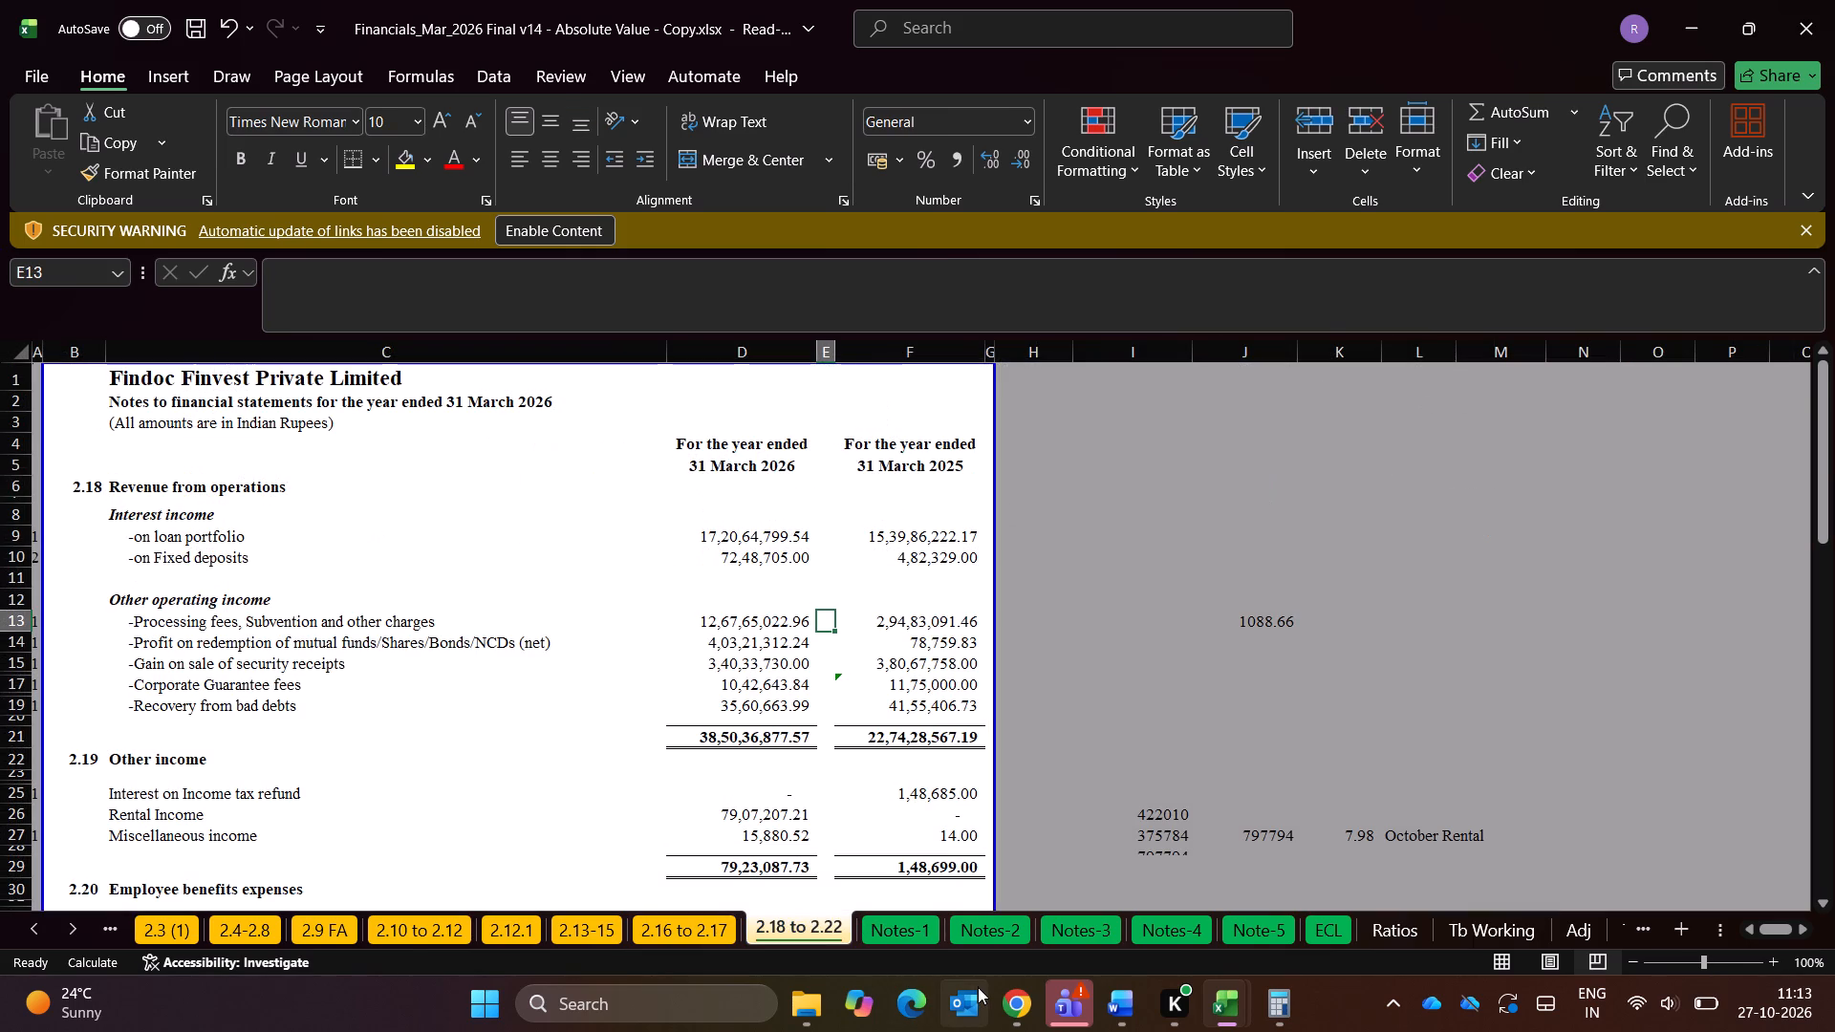
{"action": "left_click", "coordinate": [1500, 931]}
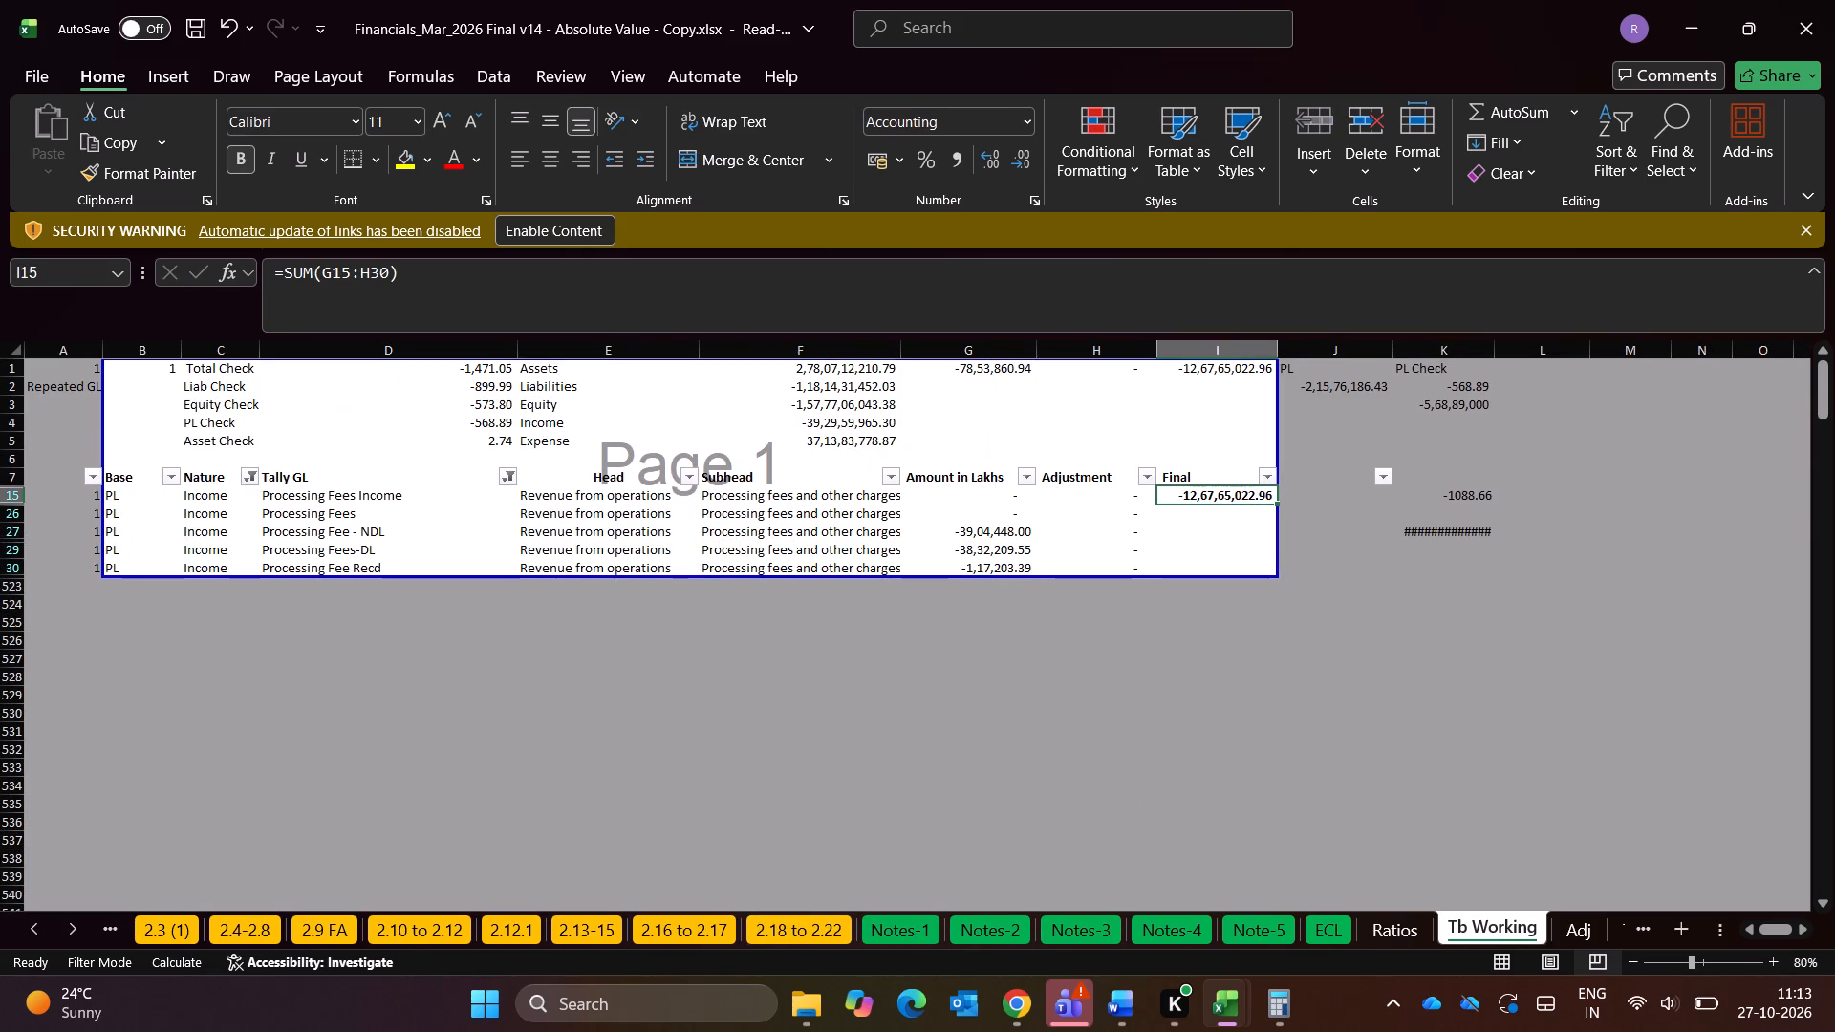
{"action": "left_click", "coordinate": [821, 945]}
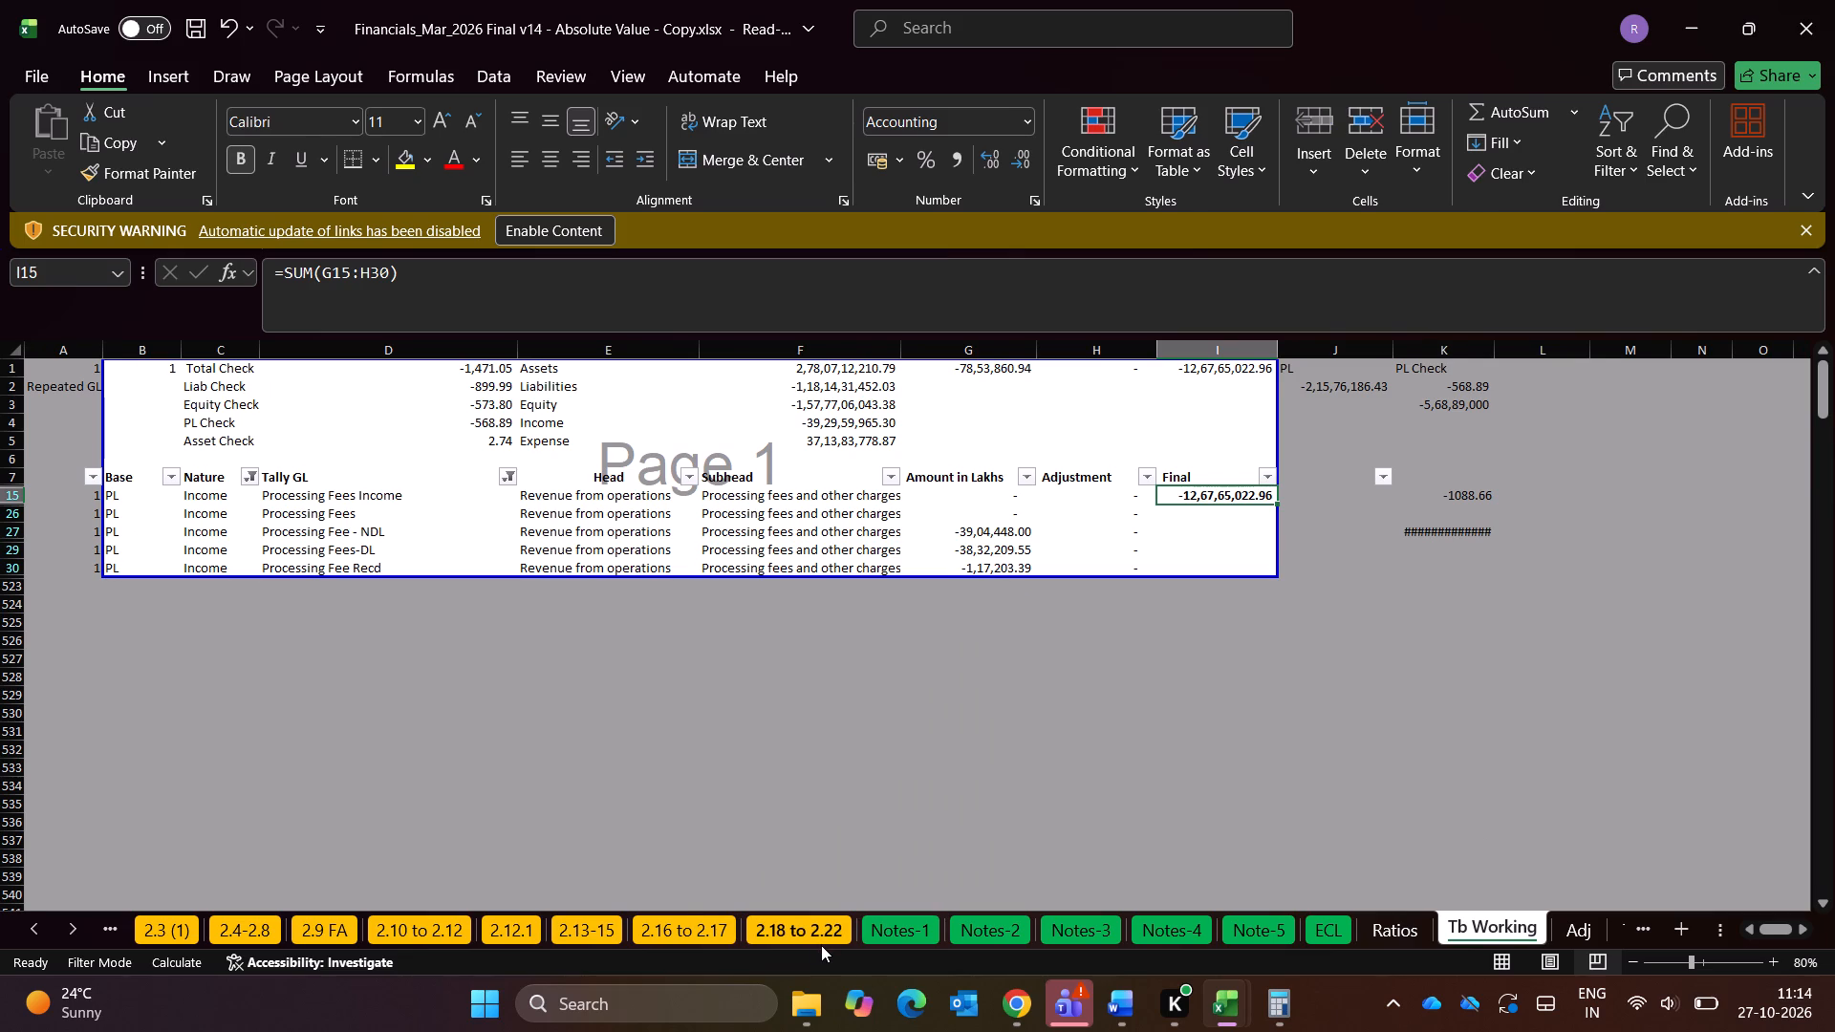
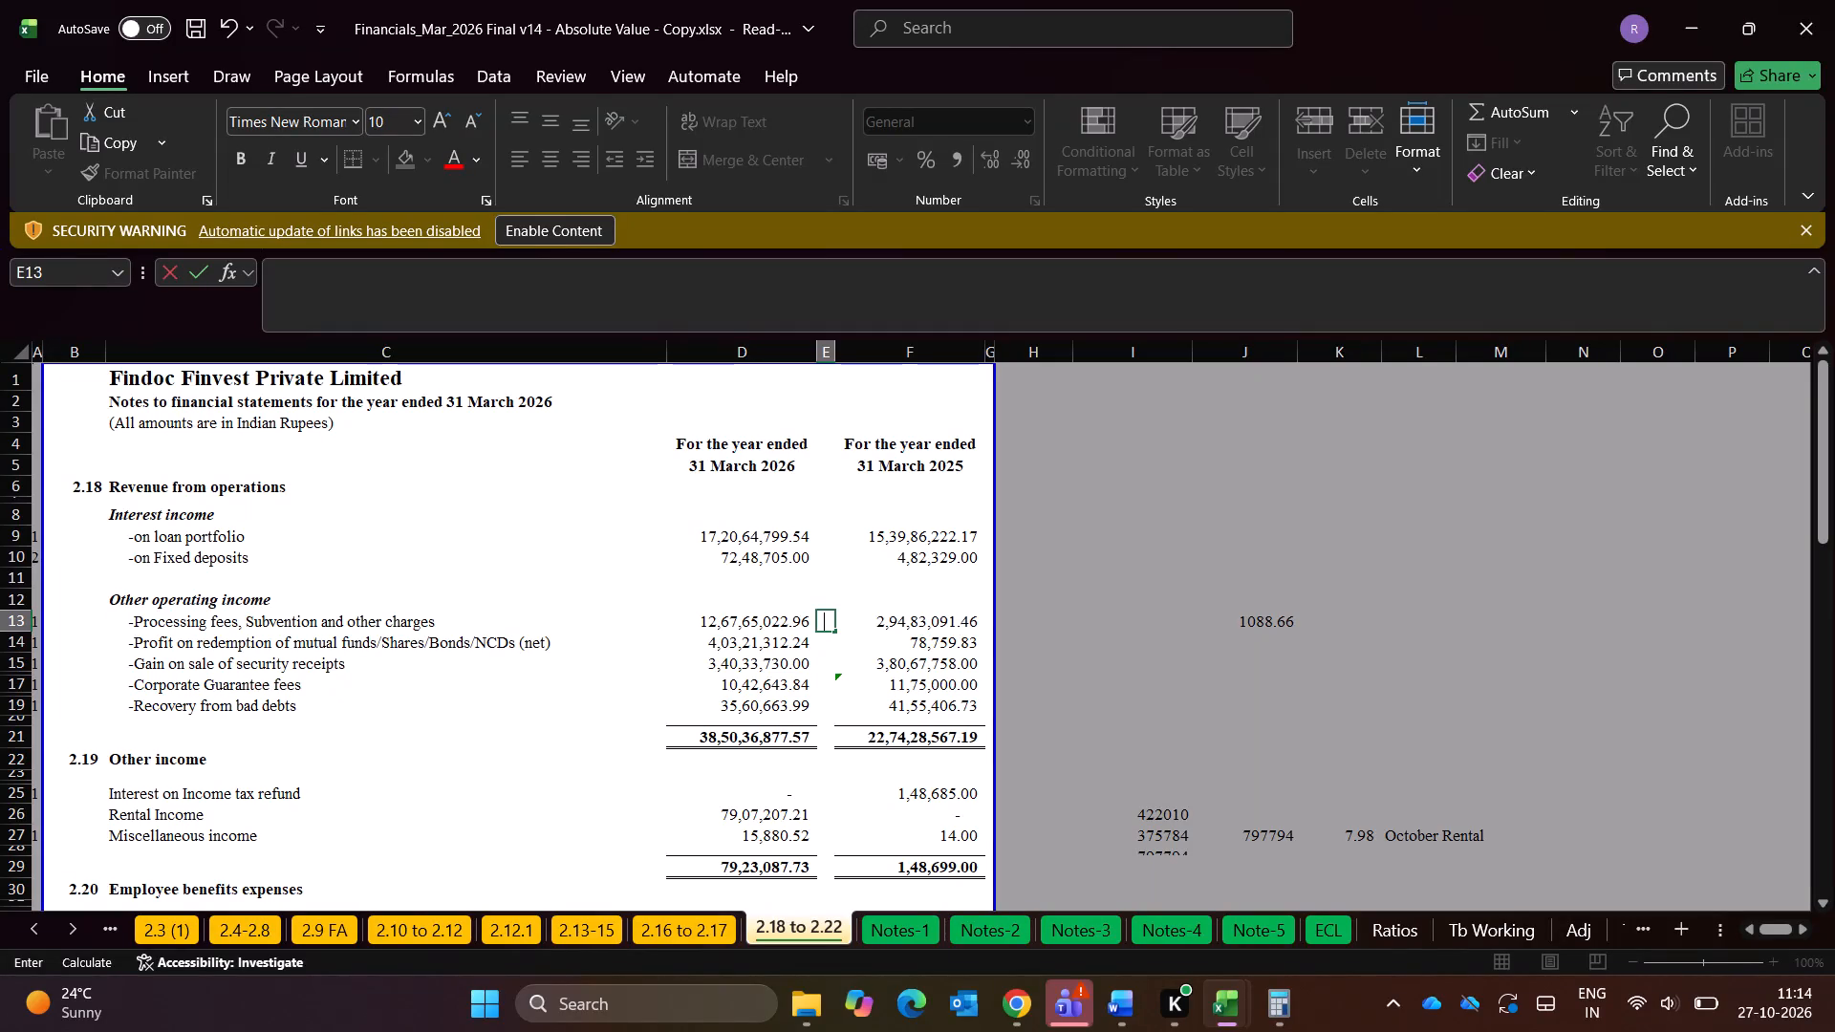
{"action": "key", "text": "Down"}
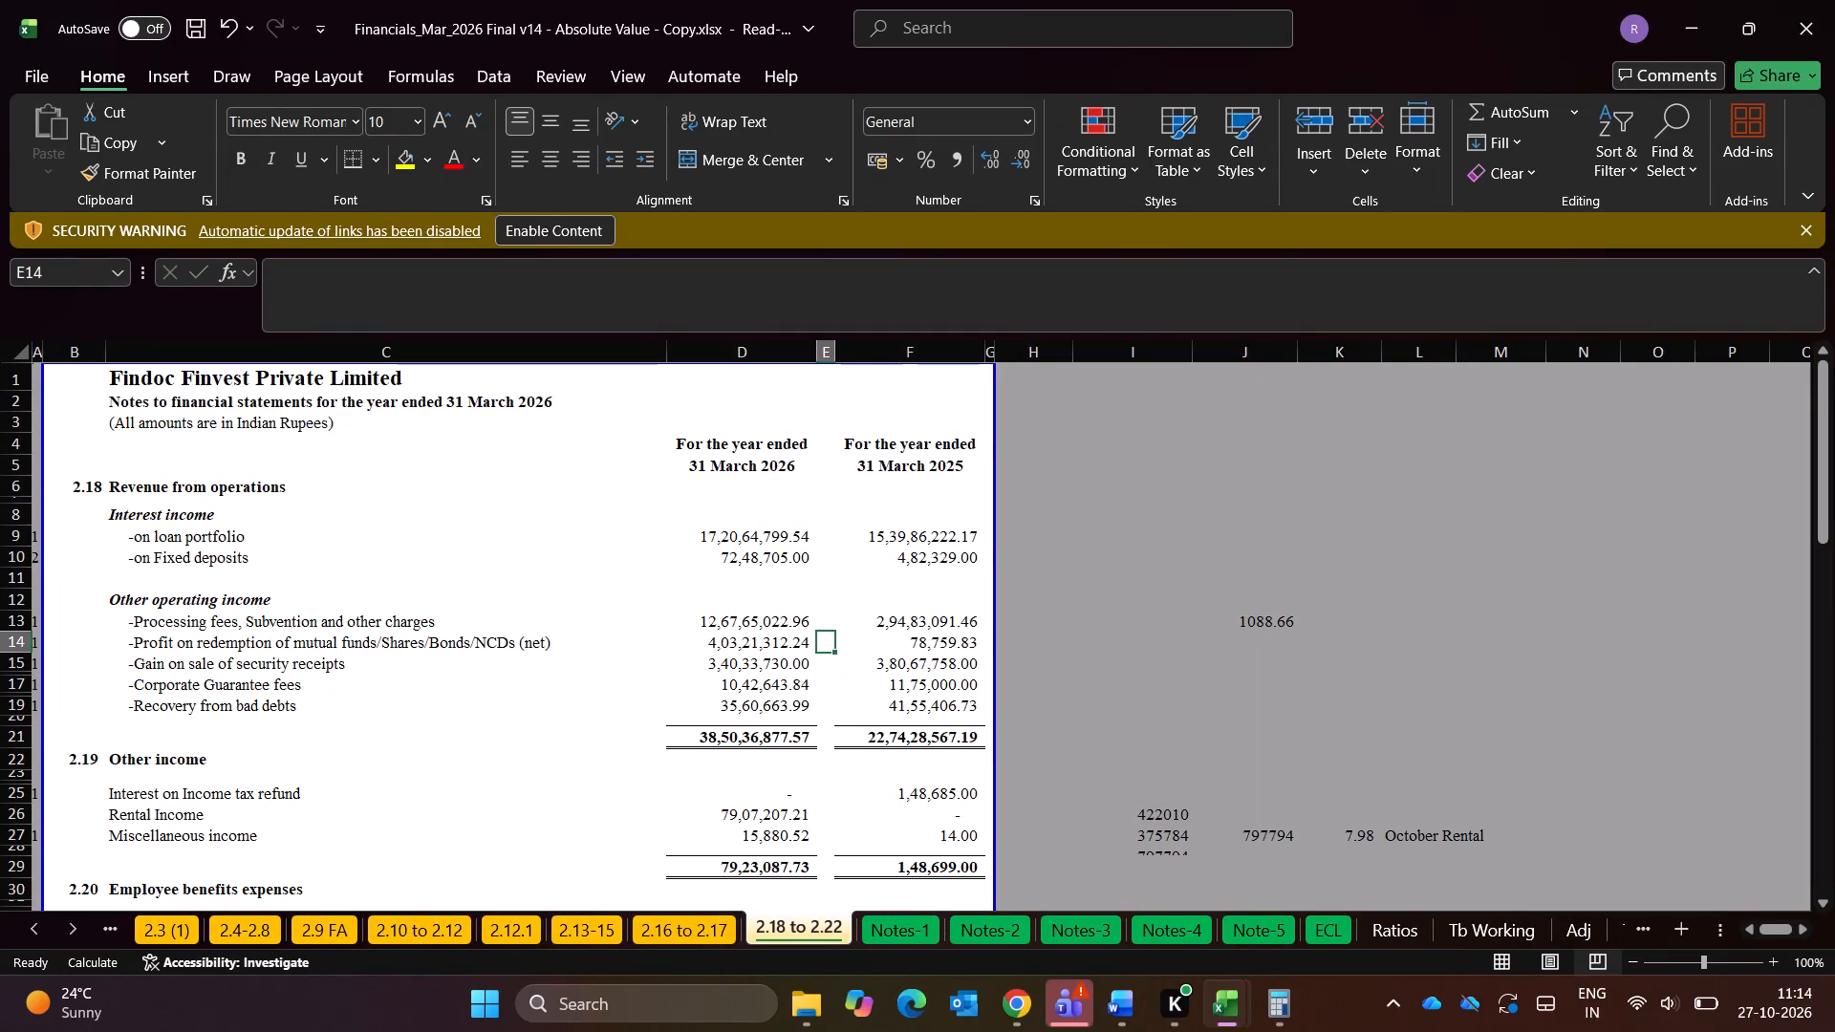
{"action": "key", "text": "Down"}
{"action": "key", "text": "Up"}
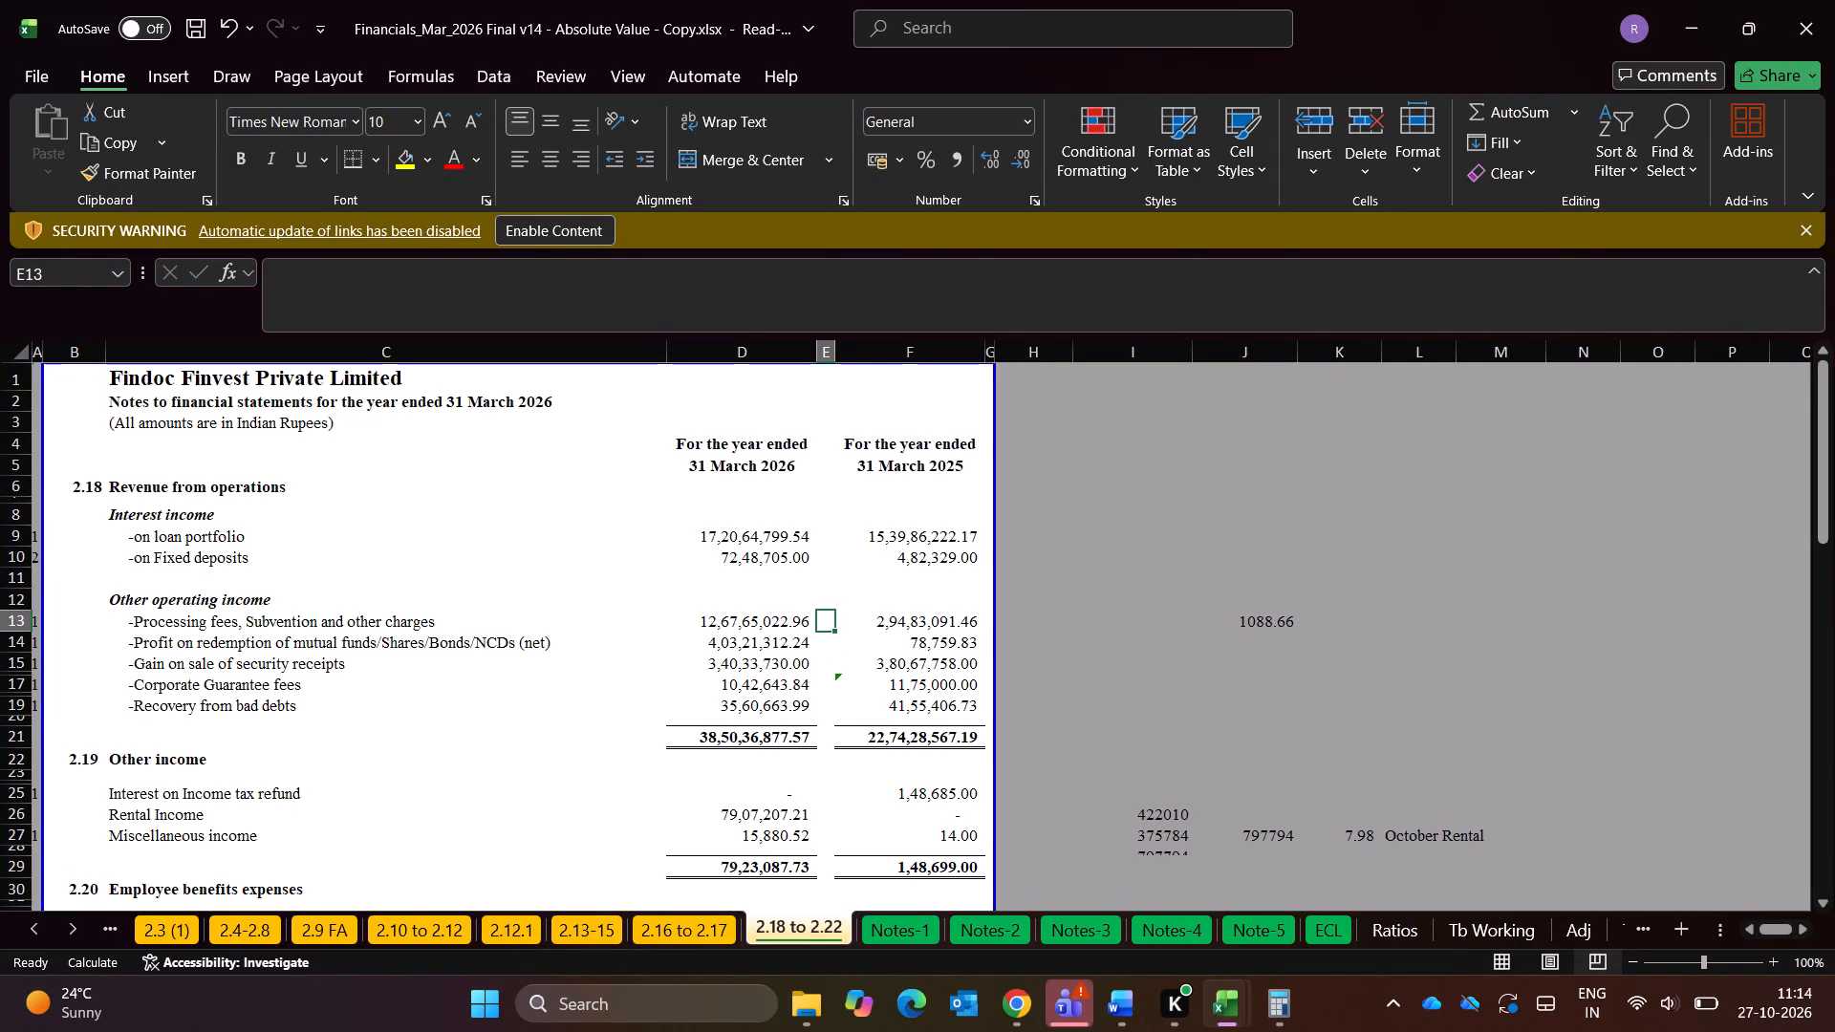
Check the combined Amount in Lakhs of the Processing Fee - NDL, Processing Fees-DL and Processing Fee Recd ledgers on Tb Working.
{"action": "left_click", "coordinate": [1453, 921]}
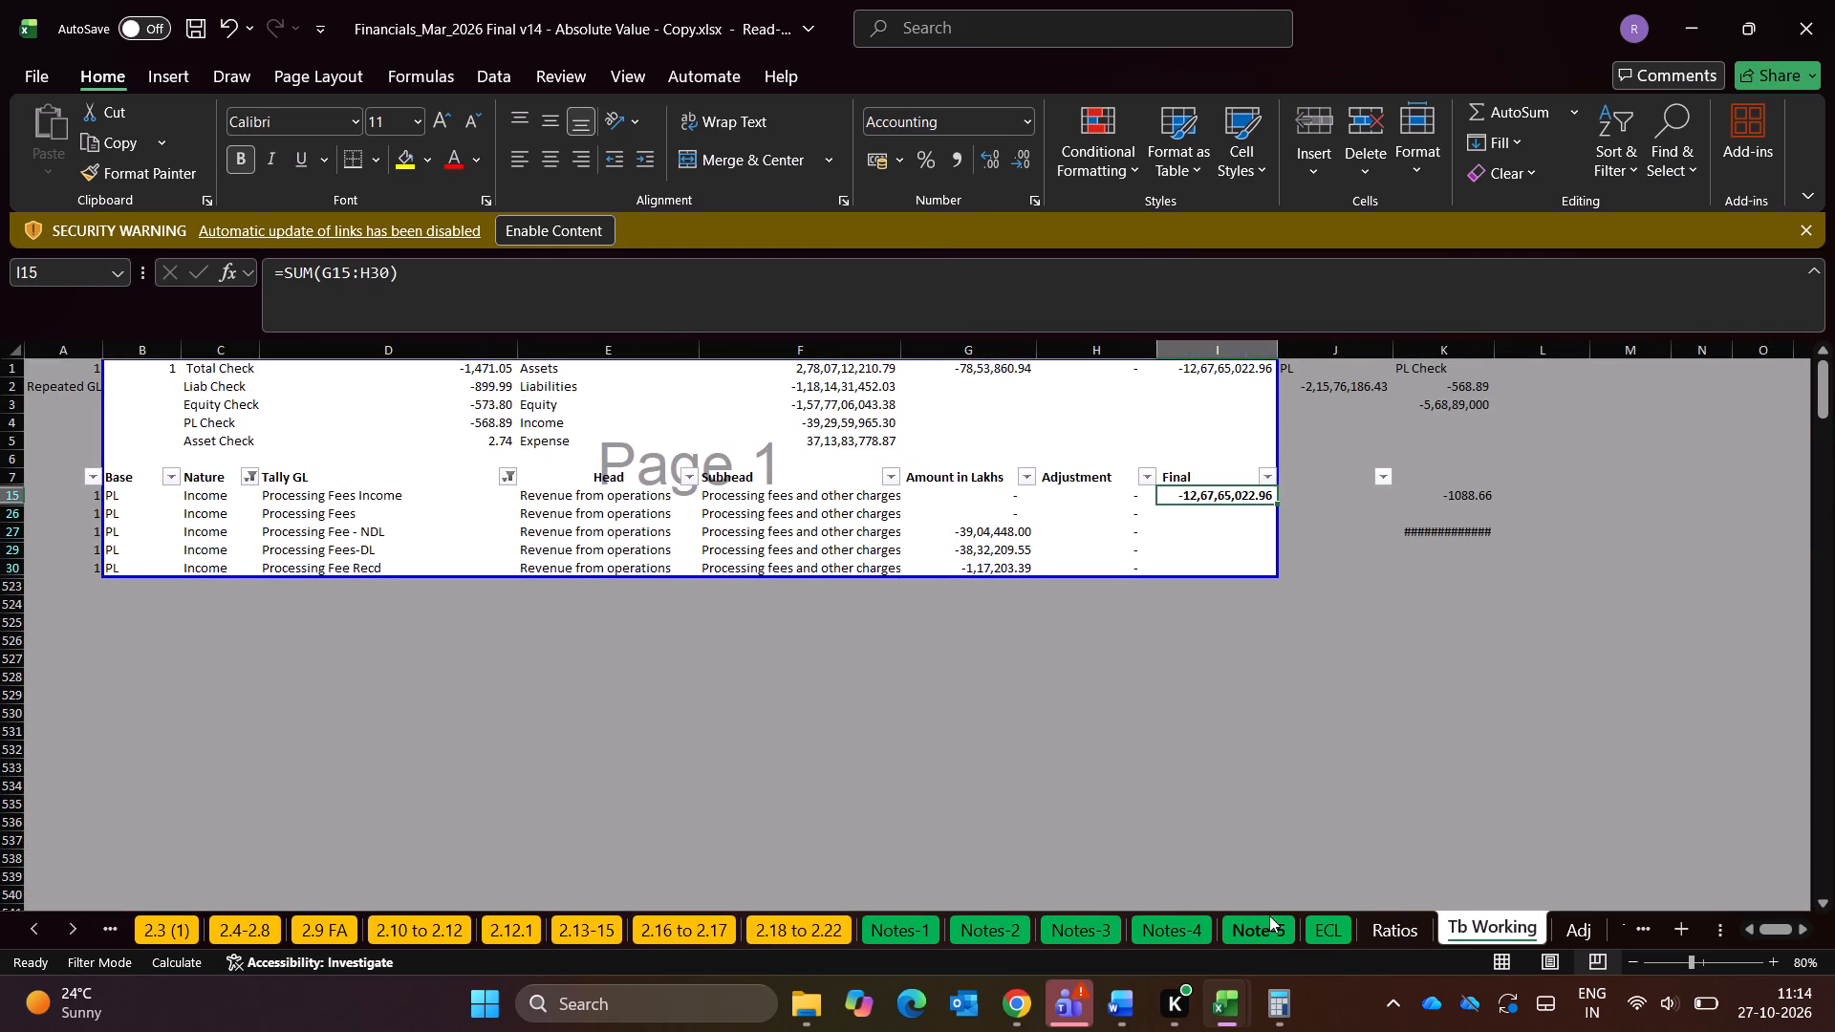
{"action": "left_click_drag", "start_coordinate": [956, 523], "coordinate": [993, 573]}
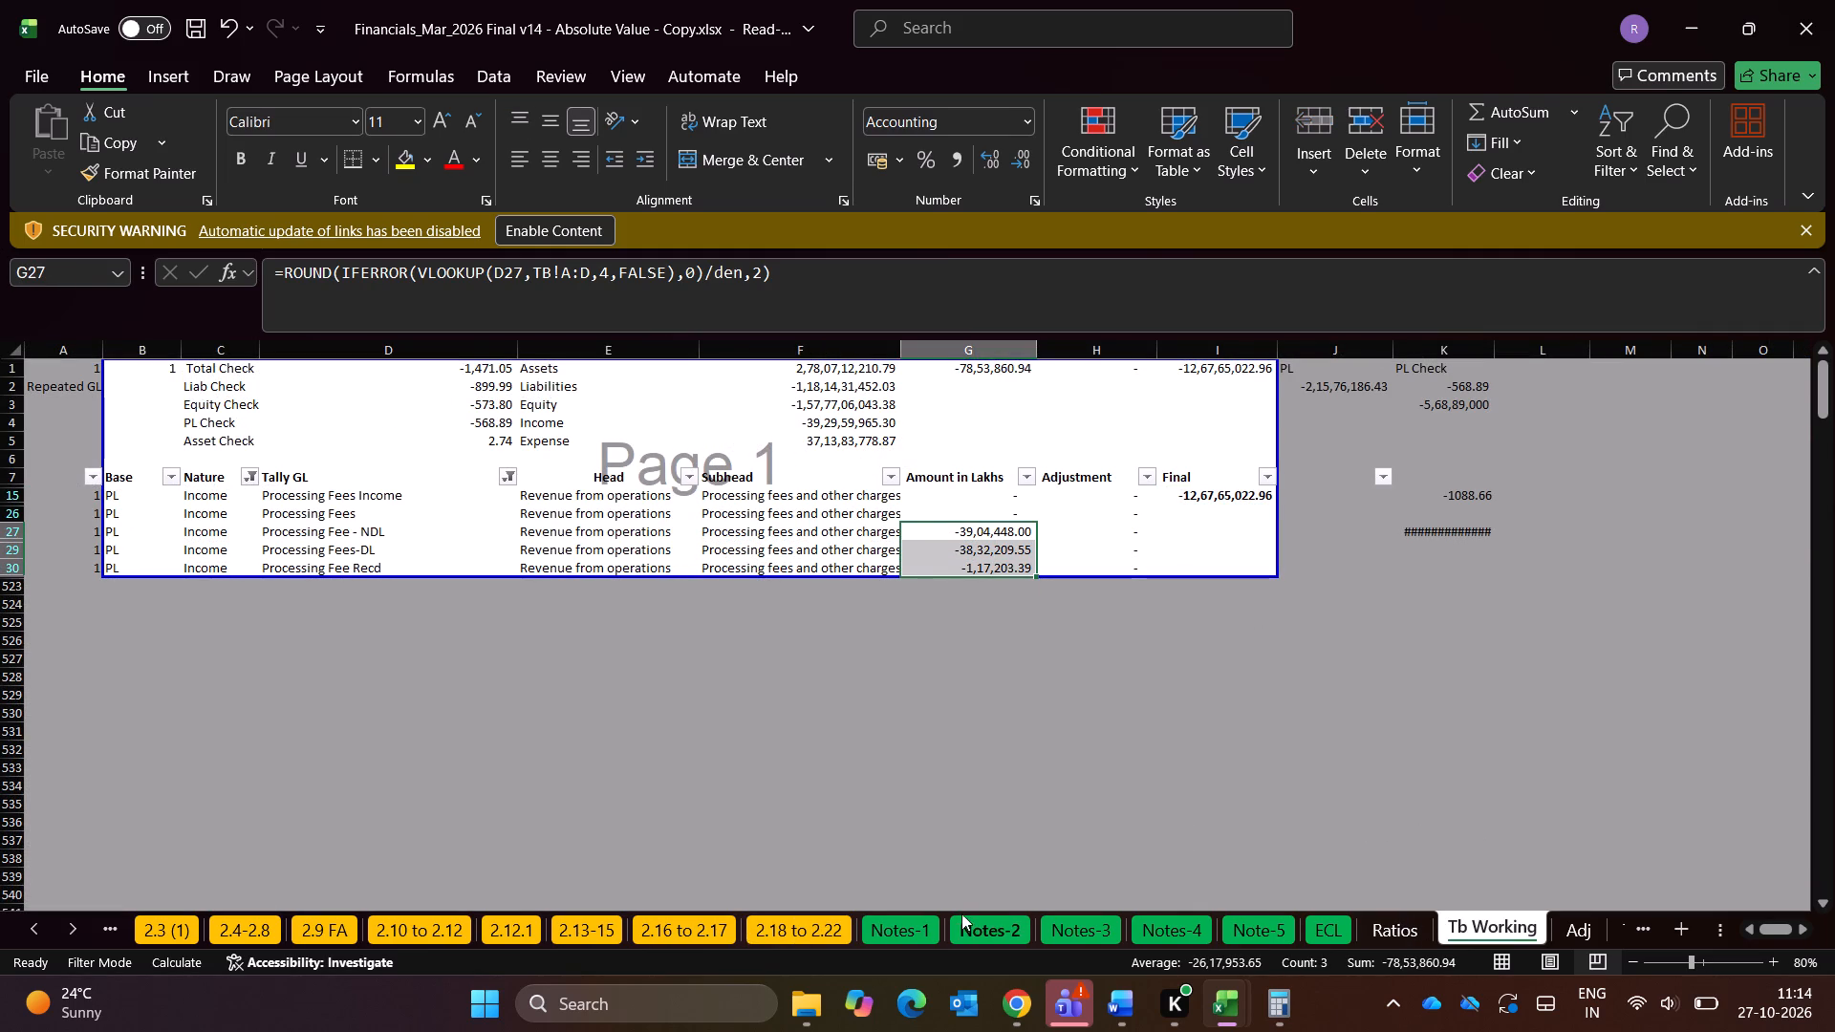
Review the income and expense lines in notes 2.18 to 2.22, returning to the processing fees line under Other operating income.
{"action": "left_click", "coordinate": [831, 939]}
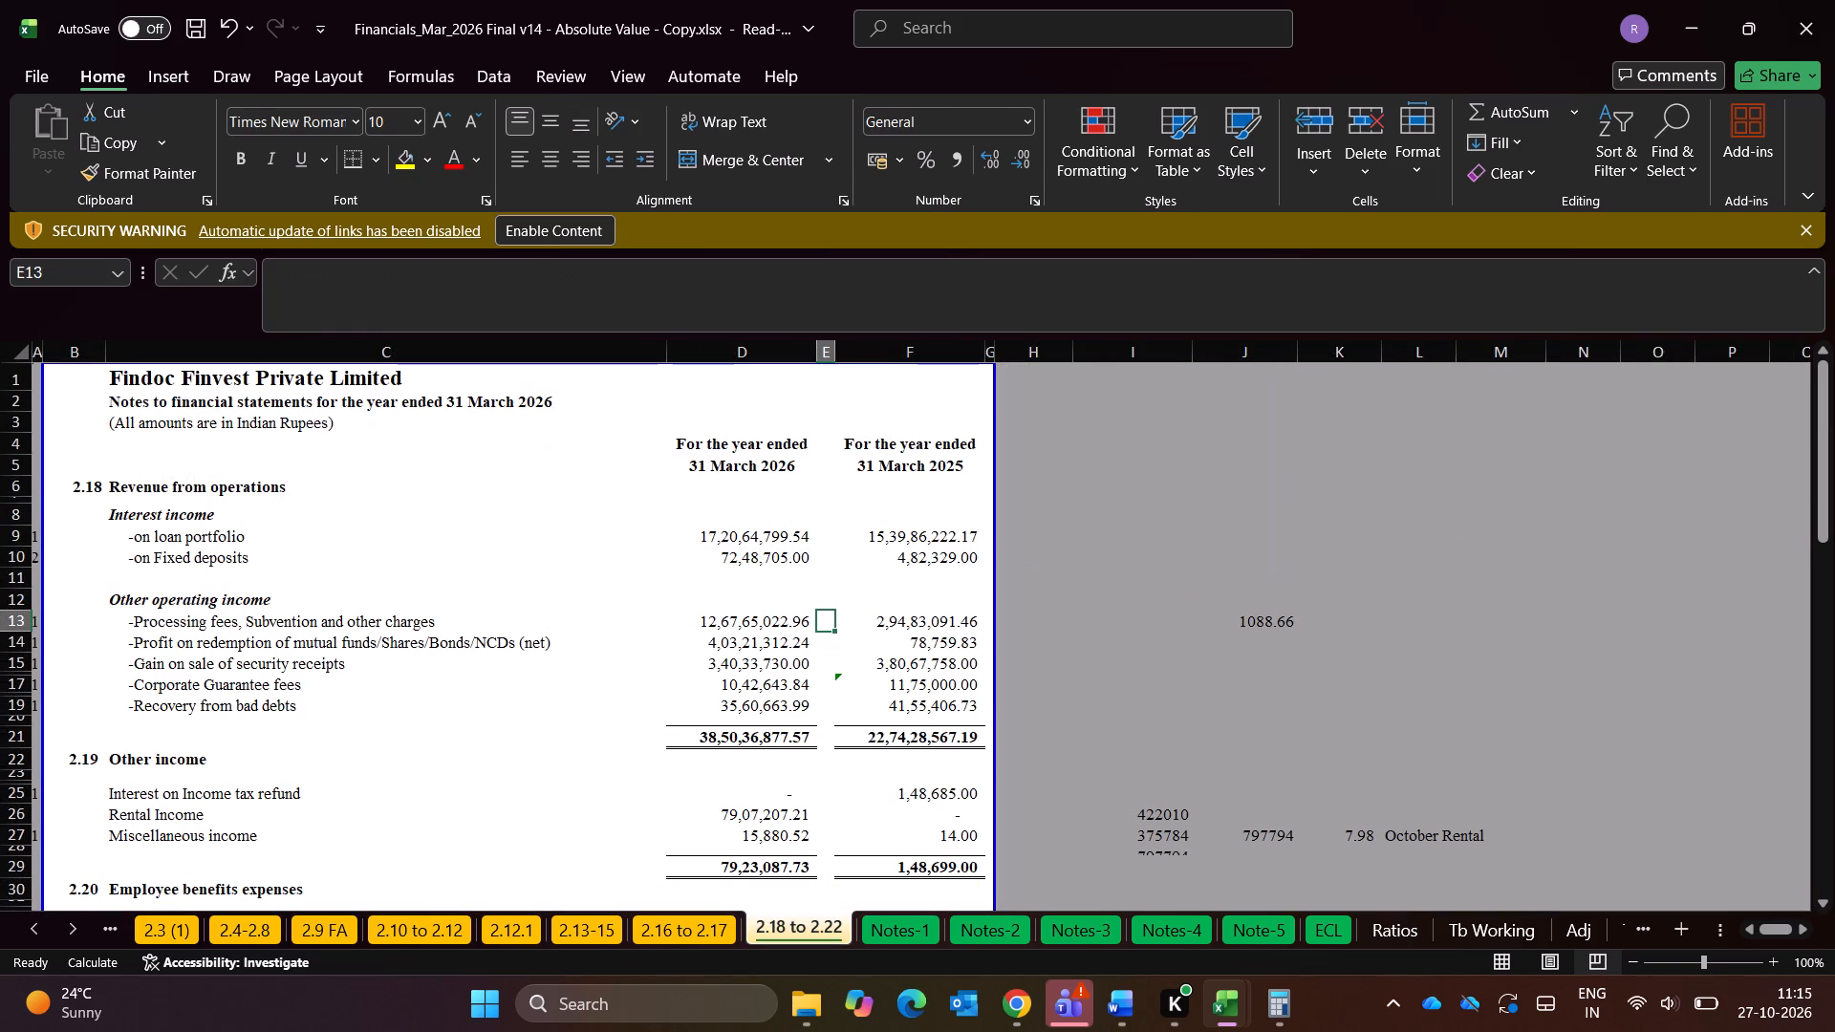
{"action": "scroll", "coordinate": [713, 806], "scroll_direction": "down", "scroll_amount": 1}
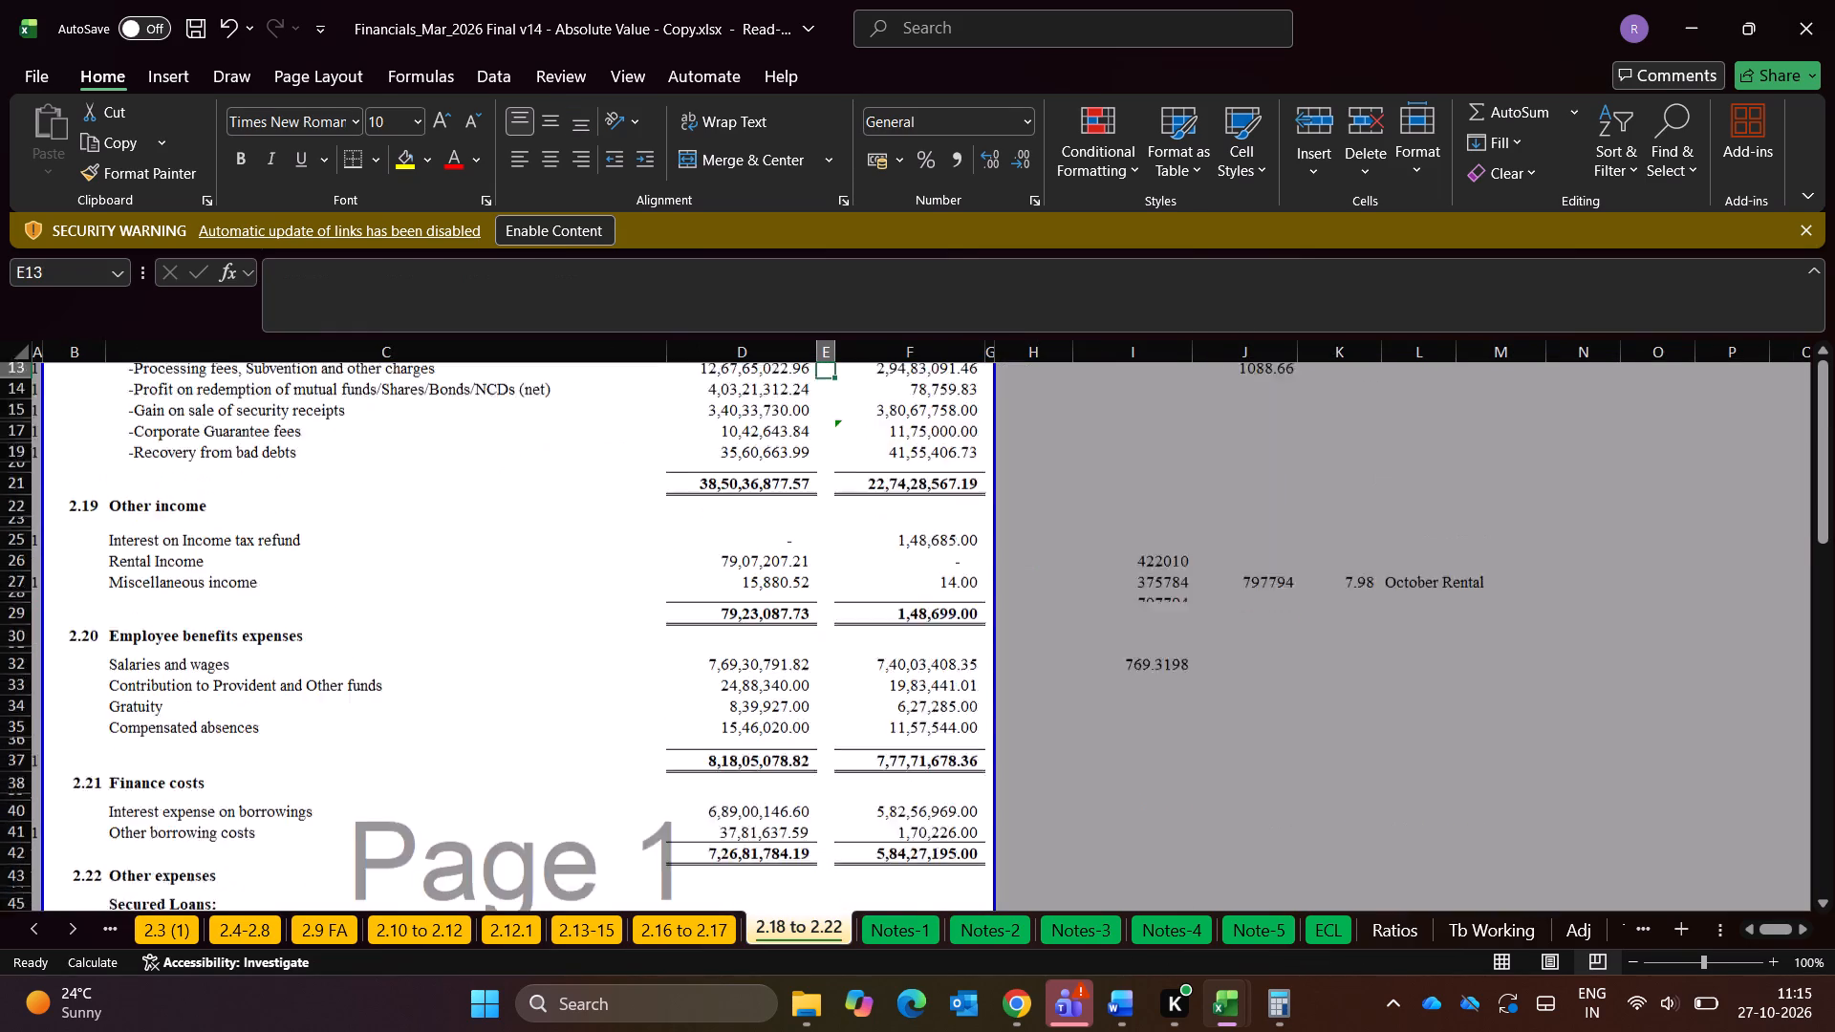
{"action": "scroll", "coordinate": [713, 806], "scroll_direction": "down", "scroll_amount": 4}
{"action": "scroll", "coordinate": [713, 806], "scroll_direction": "up", "scroll_amount": 1}
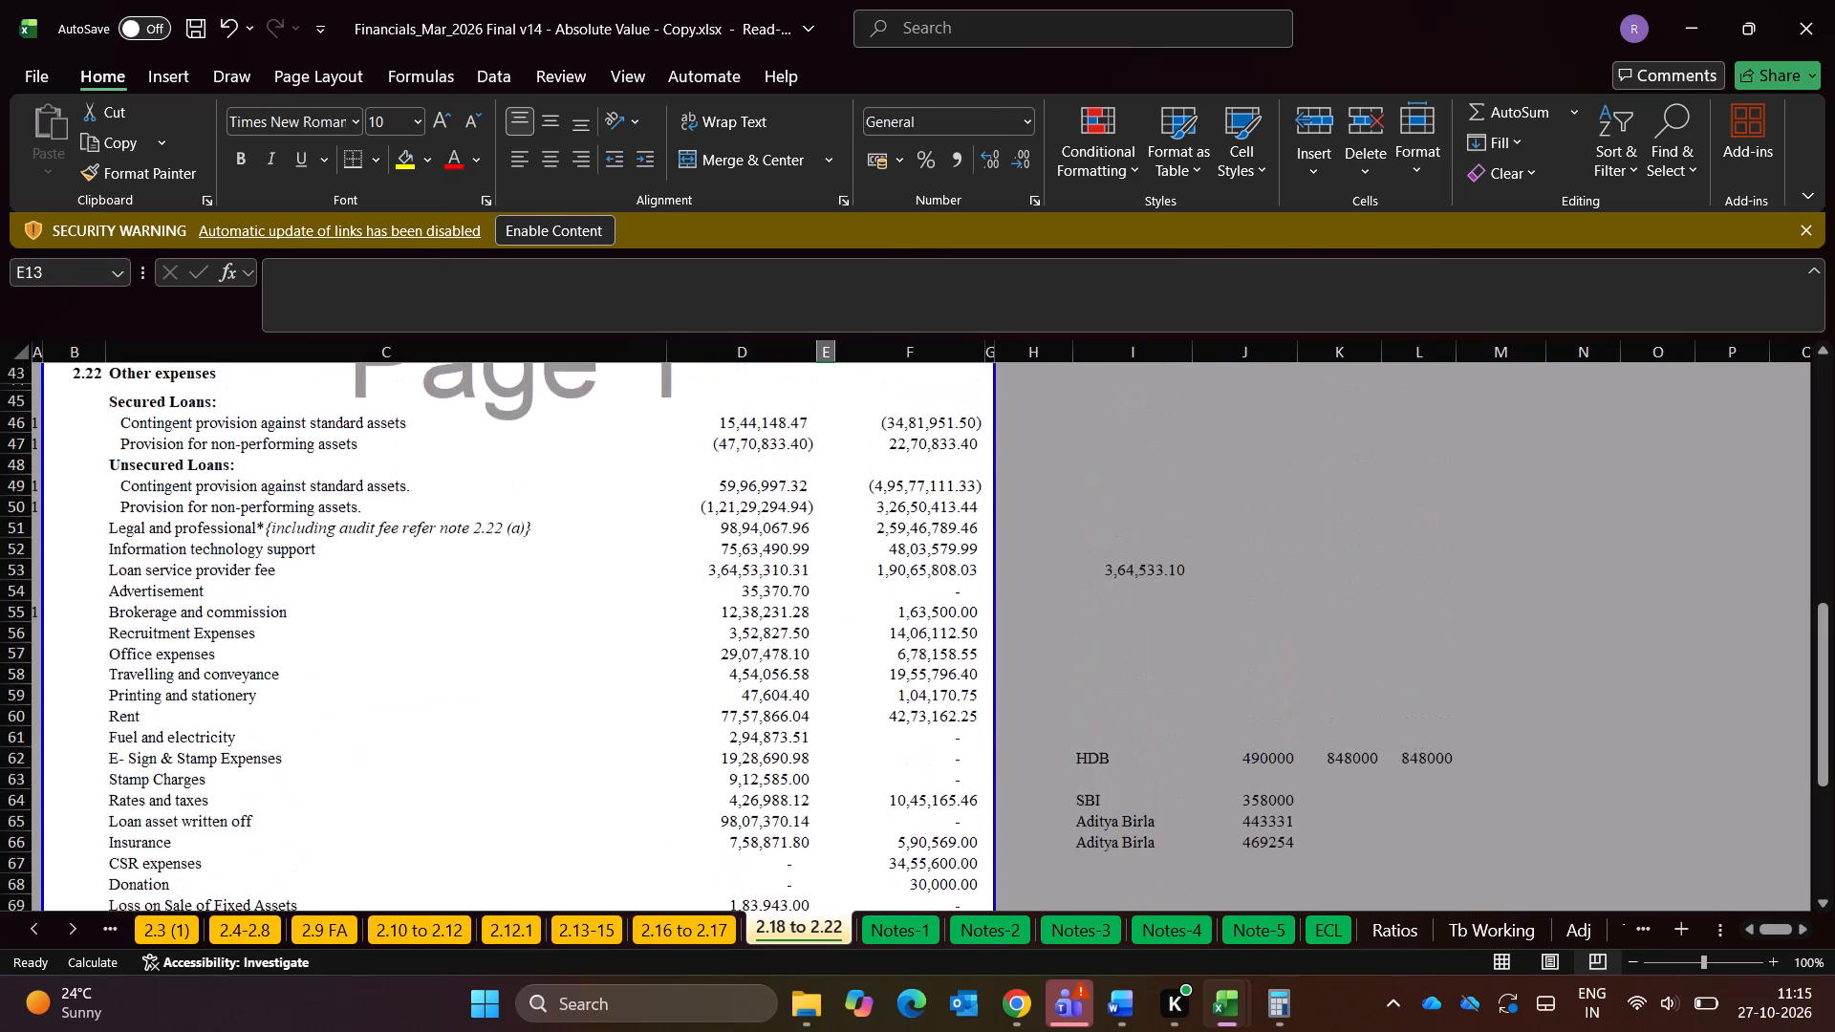
{"action": "scroll", "coordinate": [713, 806], "scroll_direction": "up", "scroll_amount": 1}
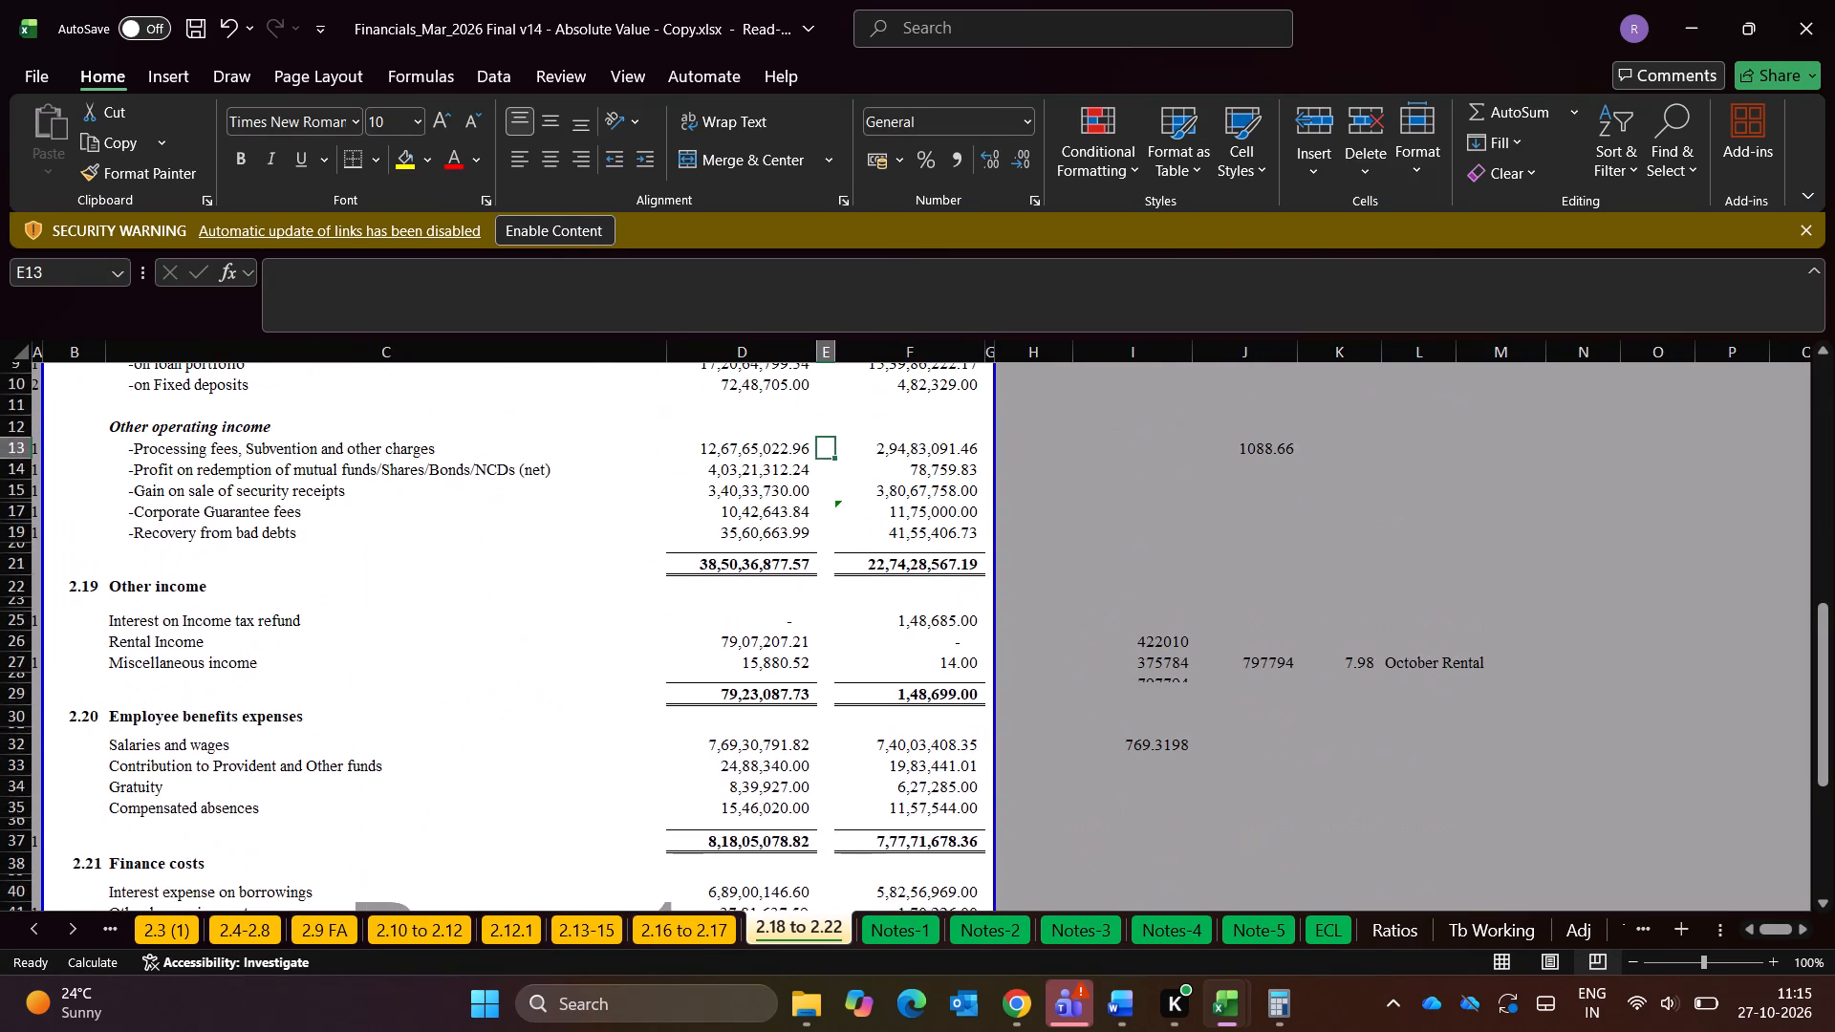
{"action": "scroll", "coordinate": [713, 806], "scroll_direction": "up", "scroll_amount": 1}
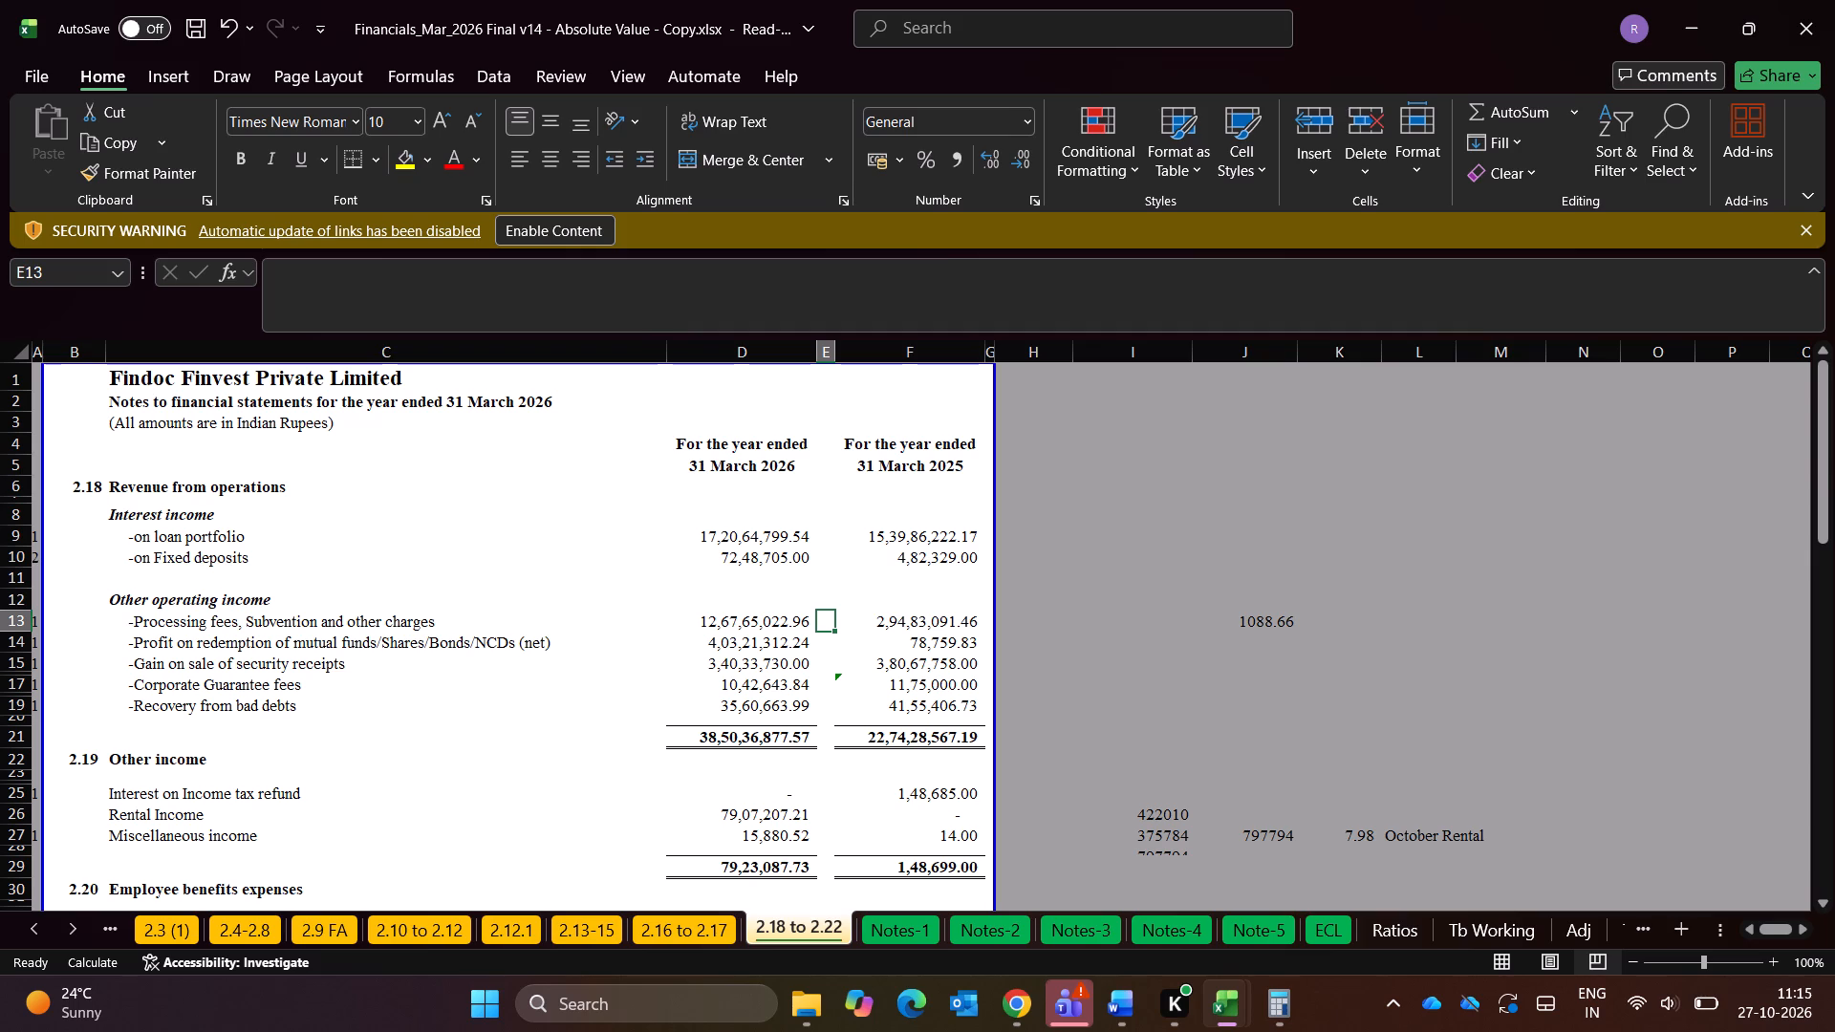
{"action": "key", "text": "space"}
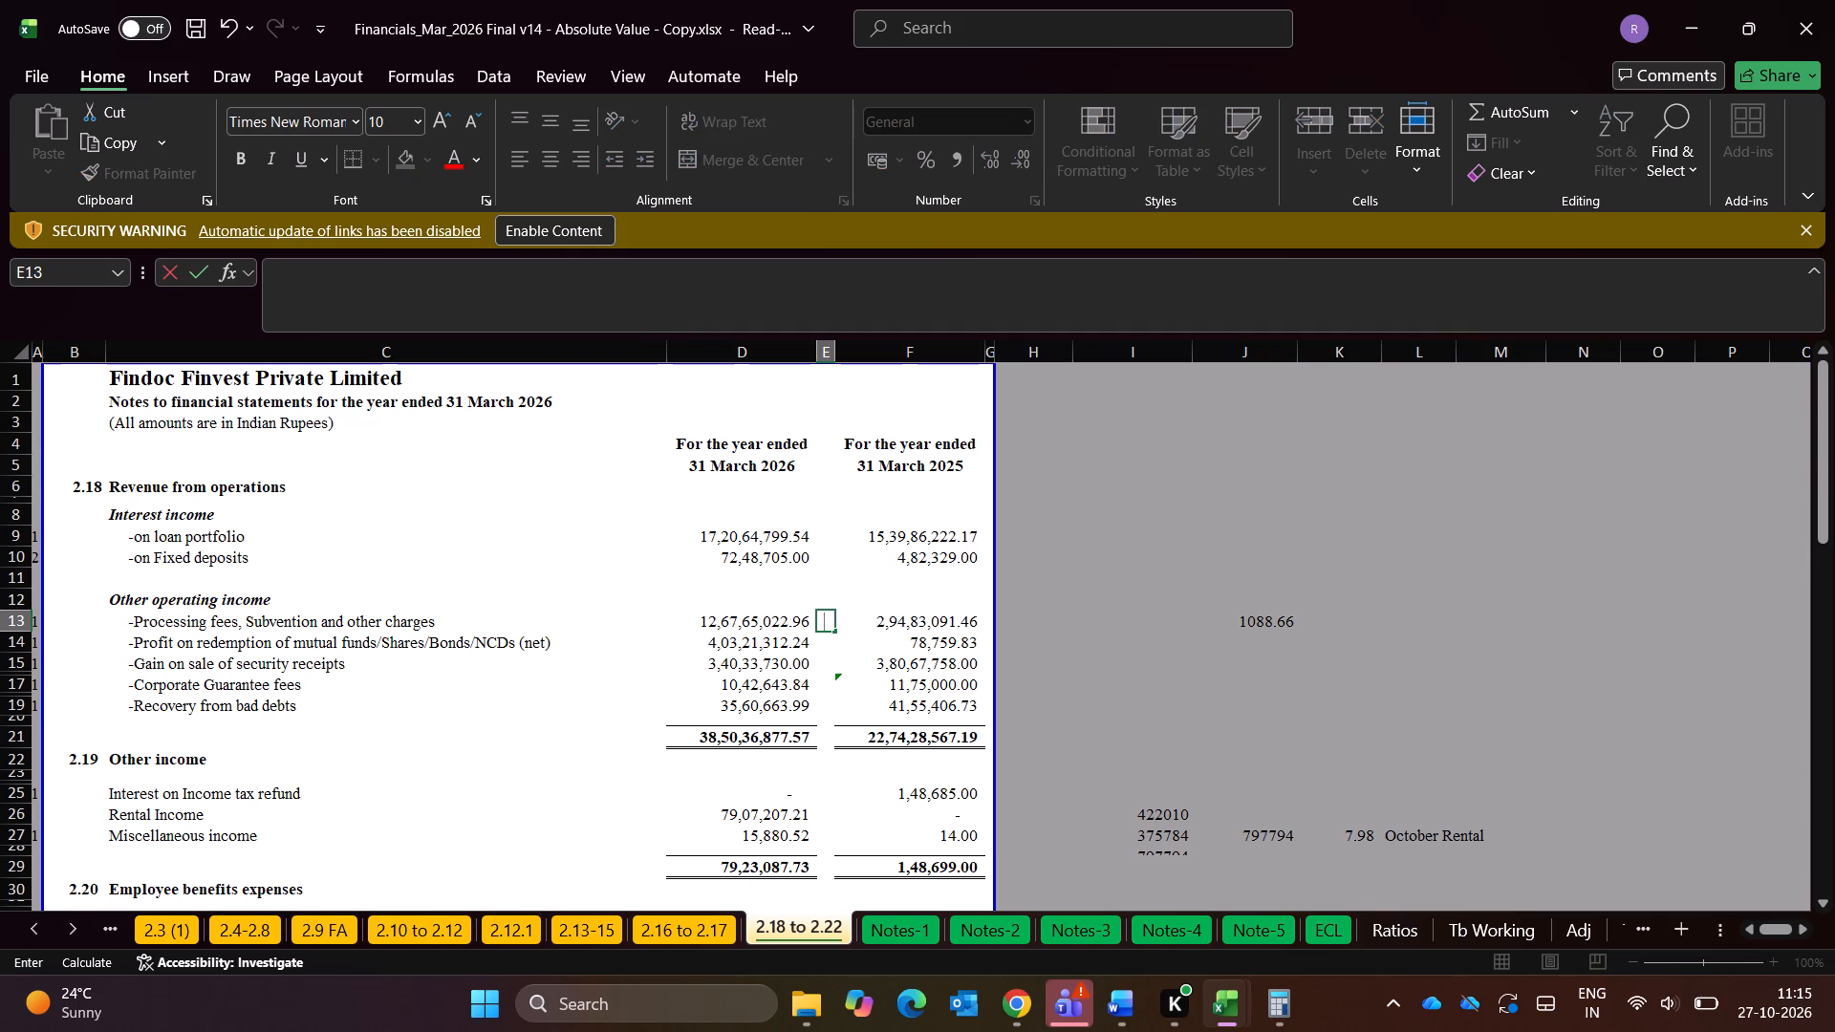
{"action": "key", "text": "Escape"}
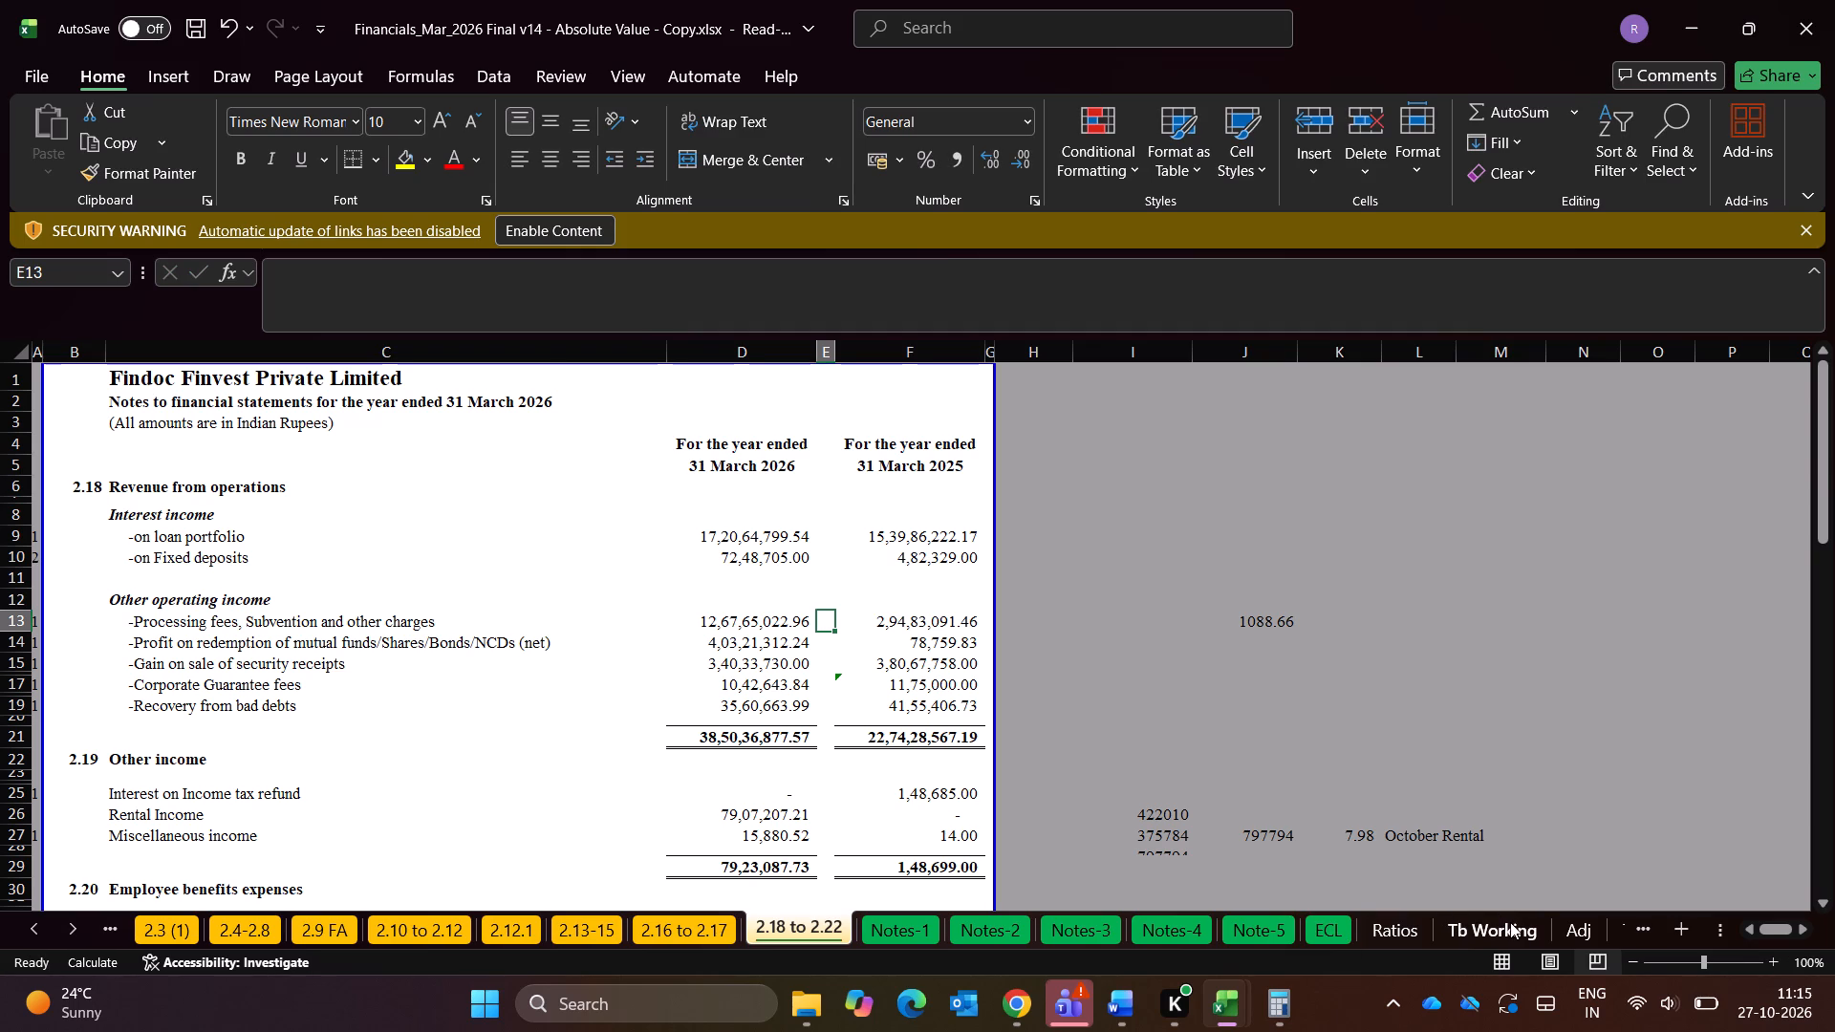
Compare the summed NDL, DL and Recd processing fee amounts on Tb Working with the processing fees line in note 2.18.
{"action": "left_click", "coordinate": [1510, 922]}
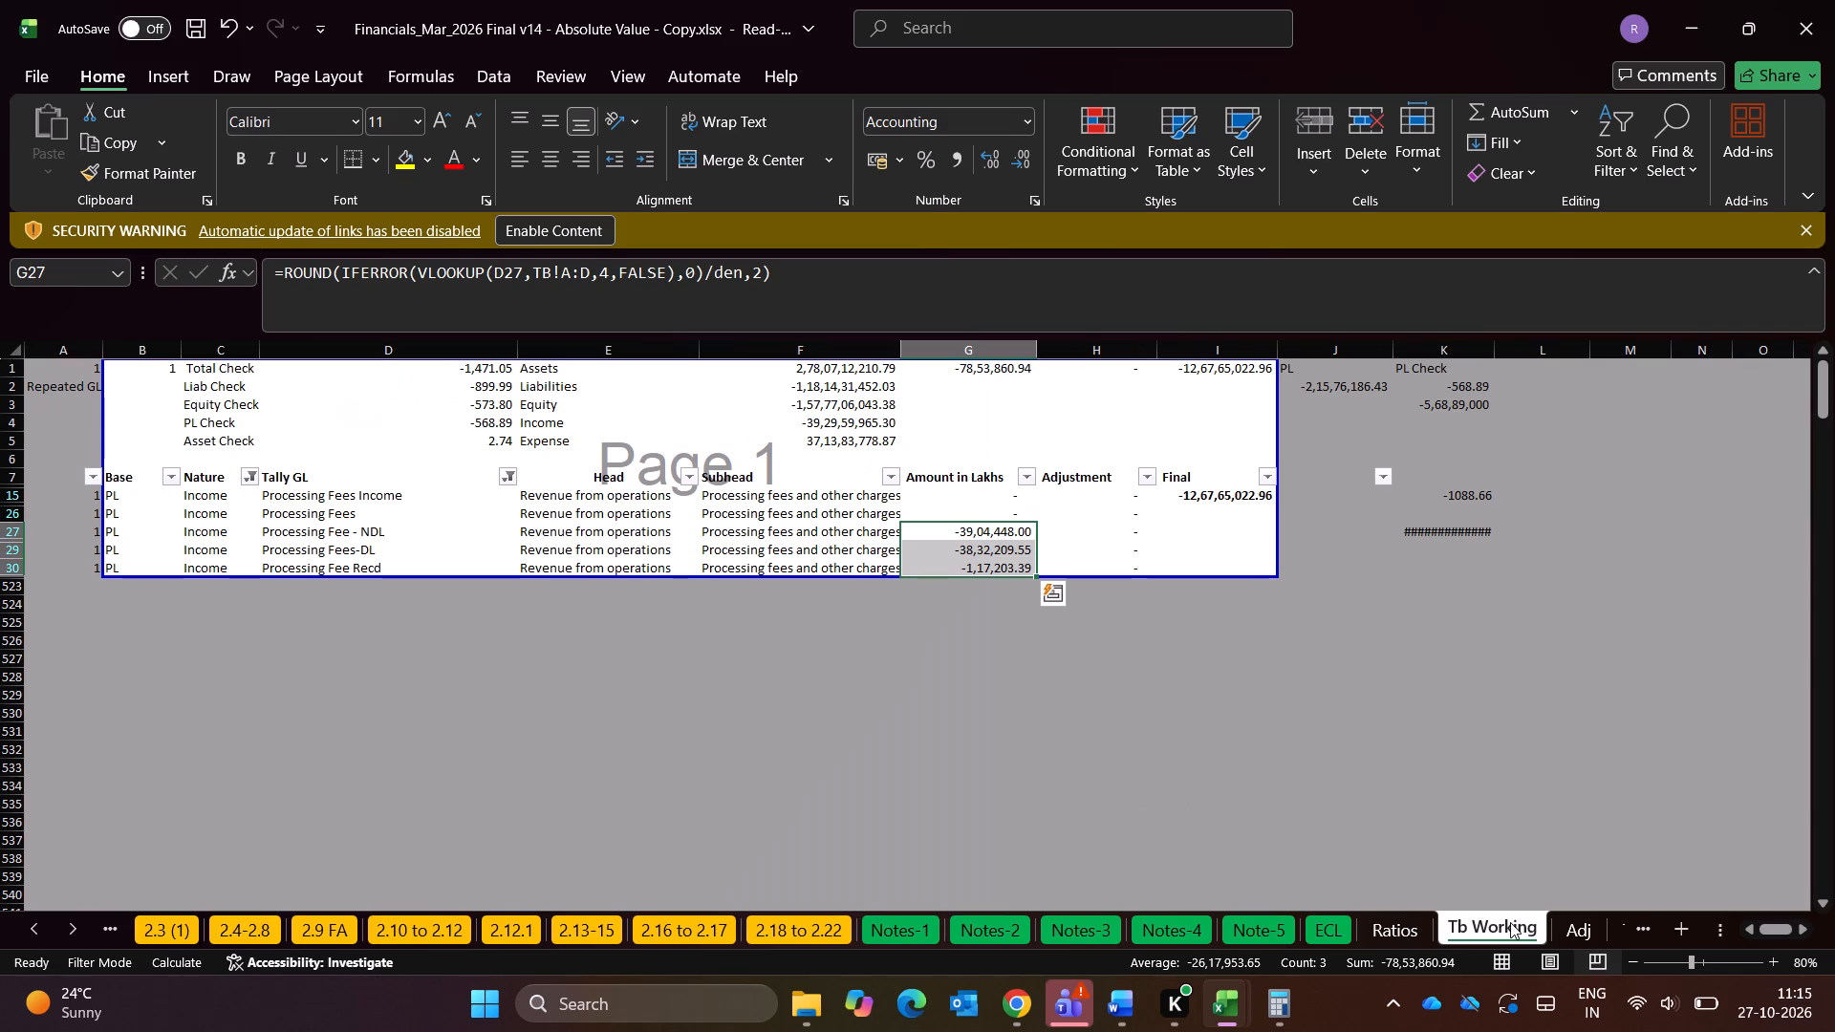
{"action": "left_click", "coordinate": [1069, 538]}
{"action": "left_click_drag", "start_coordinate": [963, 533], "coordinate": [981, 570]}
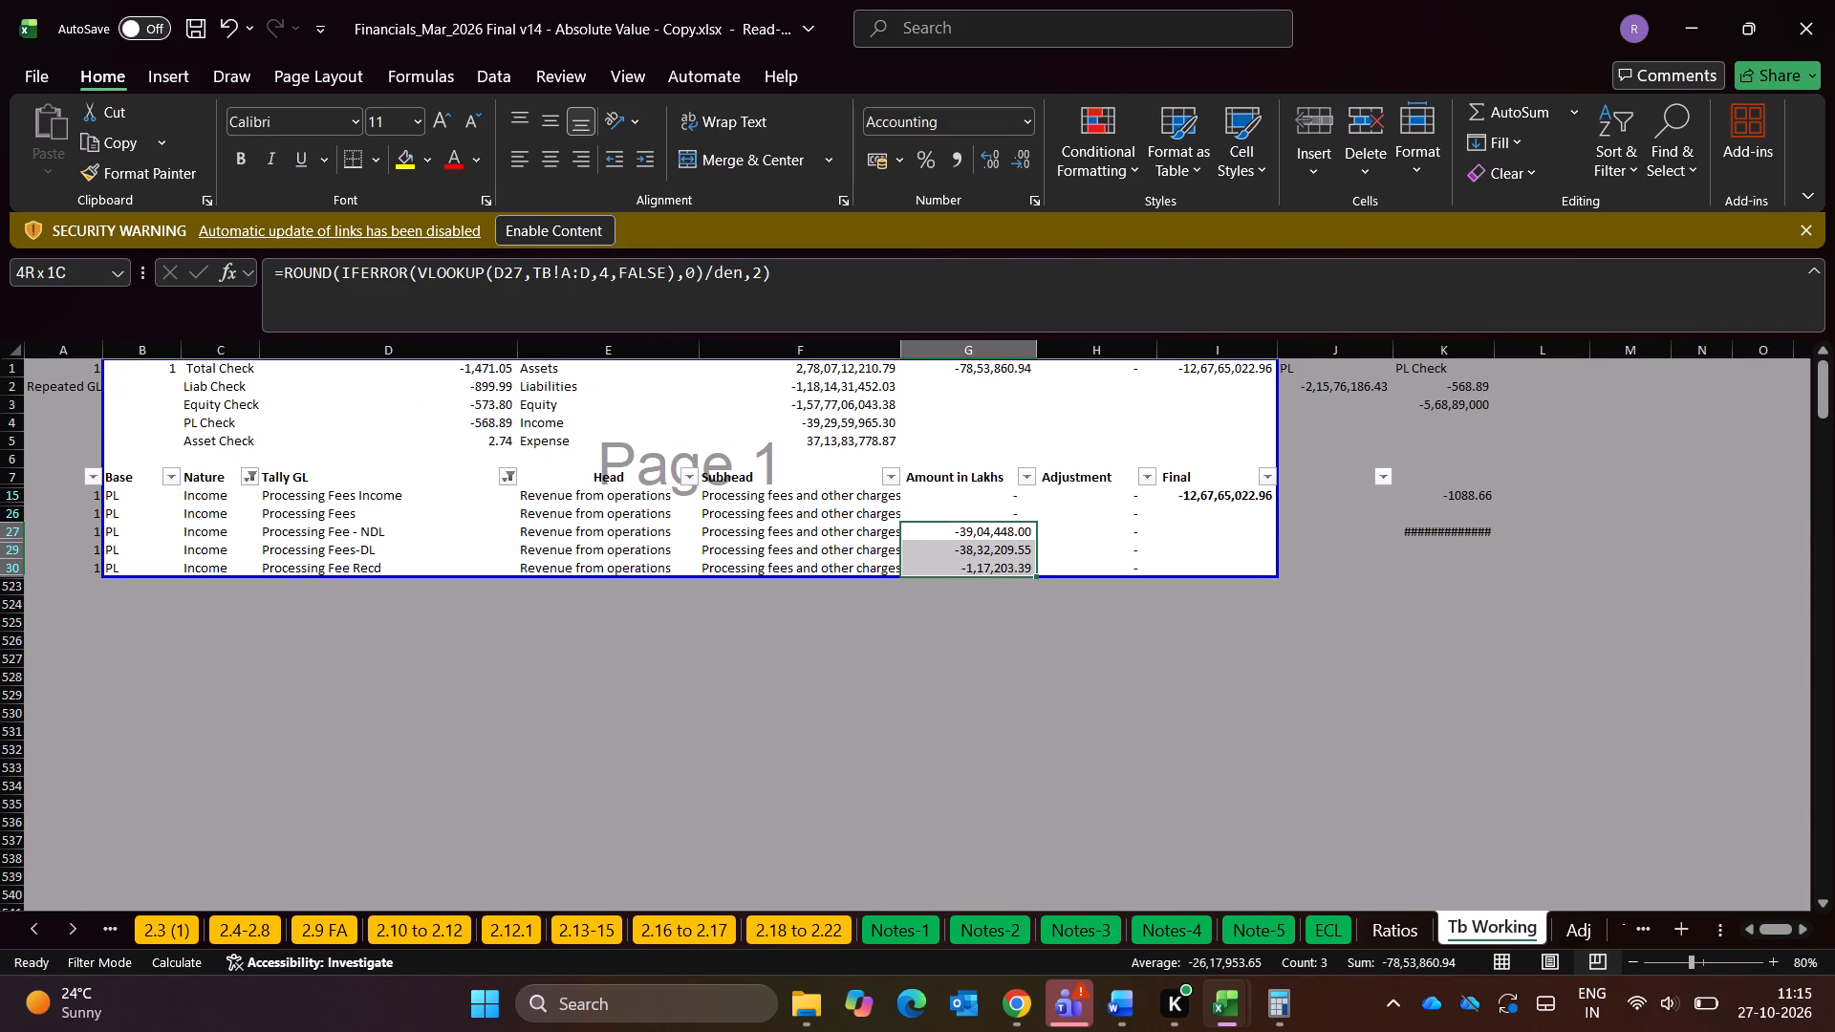
{"action": "left_click_drag", "start_coordinate": [981, 570], "coordinate": [982, 568]}
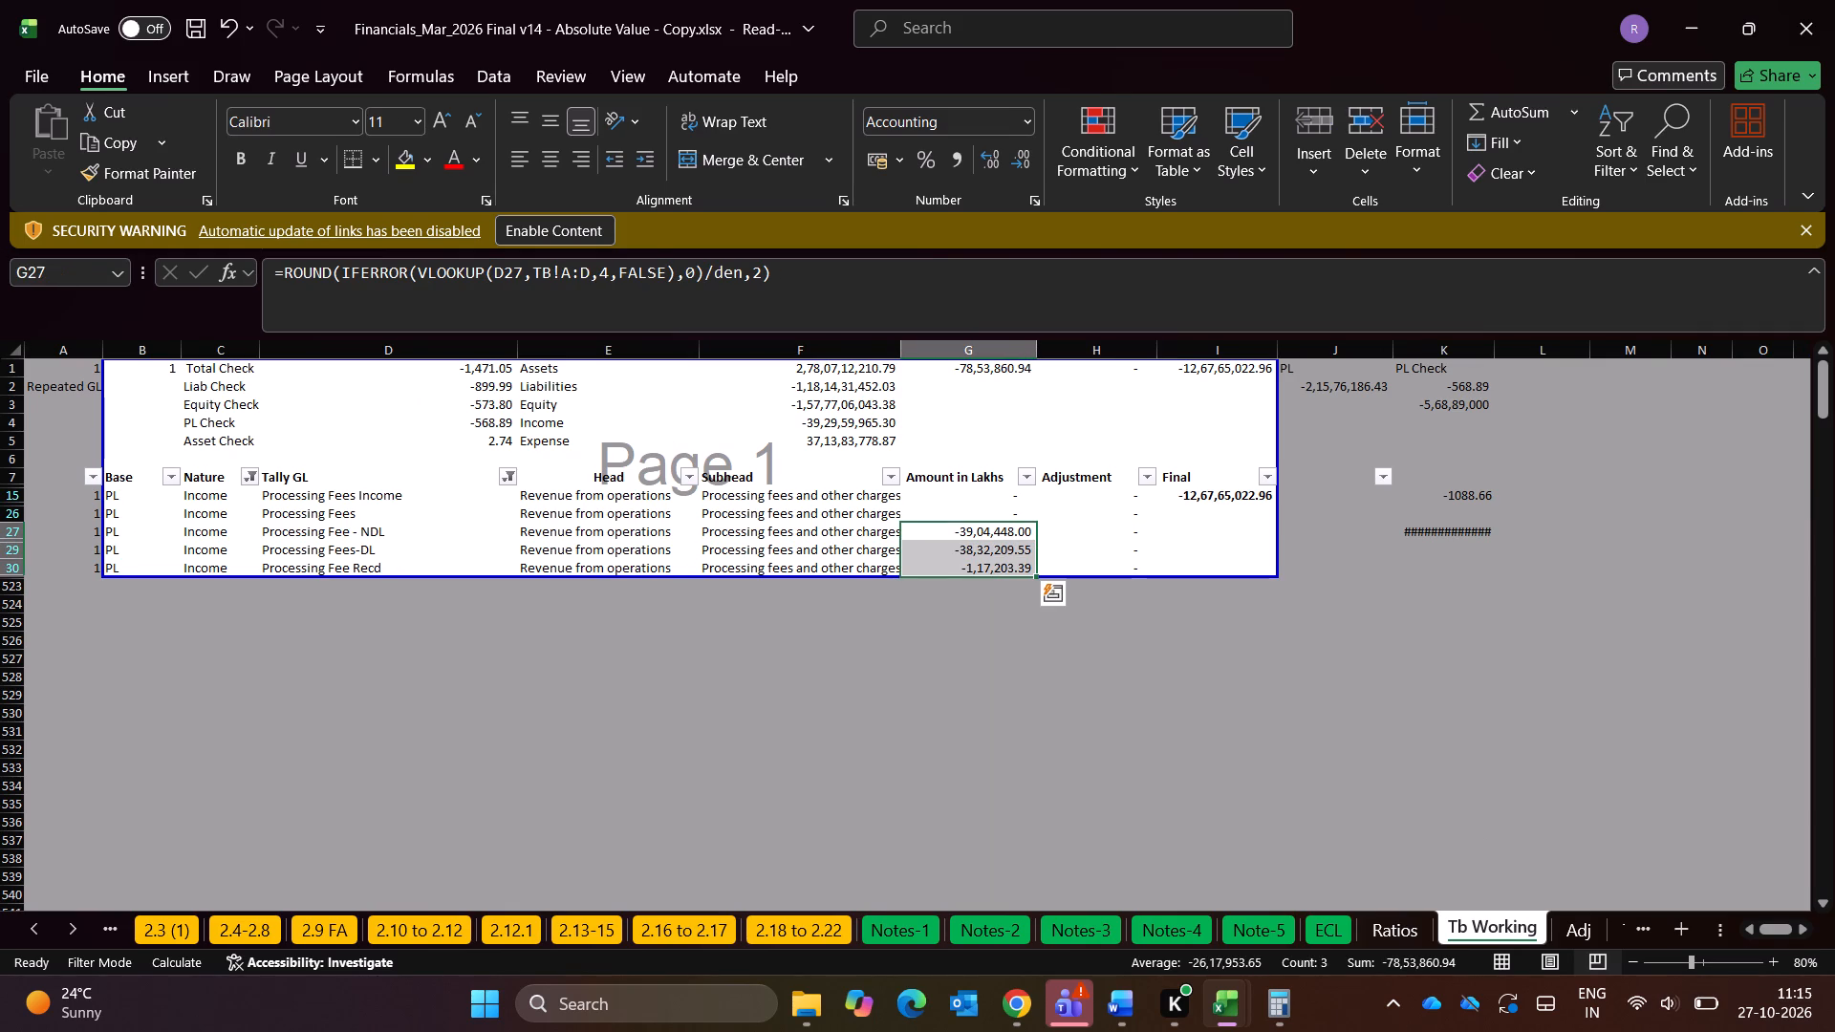
{"action": "left_click", "coordinate": [809, 935]}
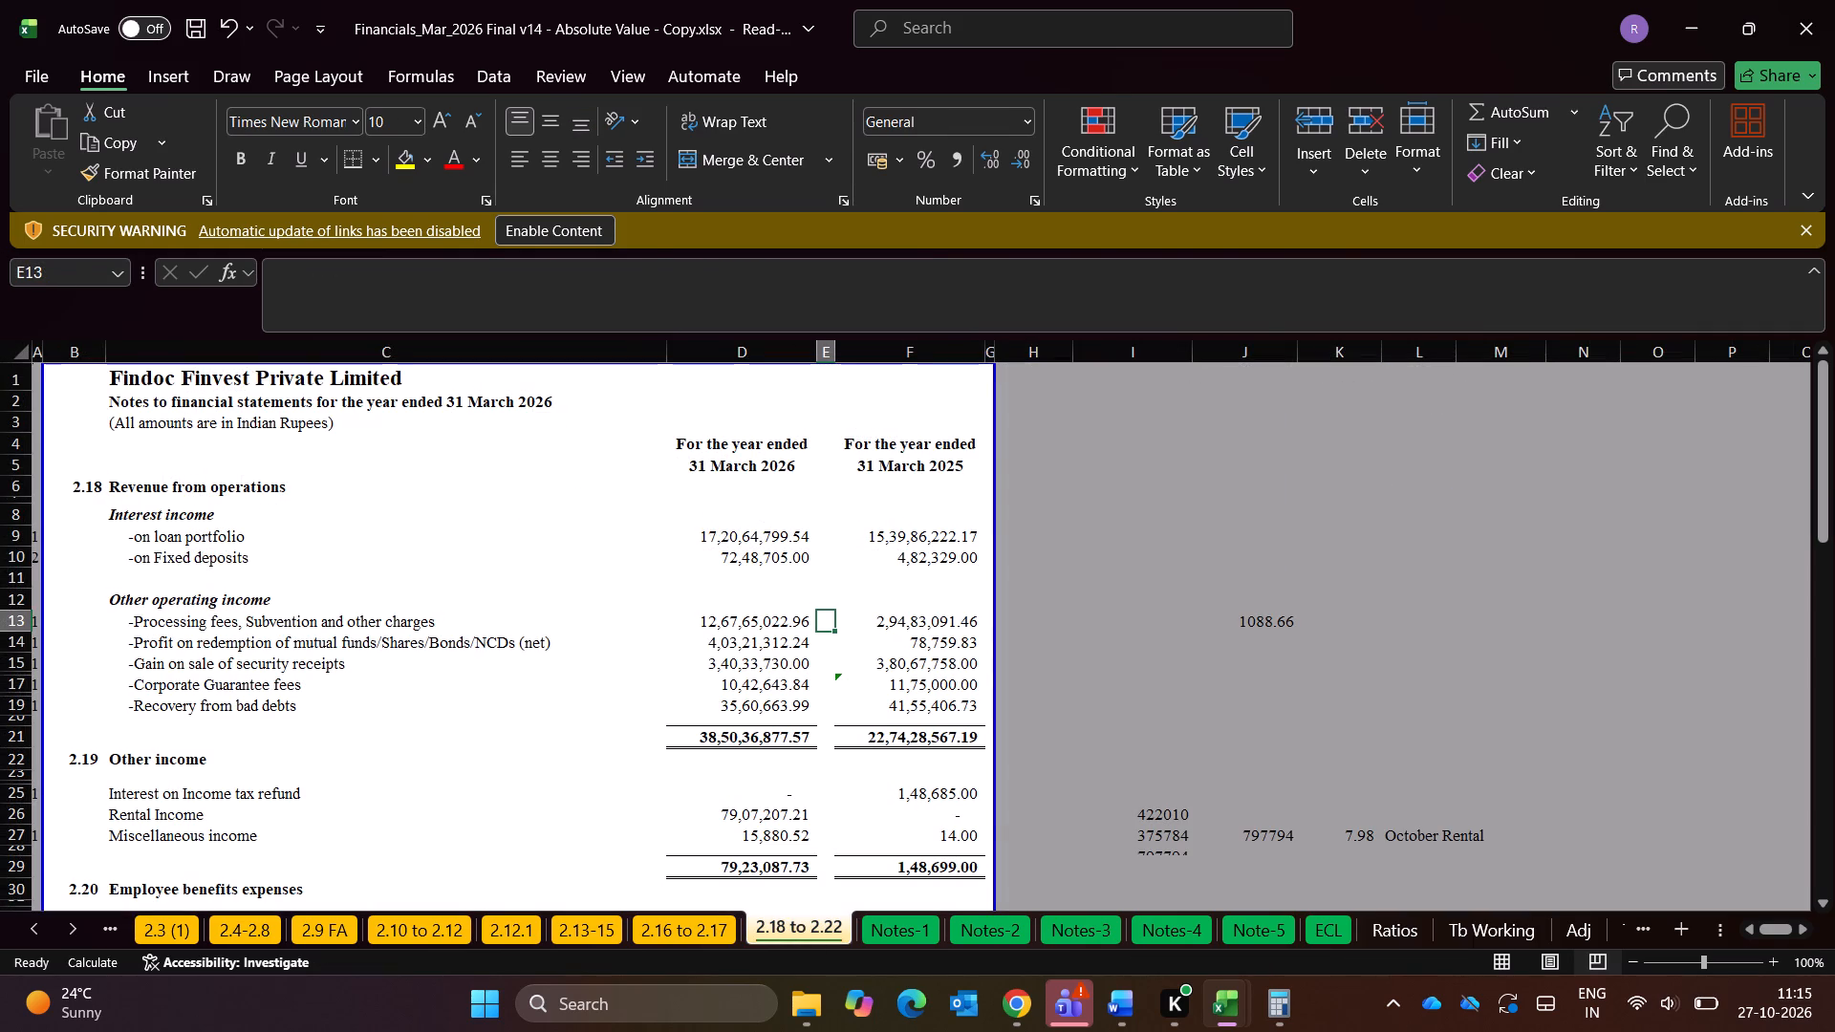
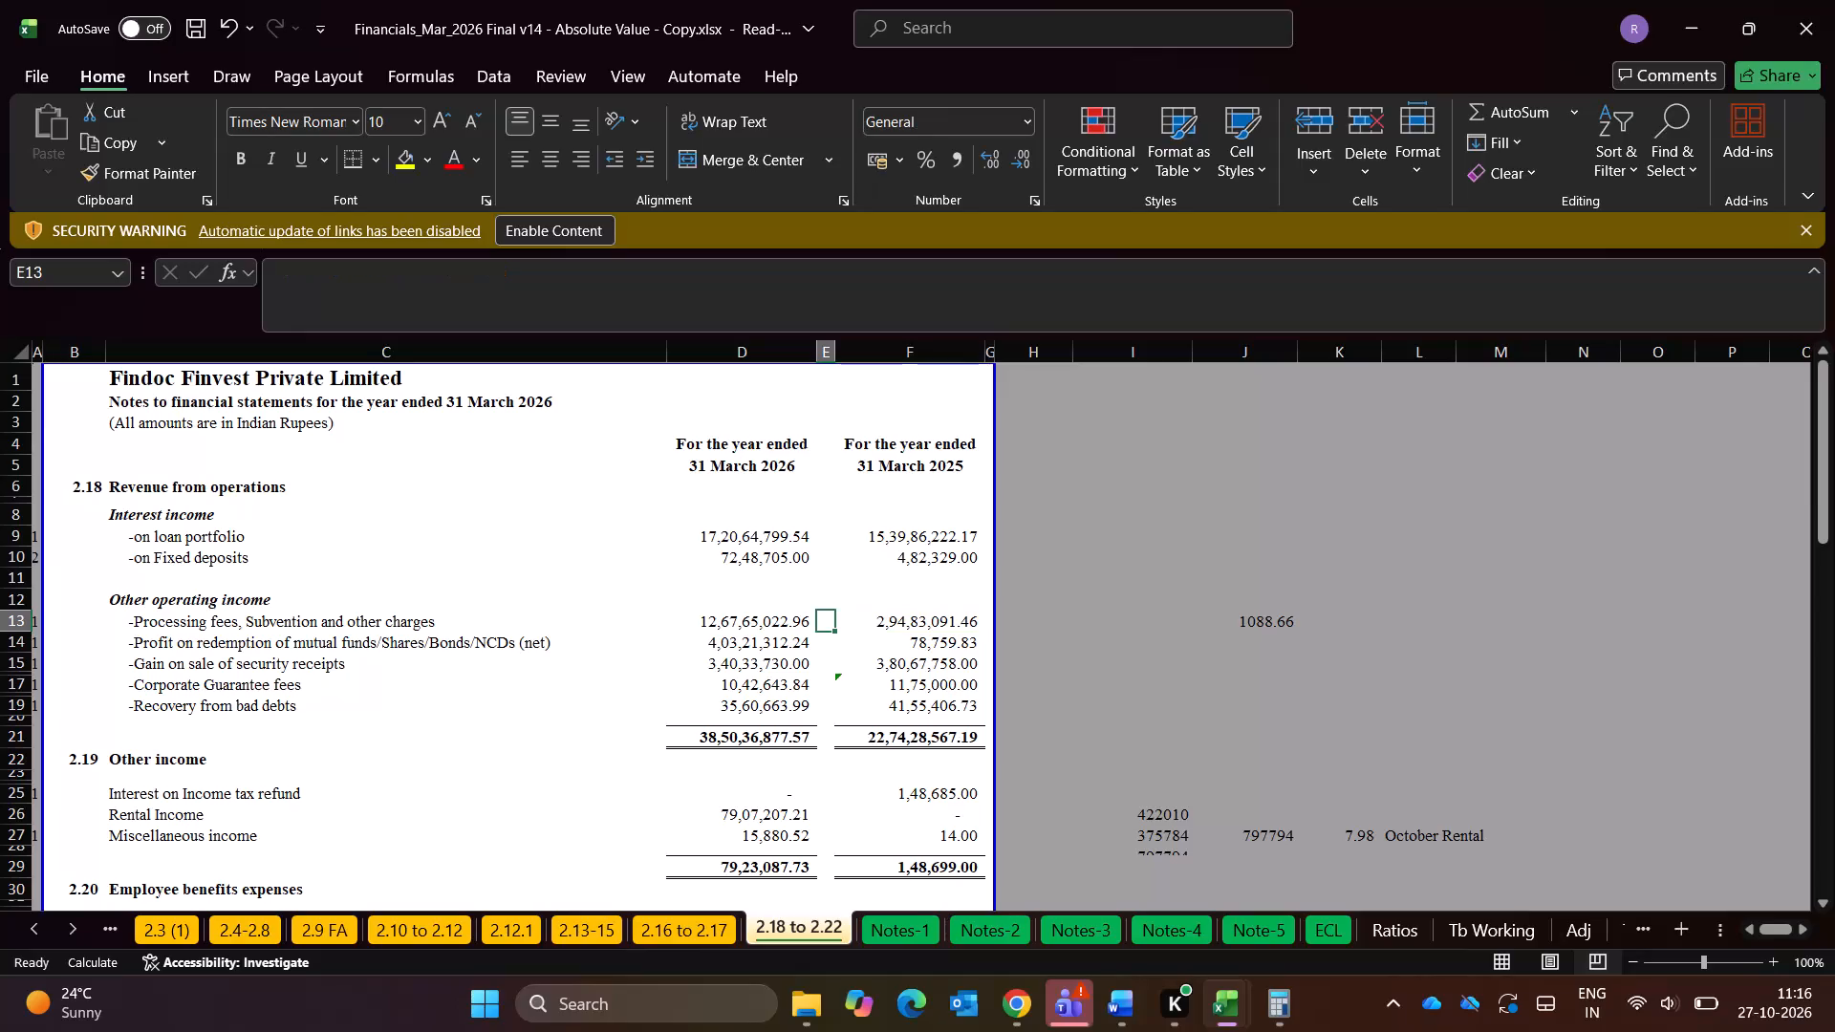
Check the source formula behind the processing fees amount for the year ended 31 March 2026 in note 2.18.
{"action": "left_click", "coordinate": [857, 615]}
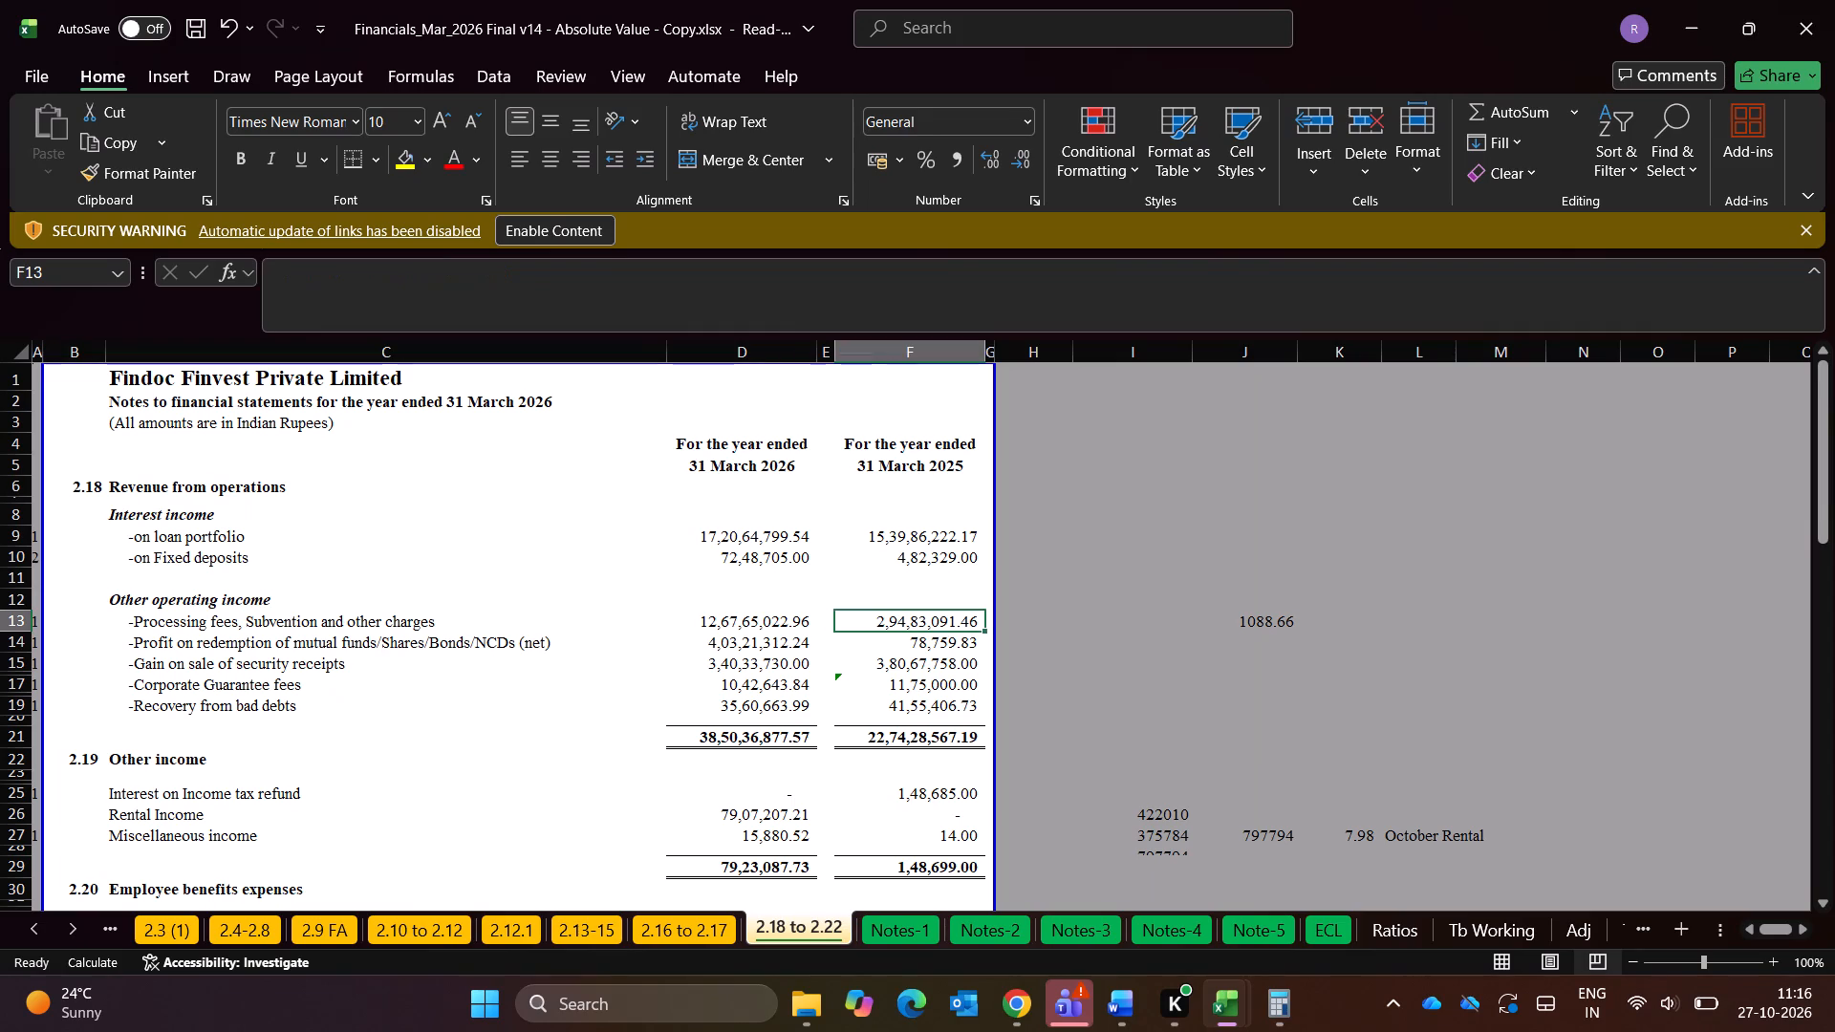
{"action": "left_click", "coordinate": [771, 623]}
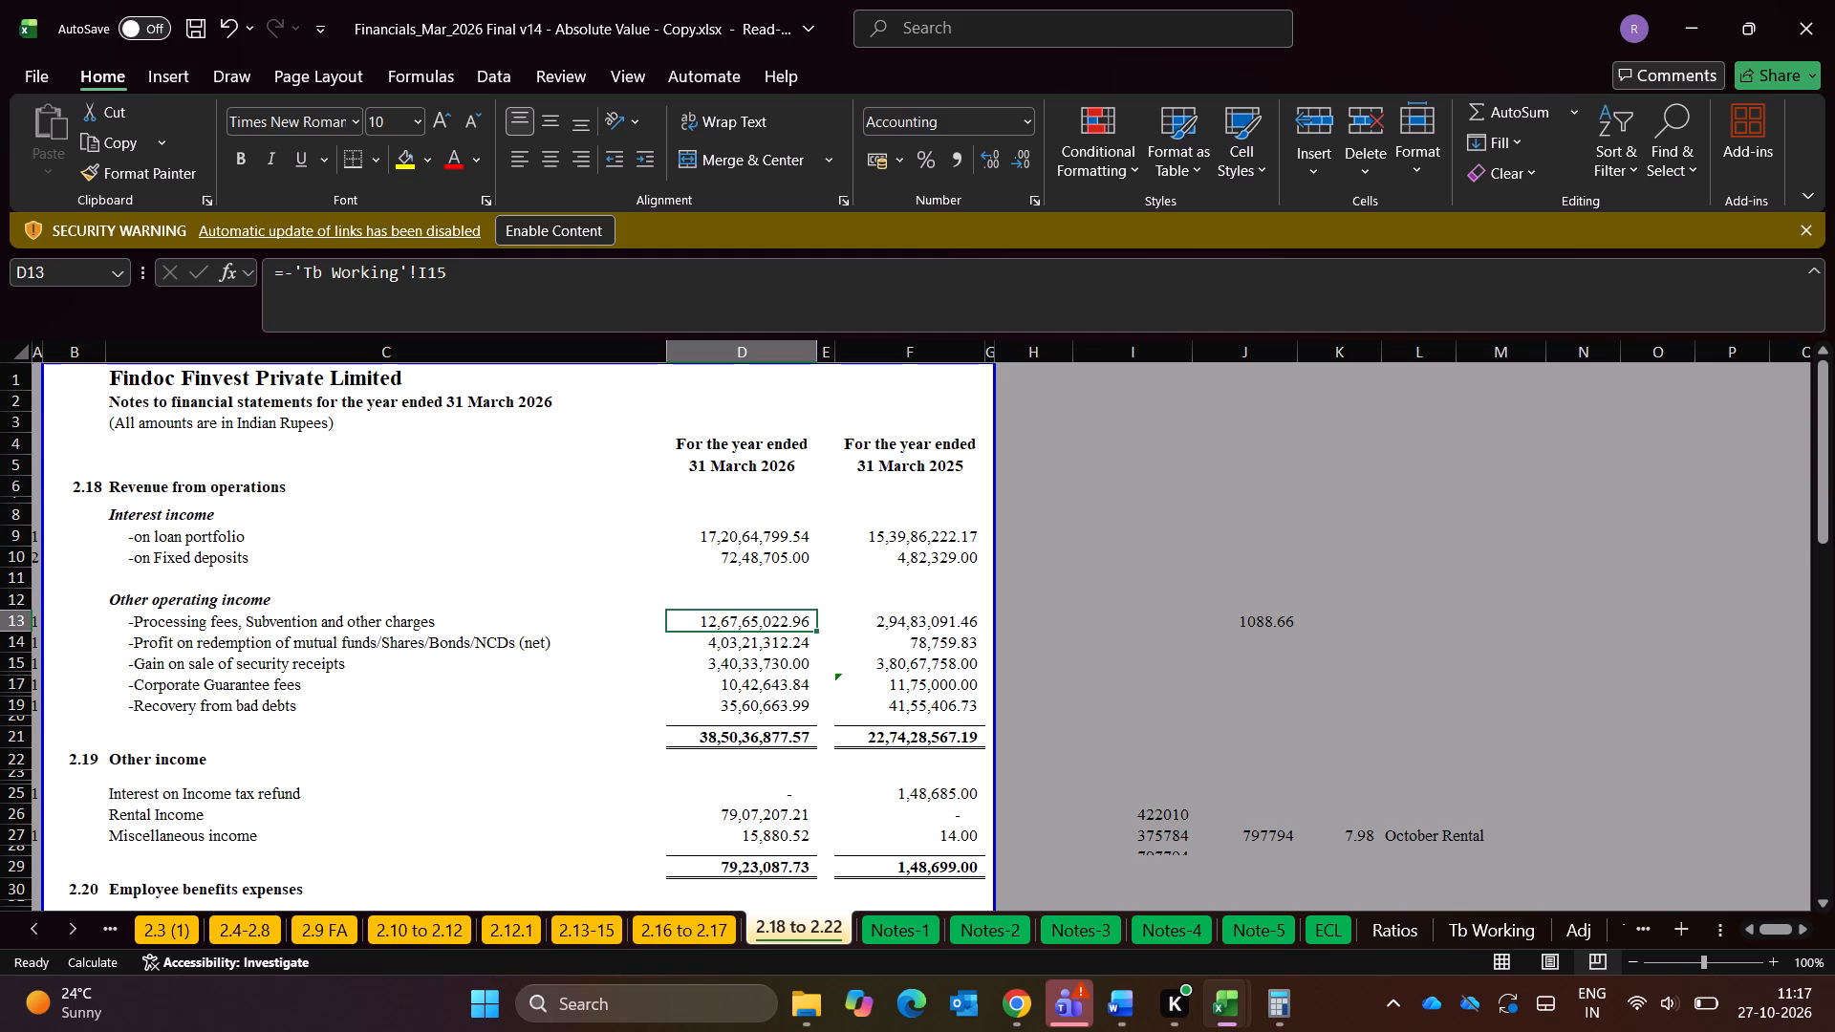
{"action": "scroll", "coordinate": [618, 700], "scroll_direction": "down", "scroll_amount": 1}
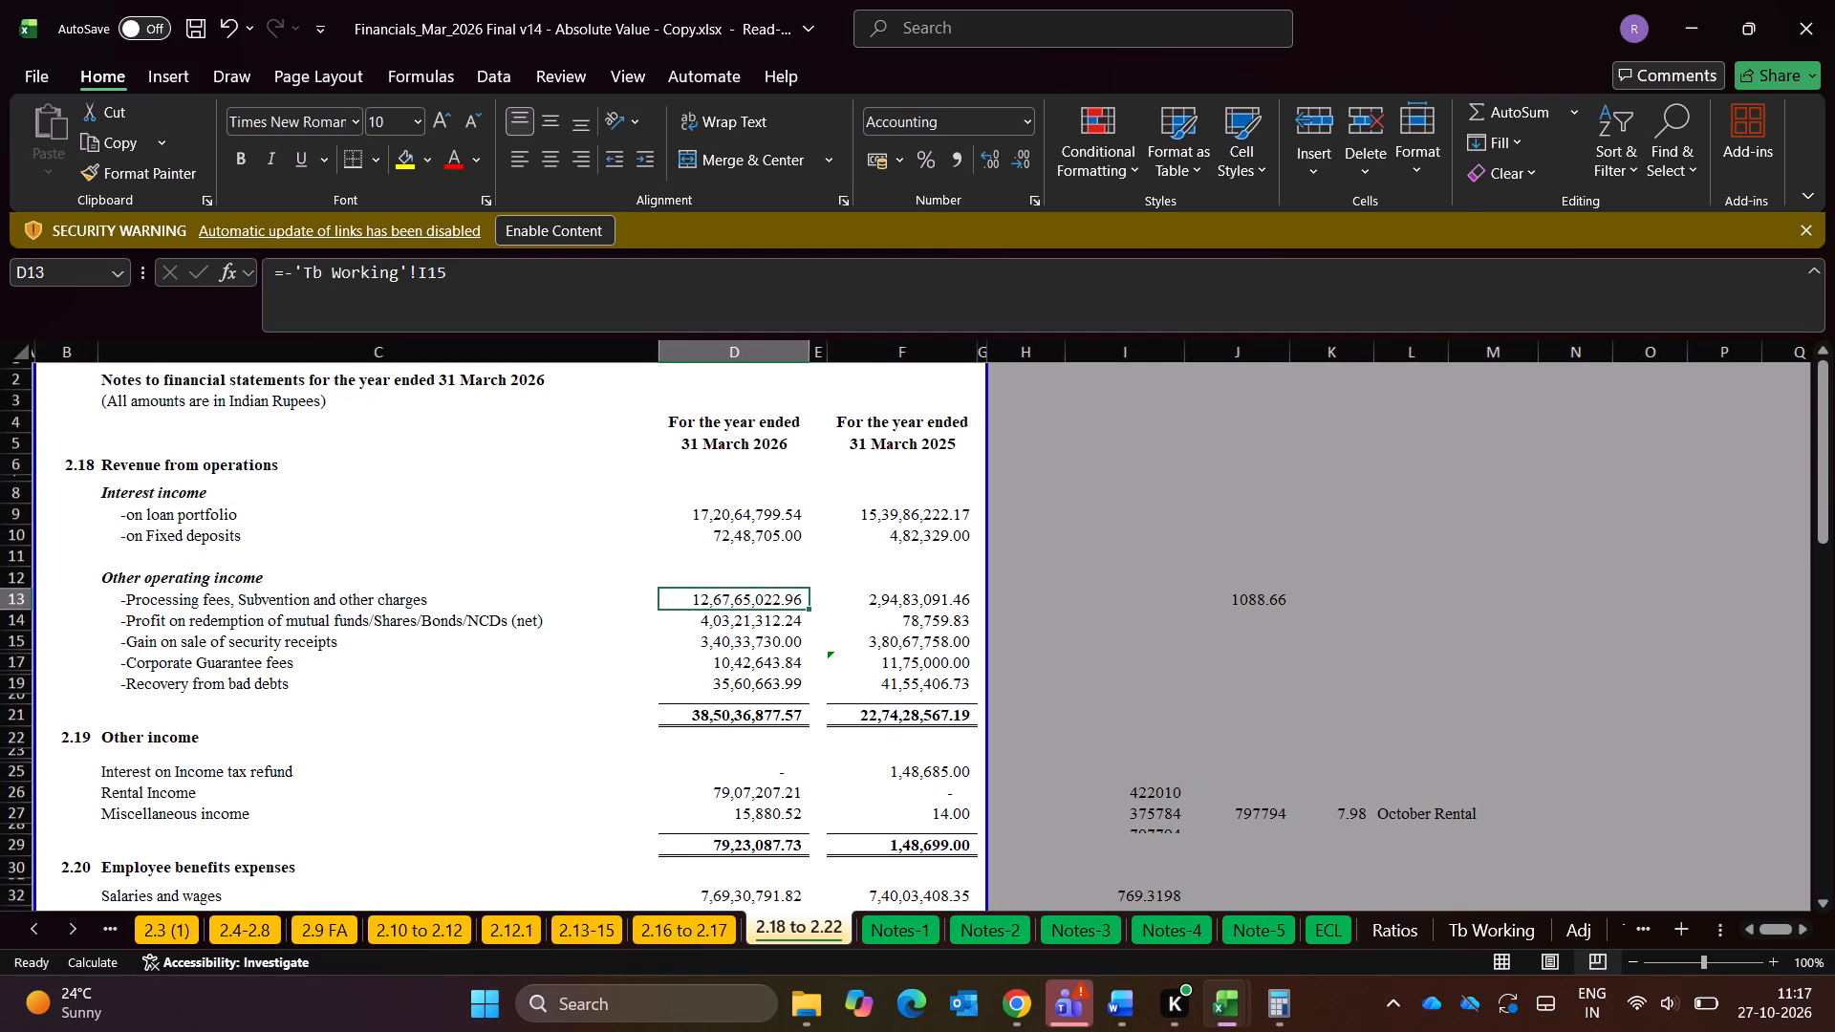
{"action": "scroll", "coordinate": [618, 700], "scroll_direction": "down", "scroll_amount": 1}
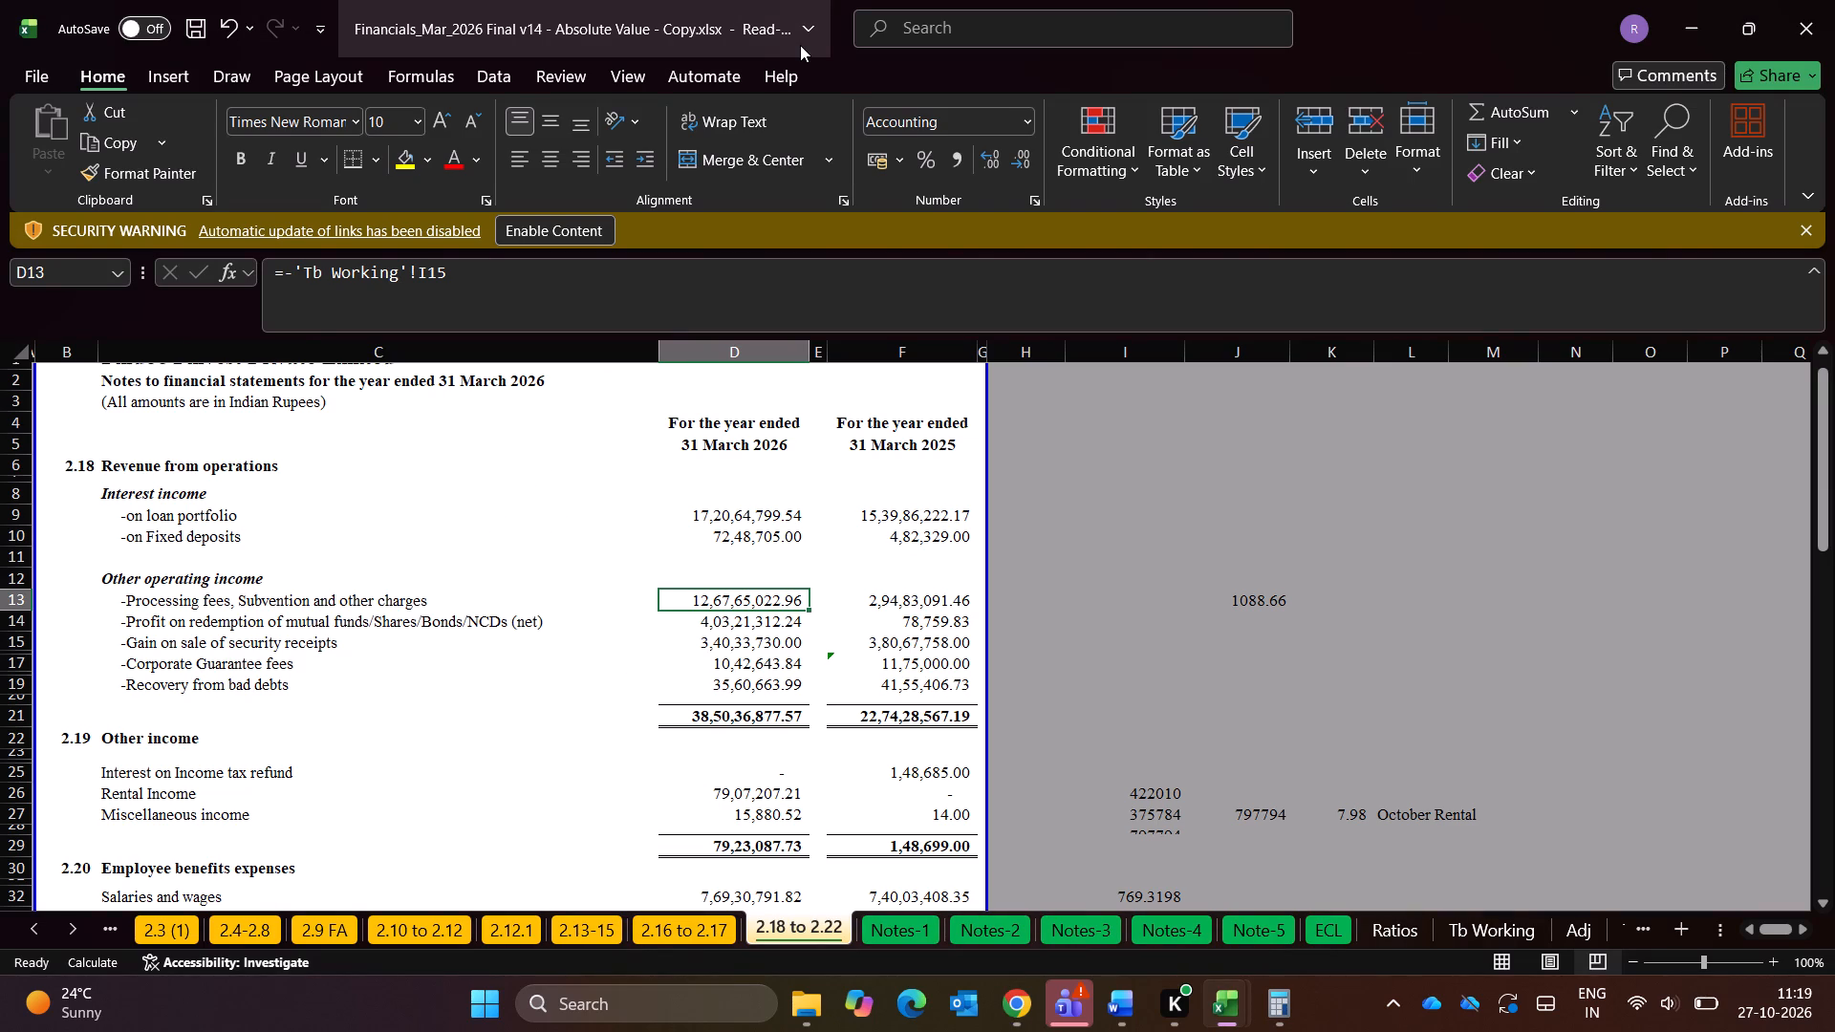
{"action": "key", "text": "Escape"}
{"action": "key", "text": "Right"}
{"action": "key", "text": "Right"}
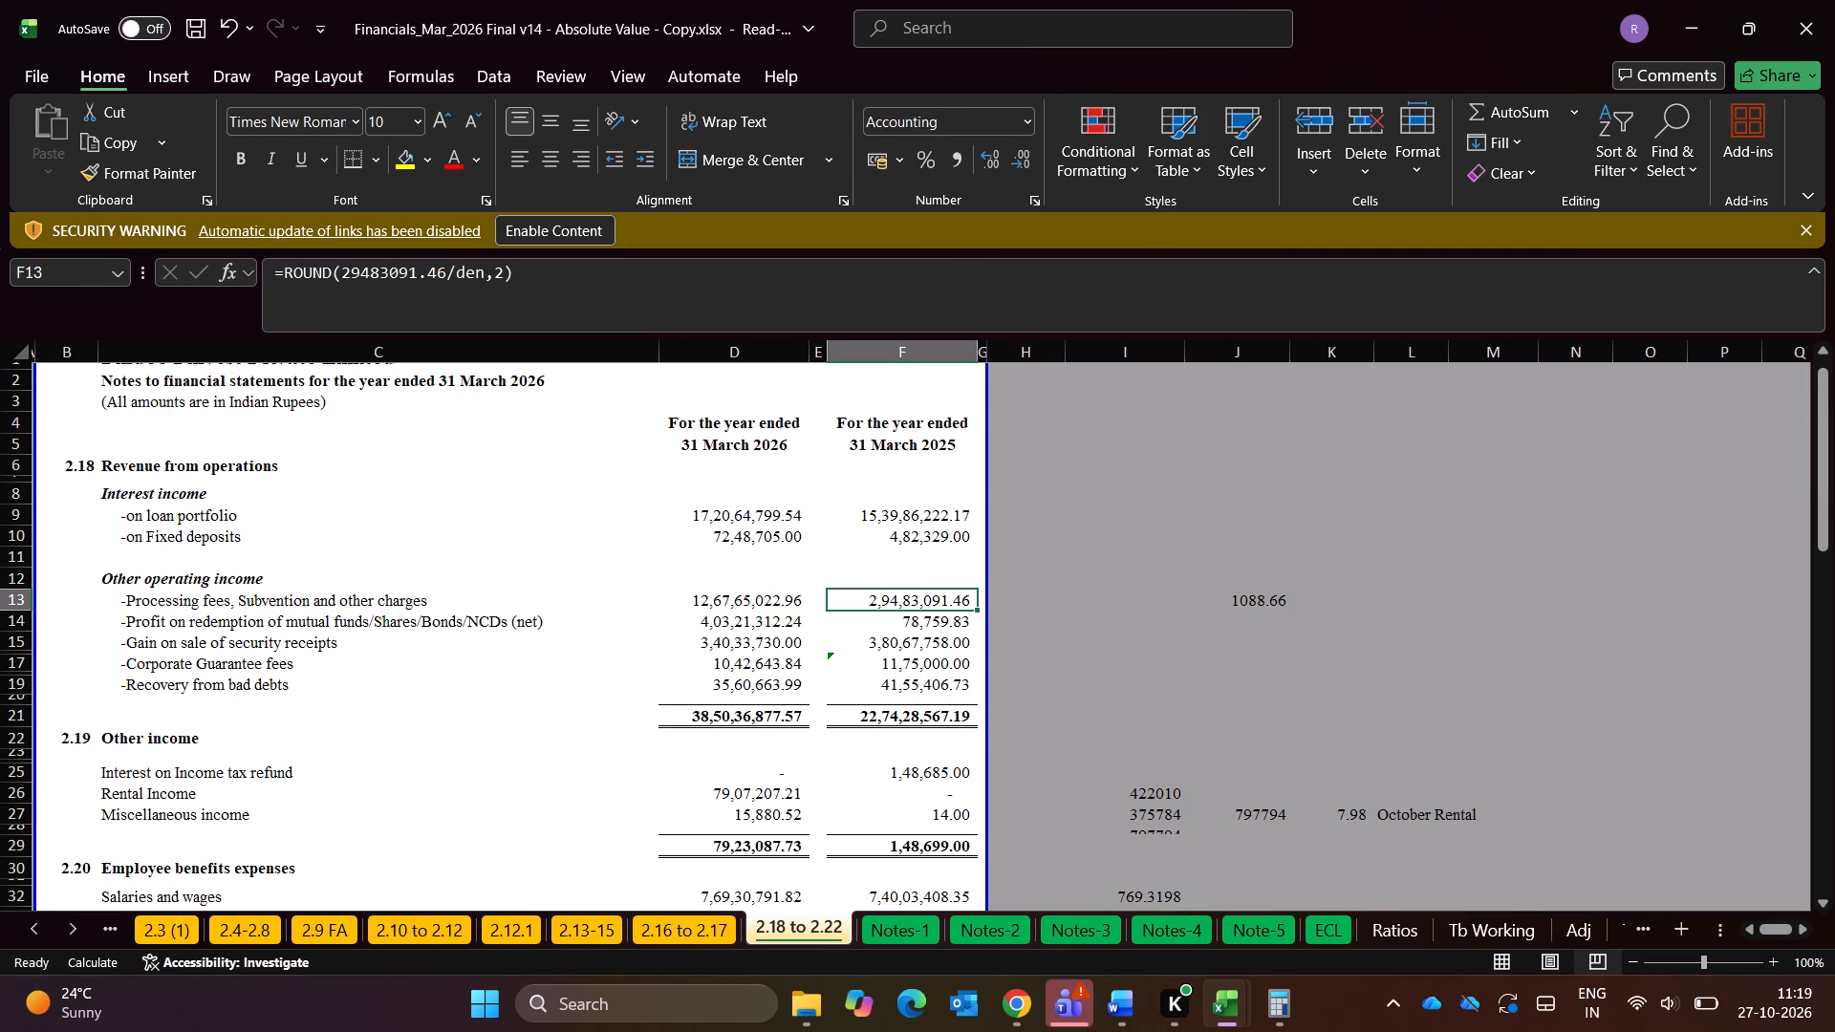
Inspect the adjustment formula for Processing Fee - NDL on the Tb Working sheet.
{"action": "left_click", "coordinate": [1469, 935]}
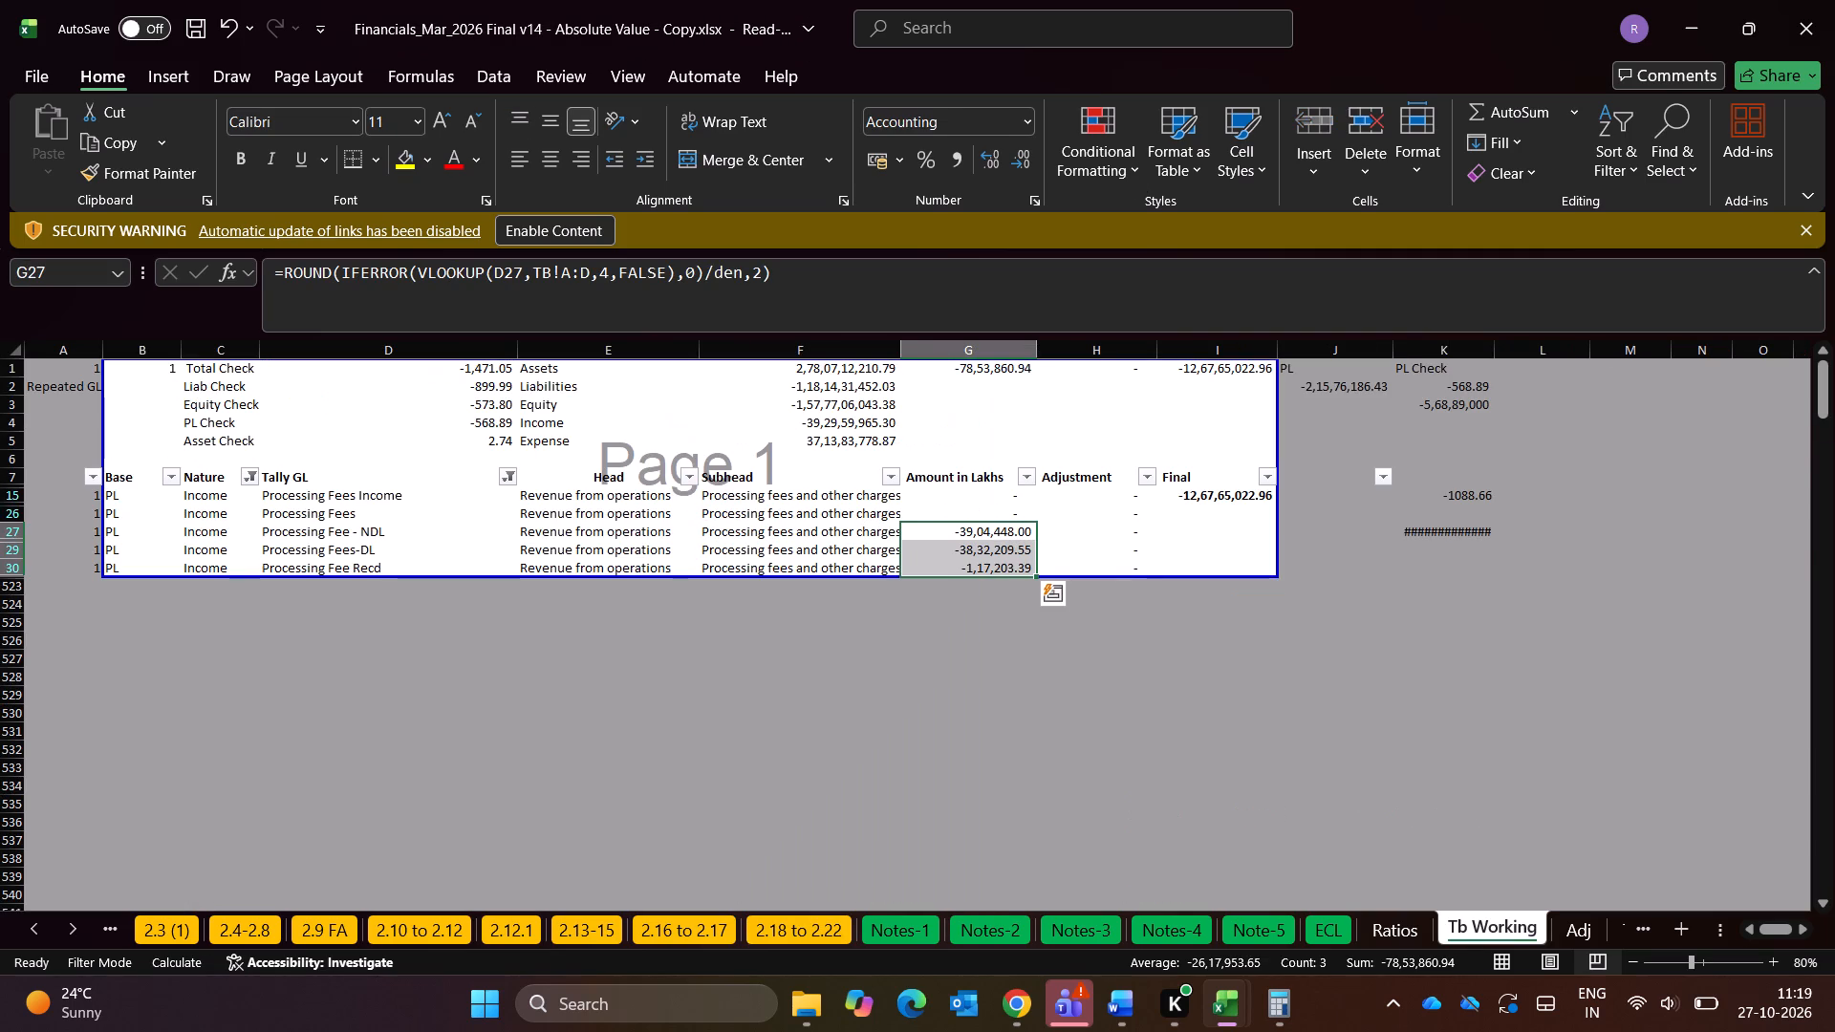
{"action": "left_click", "coordinate": [1100, 524]}
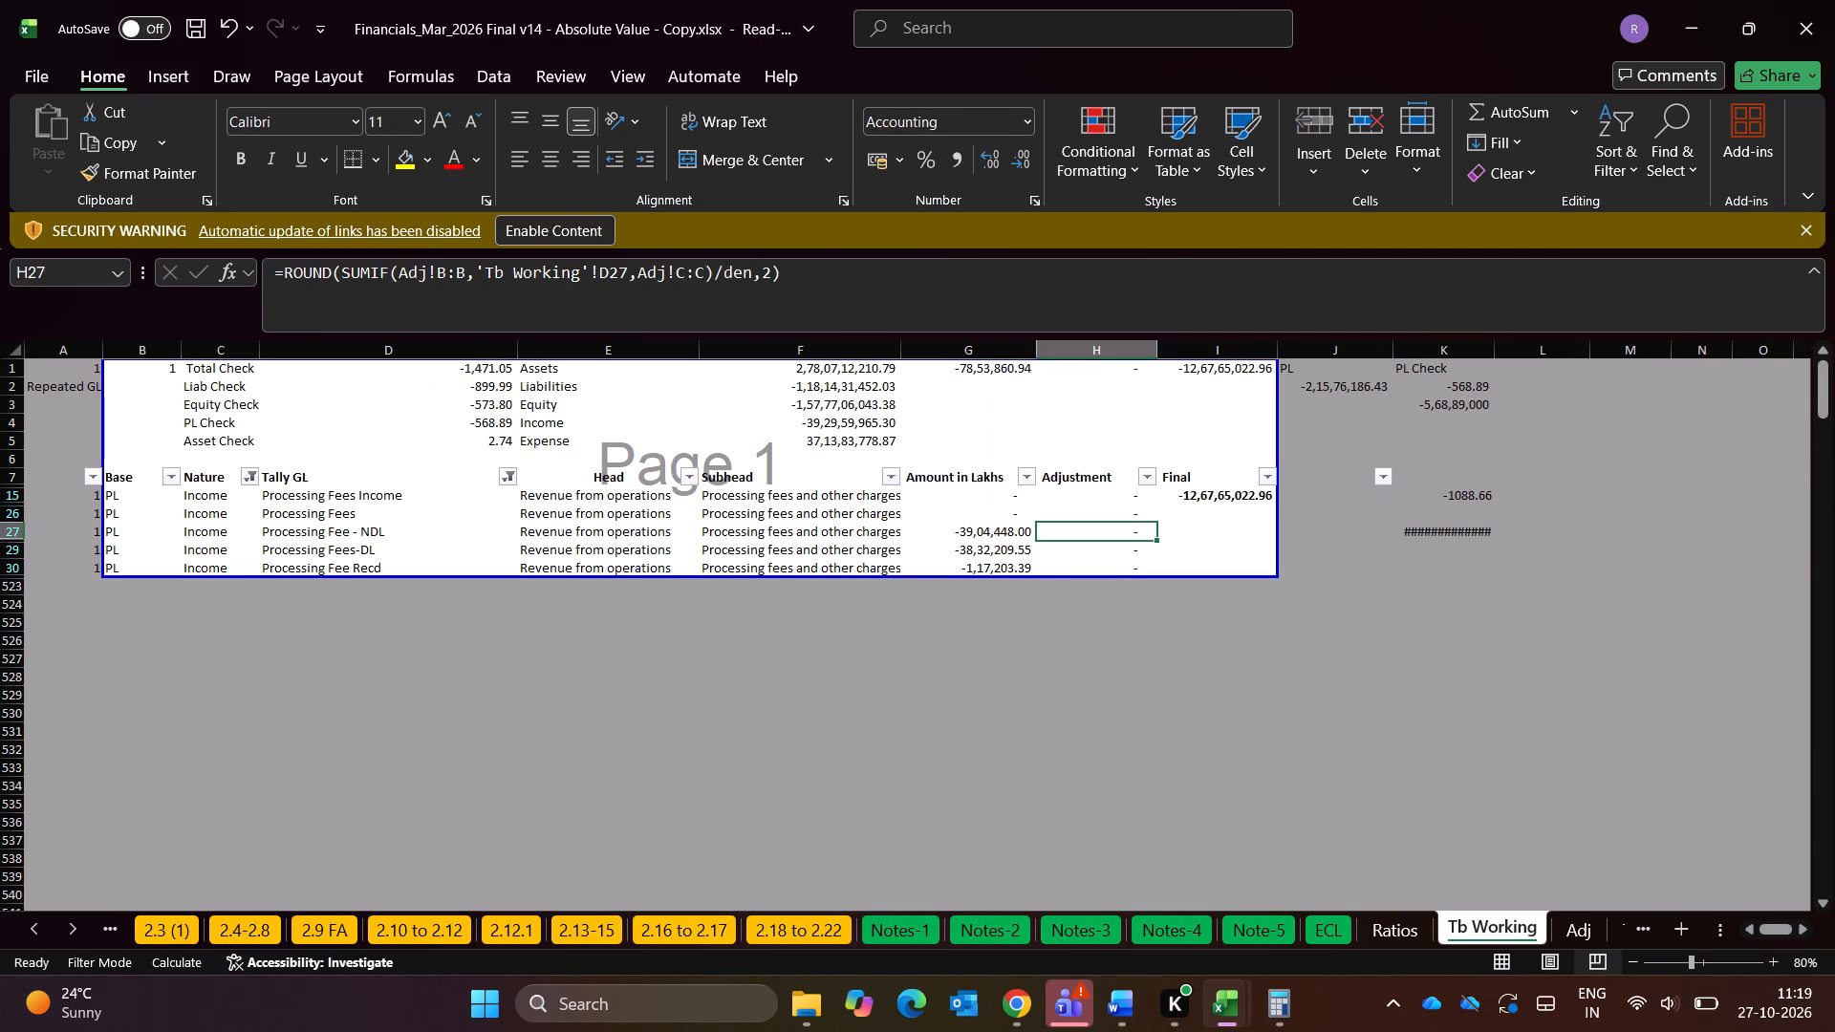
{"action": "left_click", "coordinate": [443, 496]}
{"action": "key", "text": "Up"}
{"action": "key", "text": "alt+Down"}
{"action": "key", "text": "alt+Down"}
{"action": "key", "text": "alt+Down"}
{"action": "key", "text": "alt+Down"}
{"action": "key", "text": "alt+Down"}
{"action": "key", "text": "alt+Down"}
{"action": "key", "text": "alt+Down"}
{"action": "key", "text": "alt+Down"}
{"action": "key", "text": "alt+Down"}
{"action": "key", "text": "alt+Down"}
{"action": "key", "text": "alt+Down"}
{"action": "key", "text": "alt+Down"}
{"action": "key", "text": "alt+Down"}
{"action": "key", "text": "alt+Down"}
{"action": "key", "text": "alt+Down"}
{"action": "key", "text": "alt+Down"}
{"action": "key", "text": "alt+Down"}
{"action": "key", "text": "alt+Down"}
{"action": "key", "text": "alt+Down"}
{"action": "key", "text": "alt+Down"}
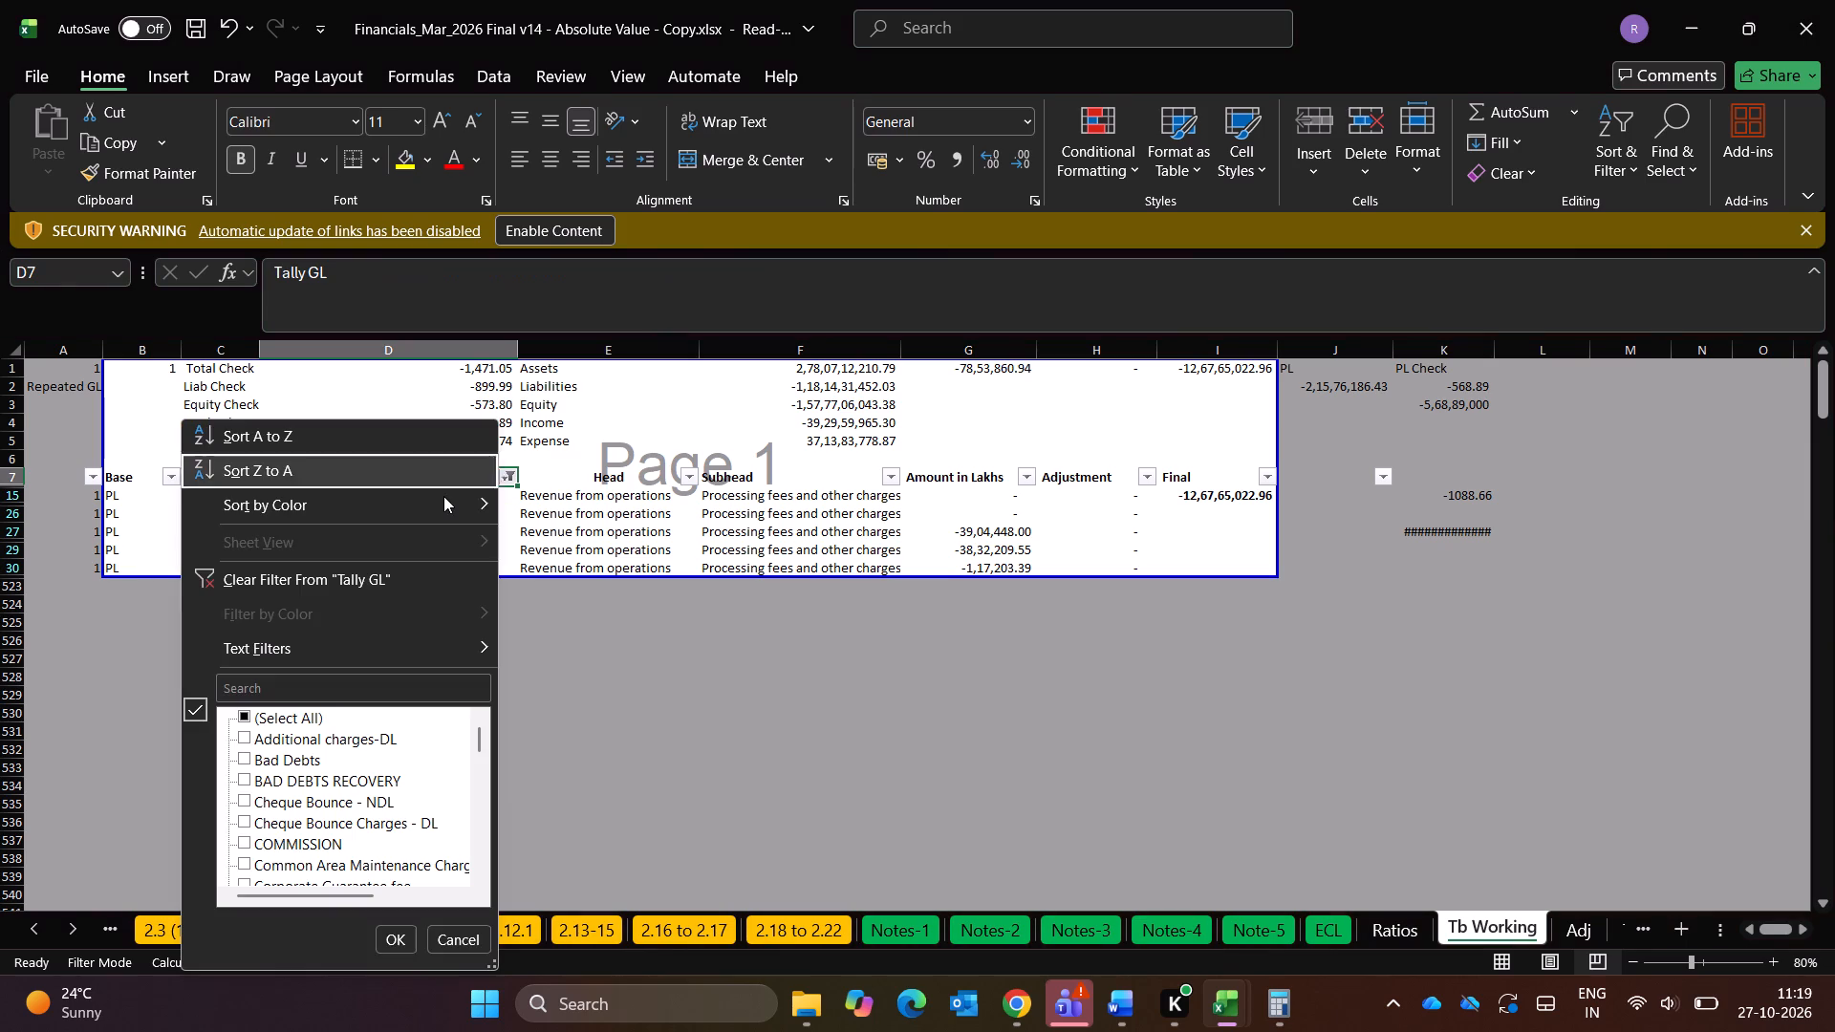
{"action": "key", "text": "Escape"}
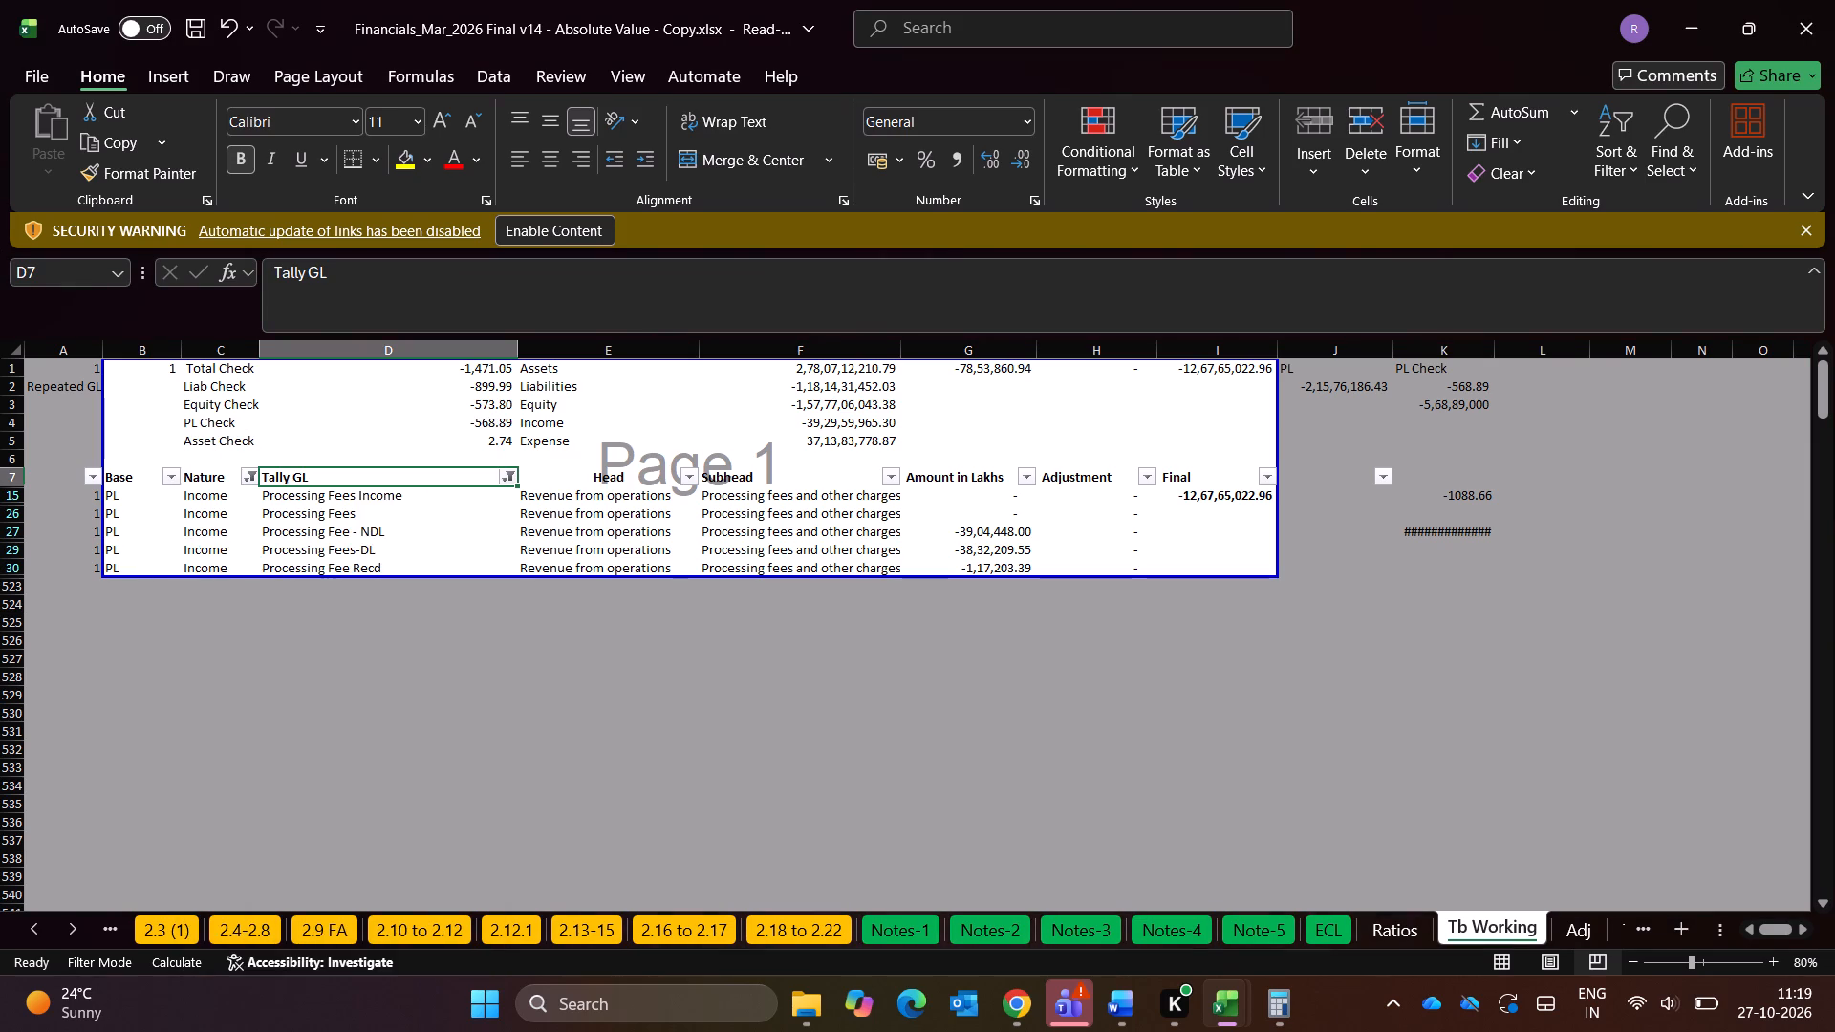
Filter the Tally GL column on Tb Working to the ledgers matching "processi".
{"action": "key", "text": "alt+Down"}
{"action": "key", "text": "alt+Down"}
{"action": "key", "text": "alt+Down"}
{"action": "key", "text": "alt+Down"}
{"action": "key", "text": "alt+Down"}
{"action": "key", "text": "alt+Down"}
{"action": "key", "text": "alt+Down"}
{"action": "key", "text": "alt+Down"}
{"action": "key", "text": "Down"}
{"action": "key", "text": "Down"}
{"action": "key", "text": "space"}
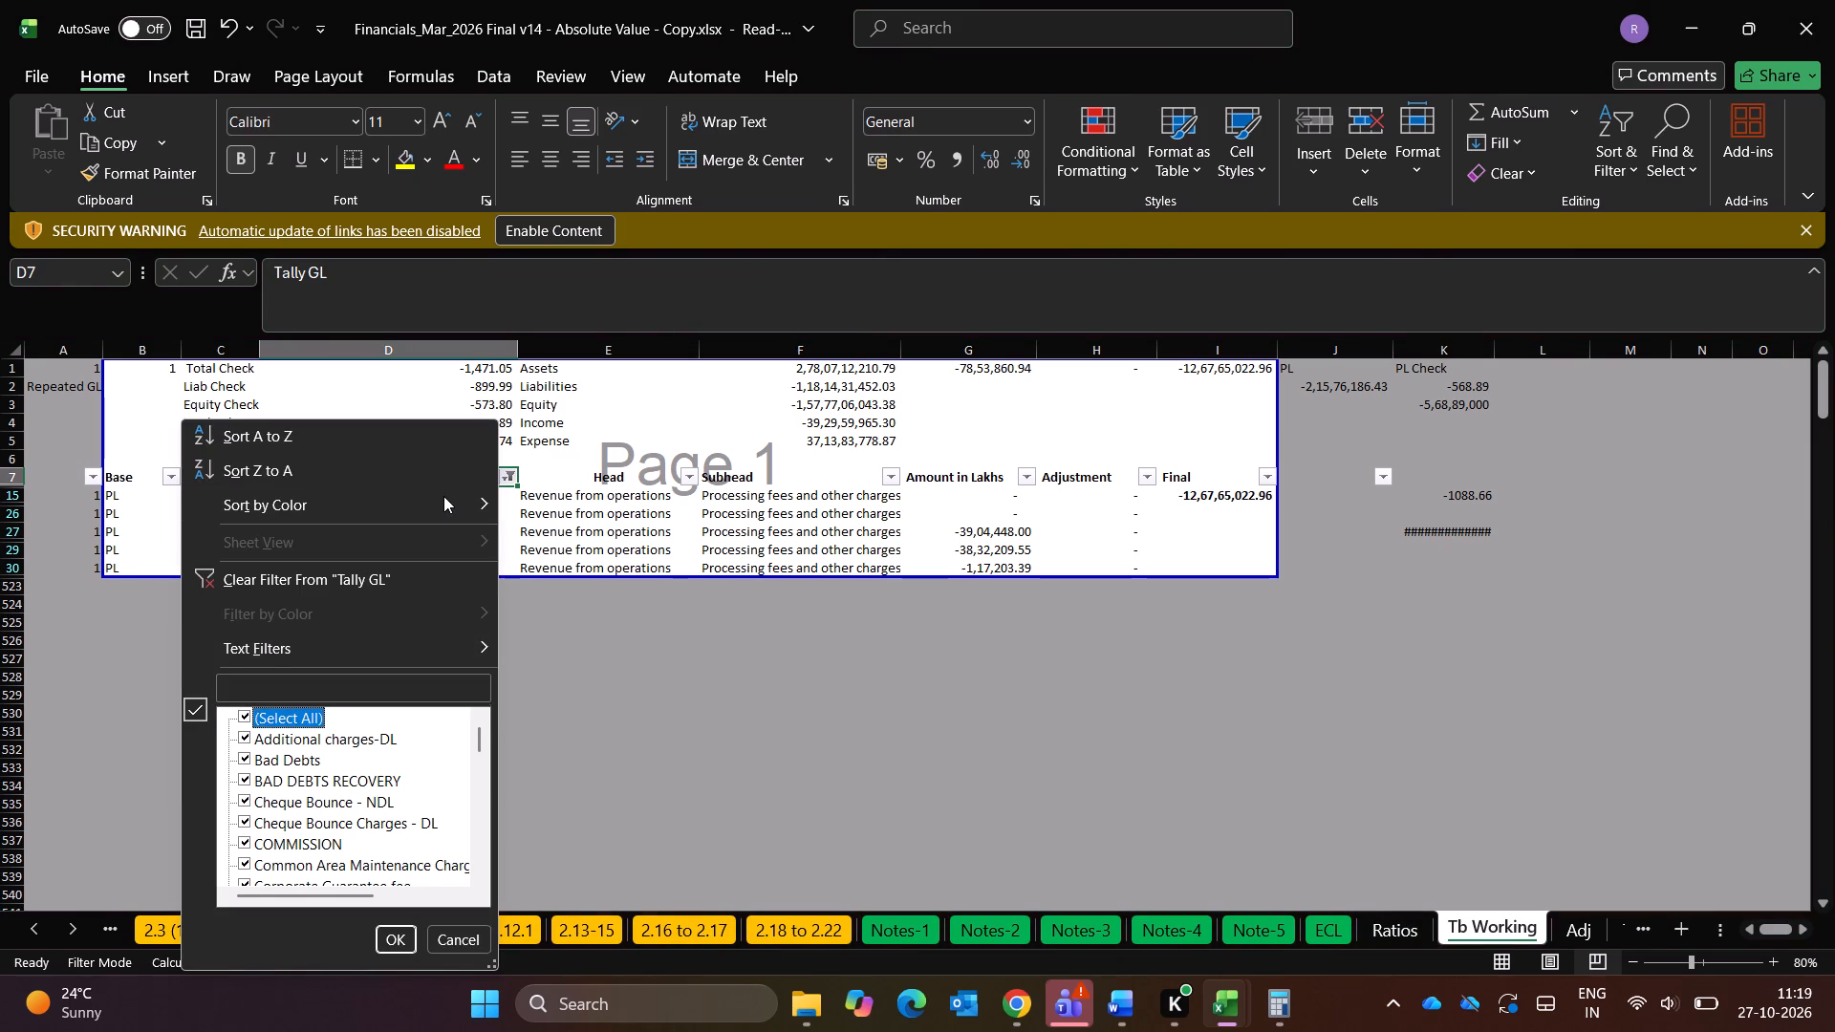
{"action": "key", "text": "space"}
{"action": "key", "text": "Up"}
{"action": "type", "text": "pro"}
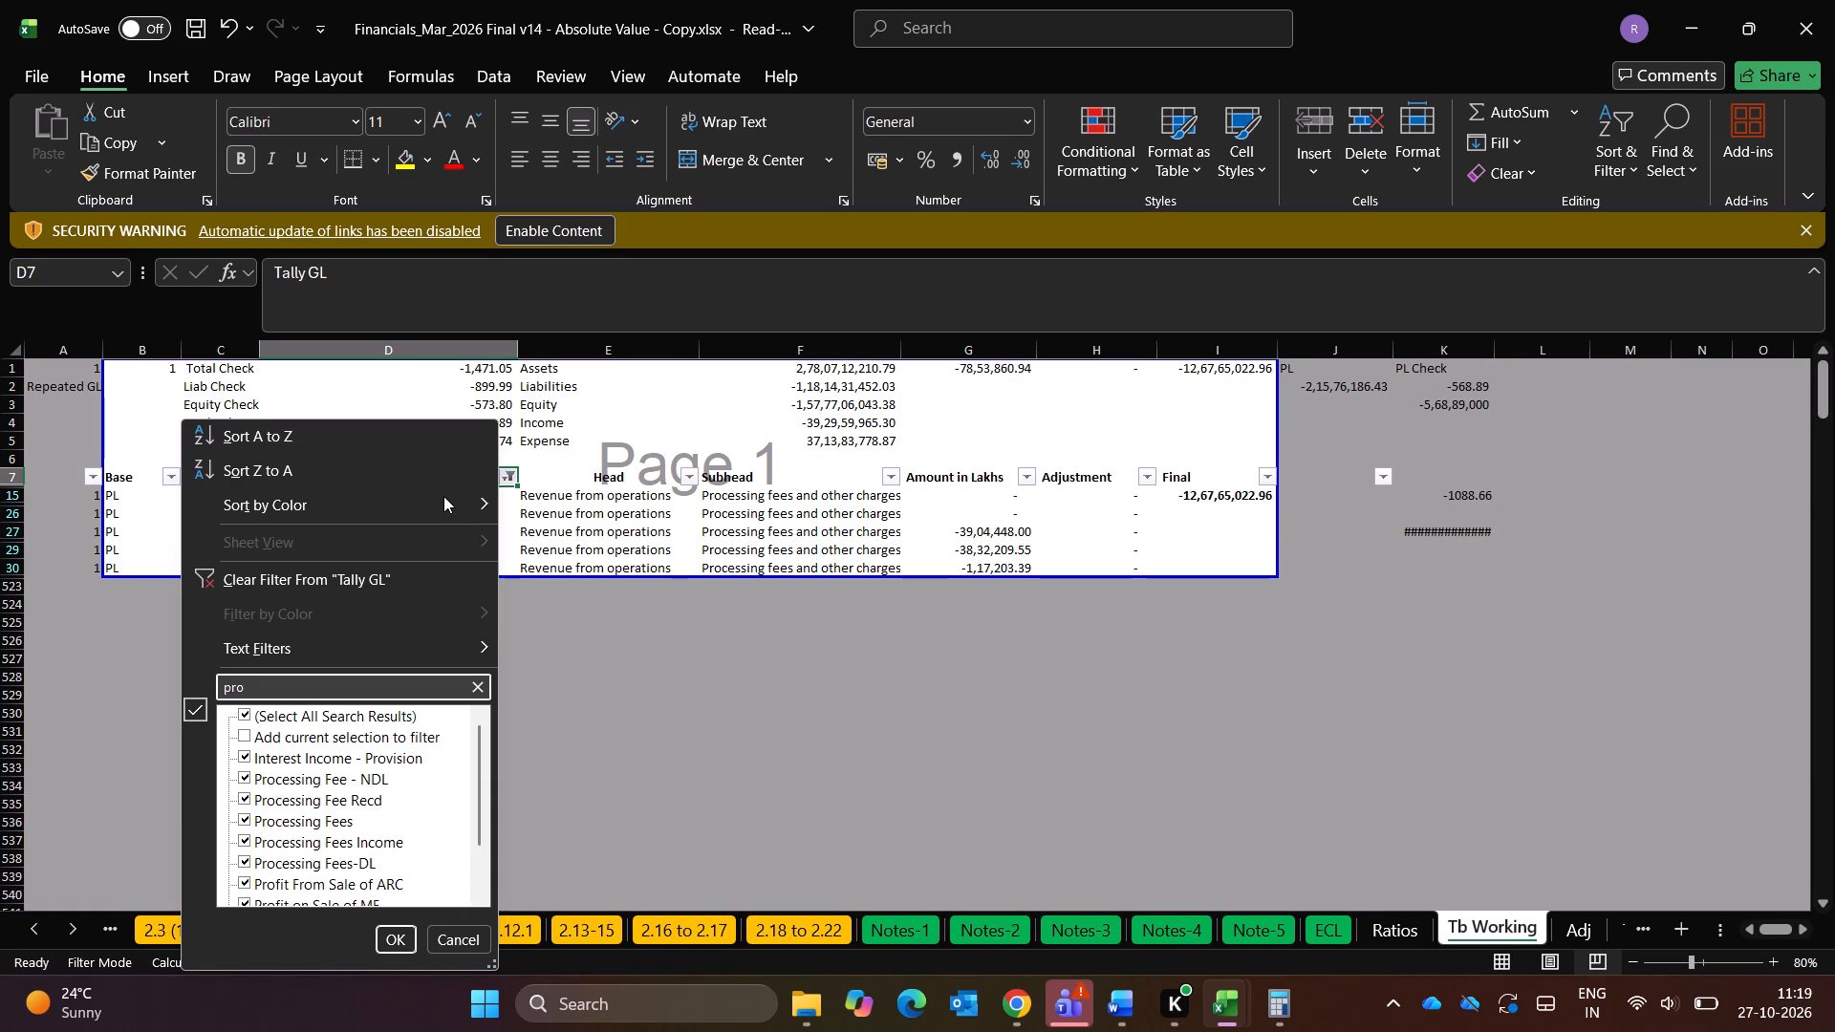
{"action": "key", "text": "Down"}
{"action": "key", "text": "Down"}
{"action": "key", "text": "Down"}
{"action": "key", "text": "Up"}
{"action": "key", "text": "space"}
{"action": "key", "text": "Down"}
{"action": "key", "text": "Down"}
{"action": "key", "text": "Down"}
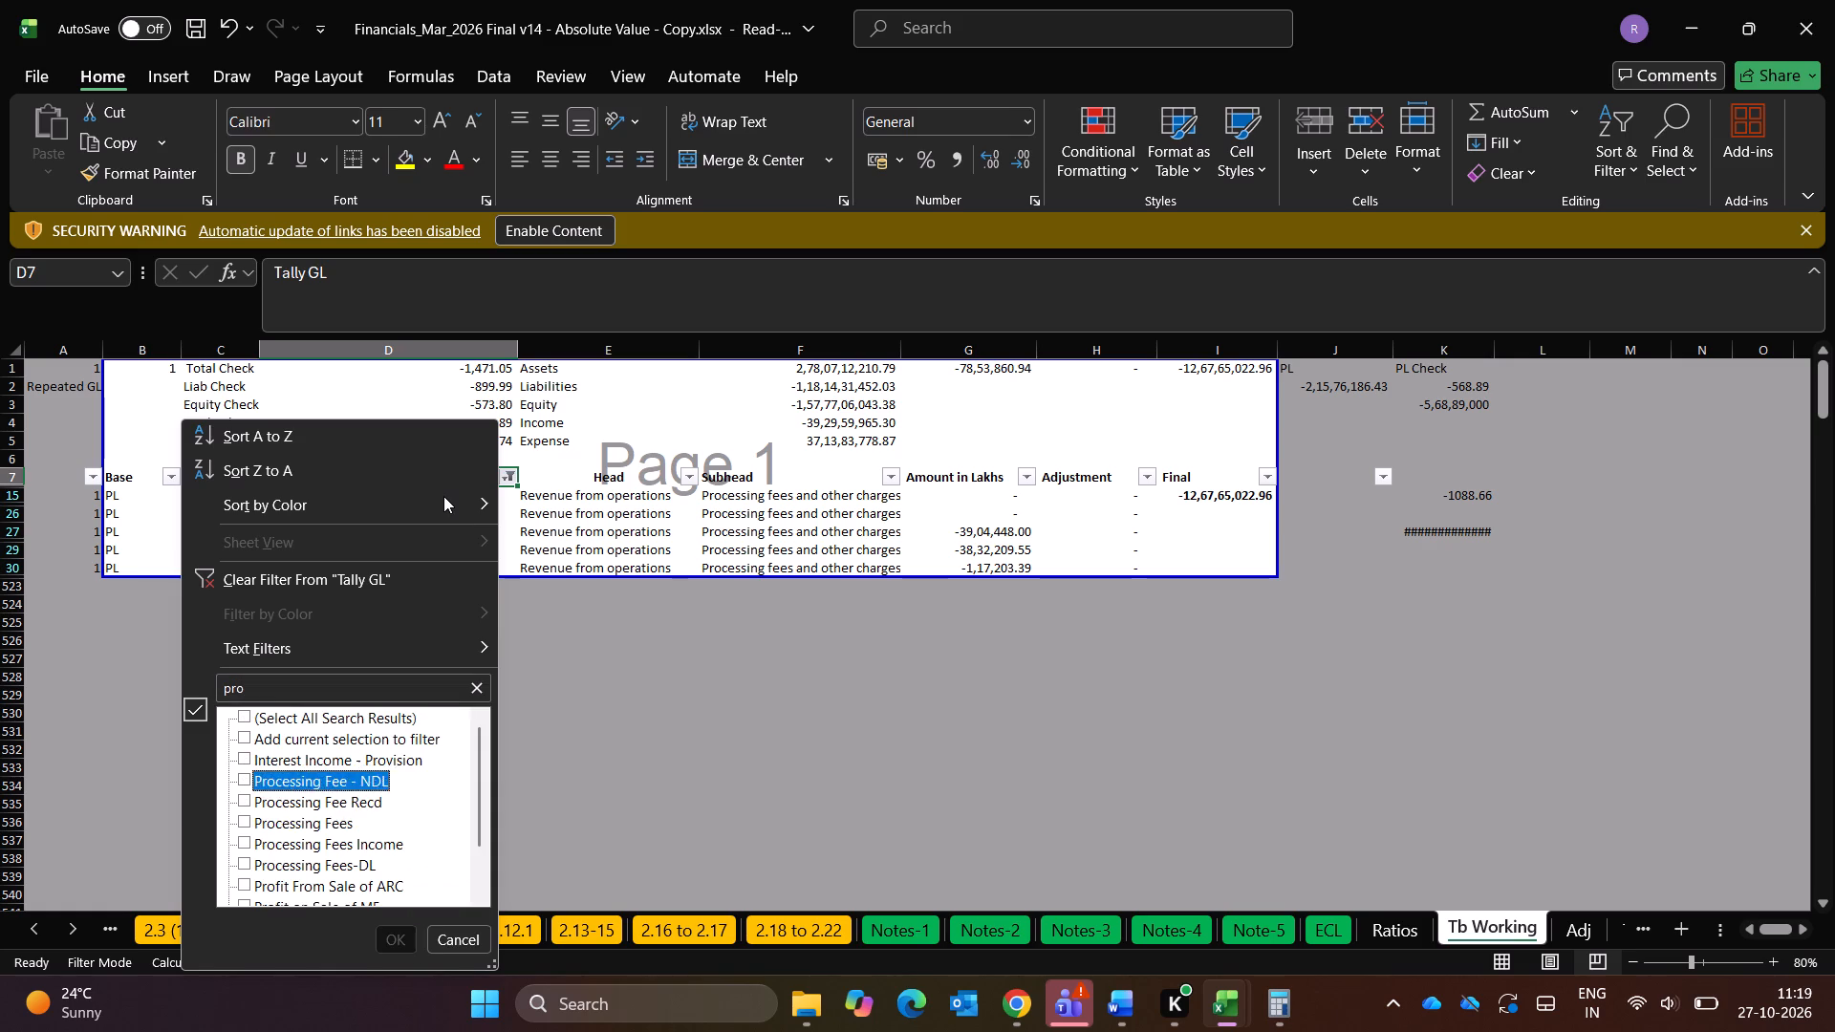
{"action": "key", "text": "Down"}
{"action": "key", "text": "Down"}
{"action": "key", "text": "Down"}
{"action": "key", "text": "Down"}
{"action": "key", "text": "Down"}
{"action": "key", "text": "Down"}
{"action": "key", "text": "Down"}
{"action": "key", "text": "Down"}
{"action": "key", "text": "Down"}
{"action": "key", "text": "Down"}
{"action": "key", "text": "Up"}
{"action": "key", "text": "Up"}
{"action": "key", "text": "Up"}
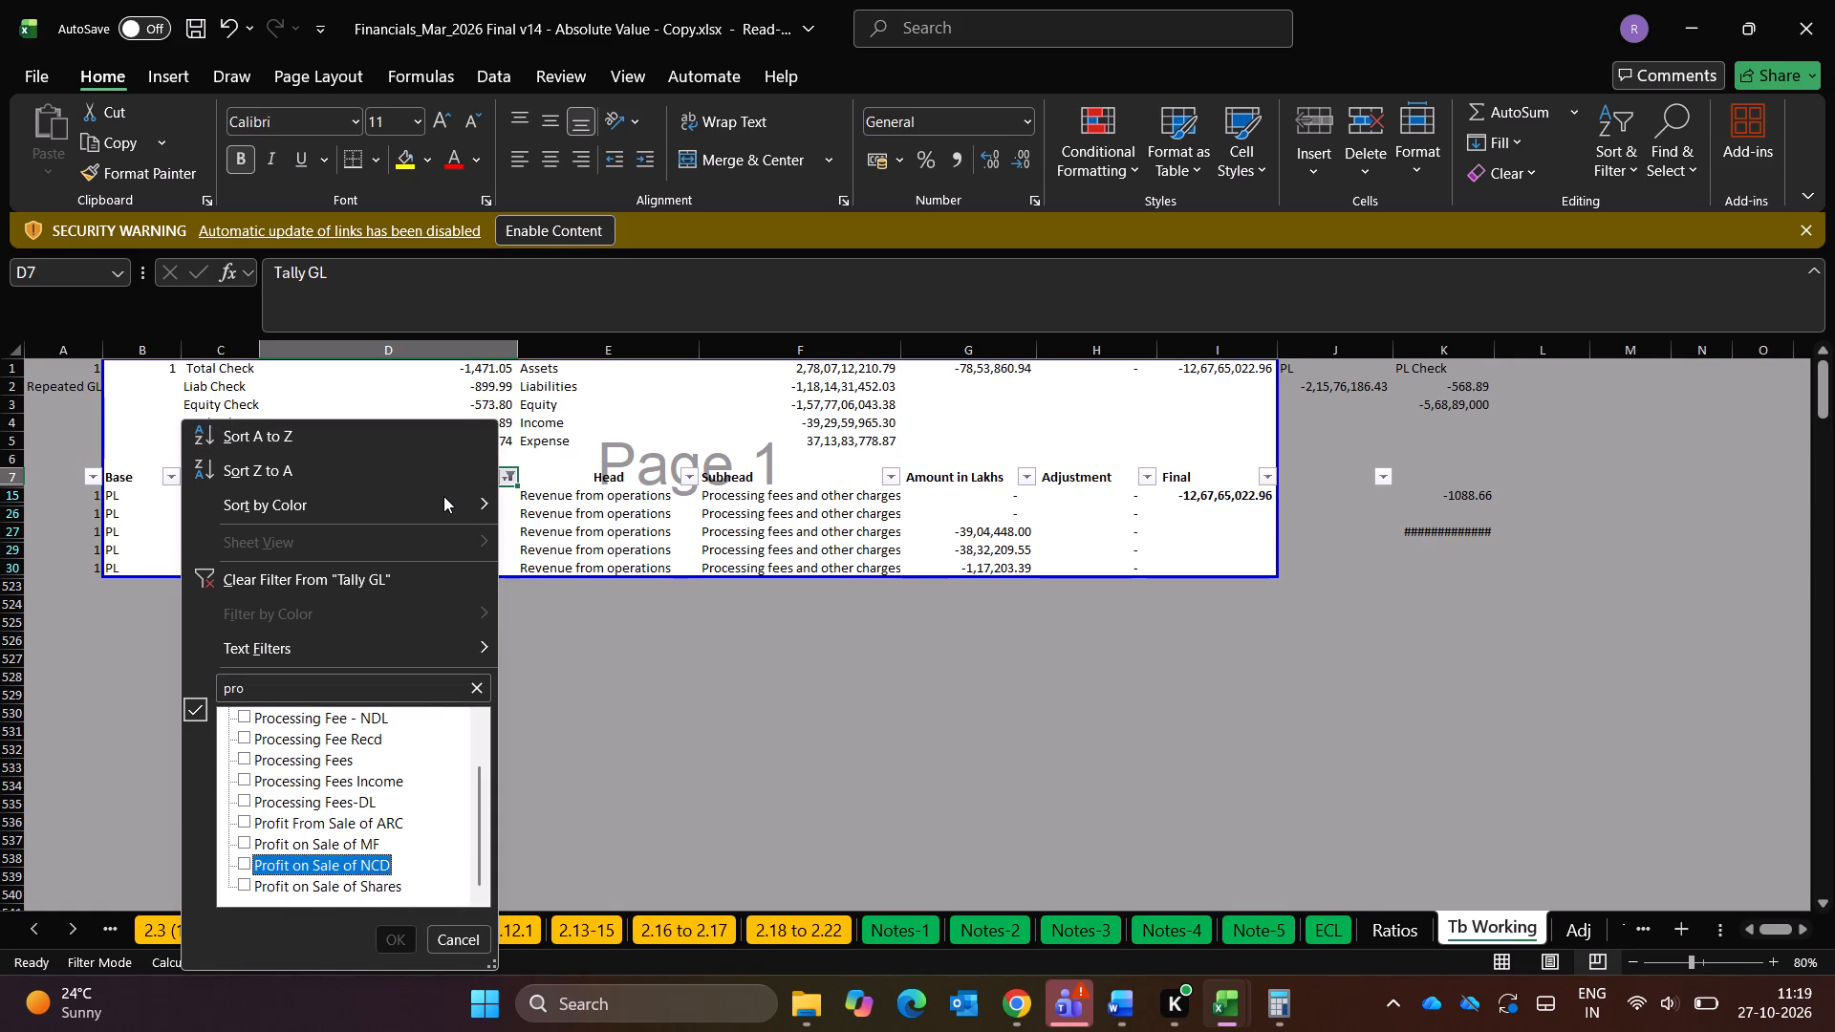
{"action": "key", "text": "Up"}
{"action": "key", "text": "Up"}
{"action": "key", "text": "Up"}
{"action": "key", "text": "Up"}
{"action": "key", "text": "Up"}
{"action": "key", "text": "Up"}
{"action": "key", "text": "Up"}
{"action": "key", "text": "Up"}
{"action": "key", "text": "Up"}
{"action": "key", "text": "Up"}
{"action": "key", "text": "Up"}
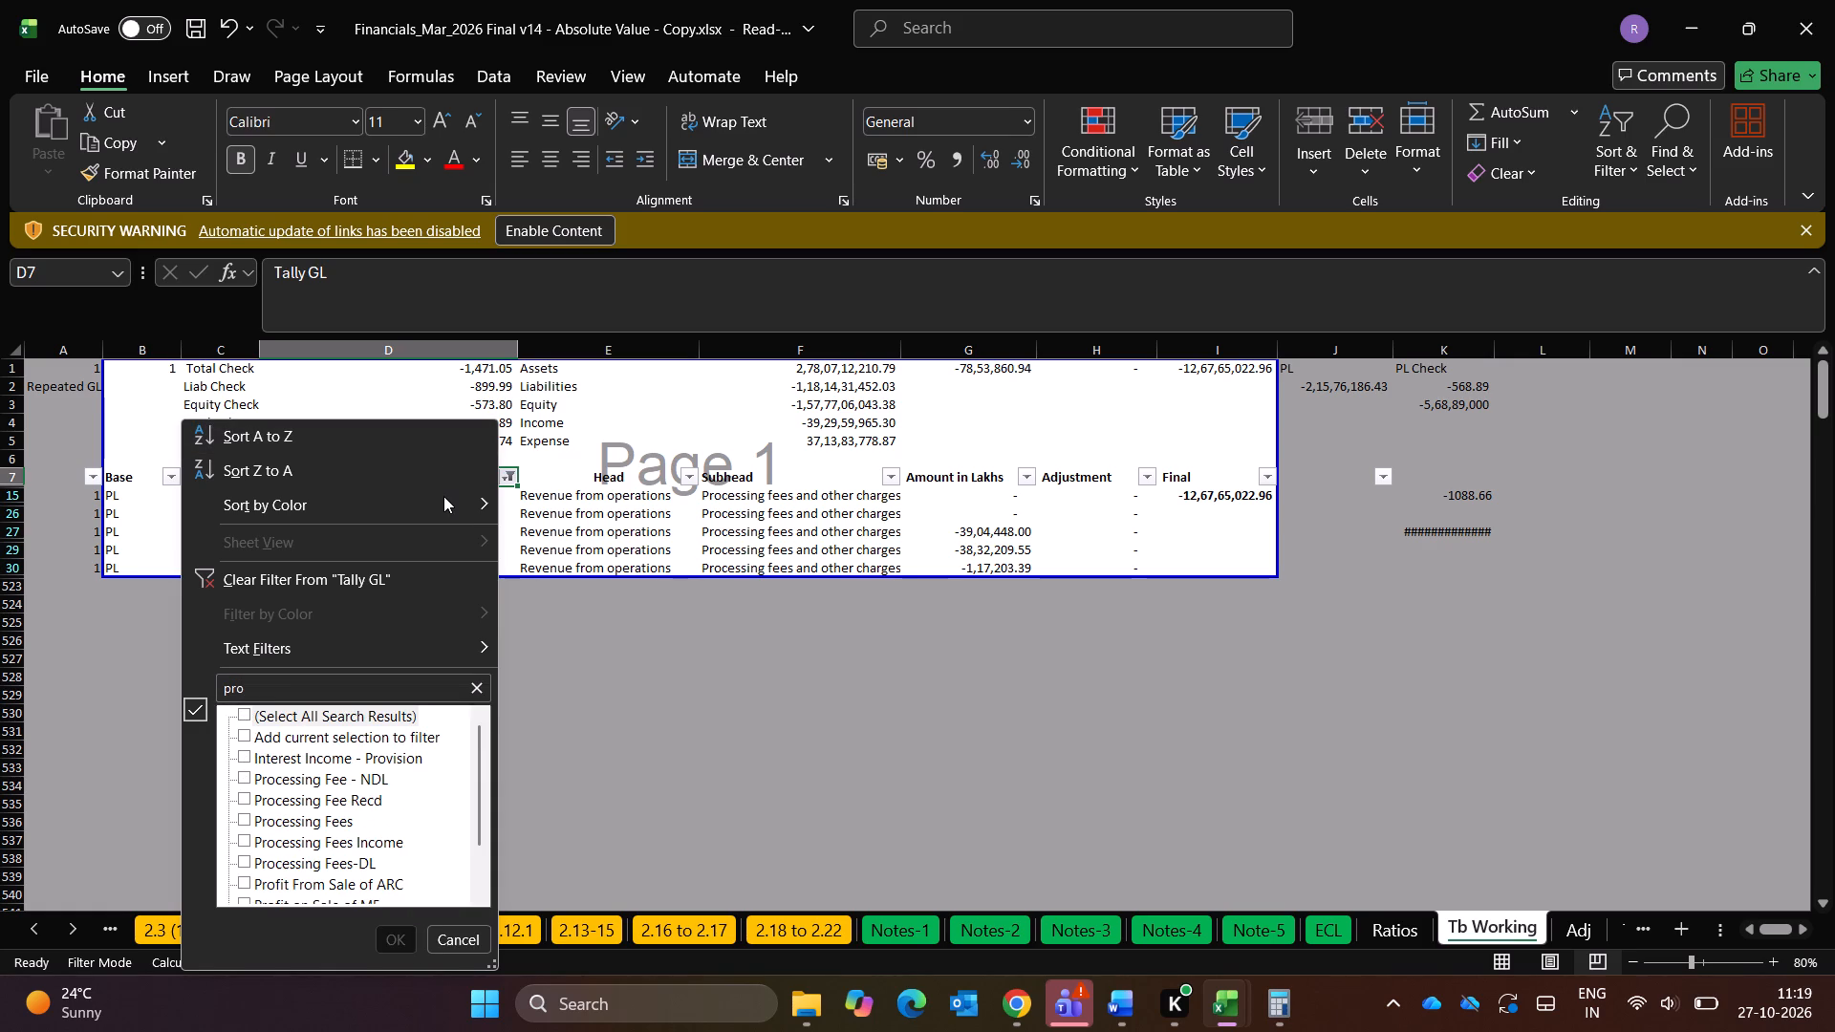
{"action": "key", "text": "Up"}
{"action": "key", "text": "Right"}
{"action": "type", "text": "cessi"}
{"action": "key", "text": "Return"}
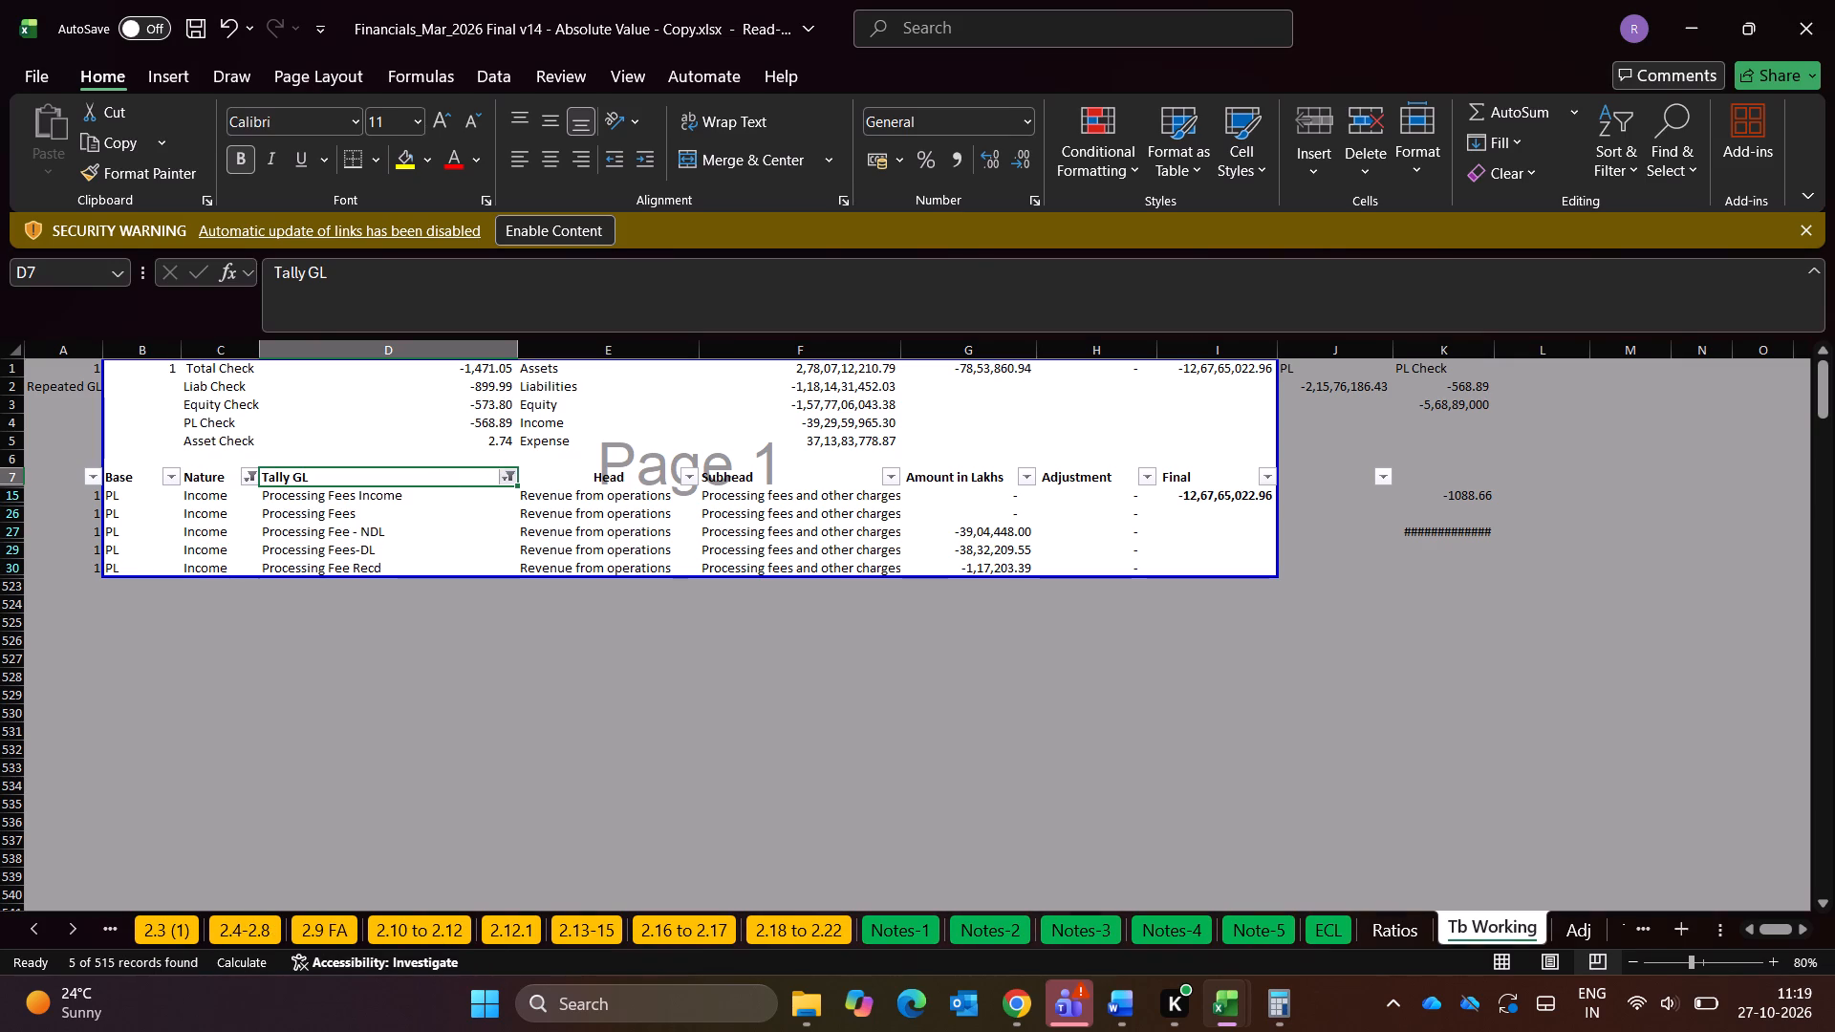
Examine the amount formulas of the filtered processing fee rows and the side calculation for Processing Fee - NDL in column K.
{"action": "key", "text": "Down"}
{"action": "key", "text": "Right"}
{"action": "key", "text": "Right"}
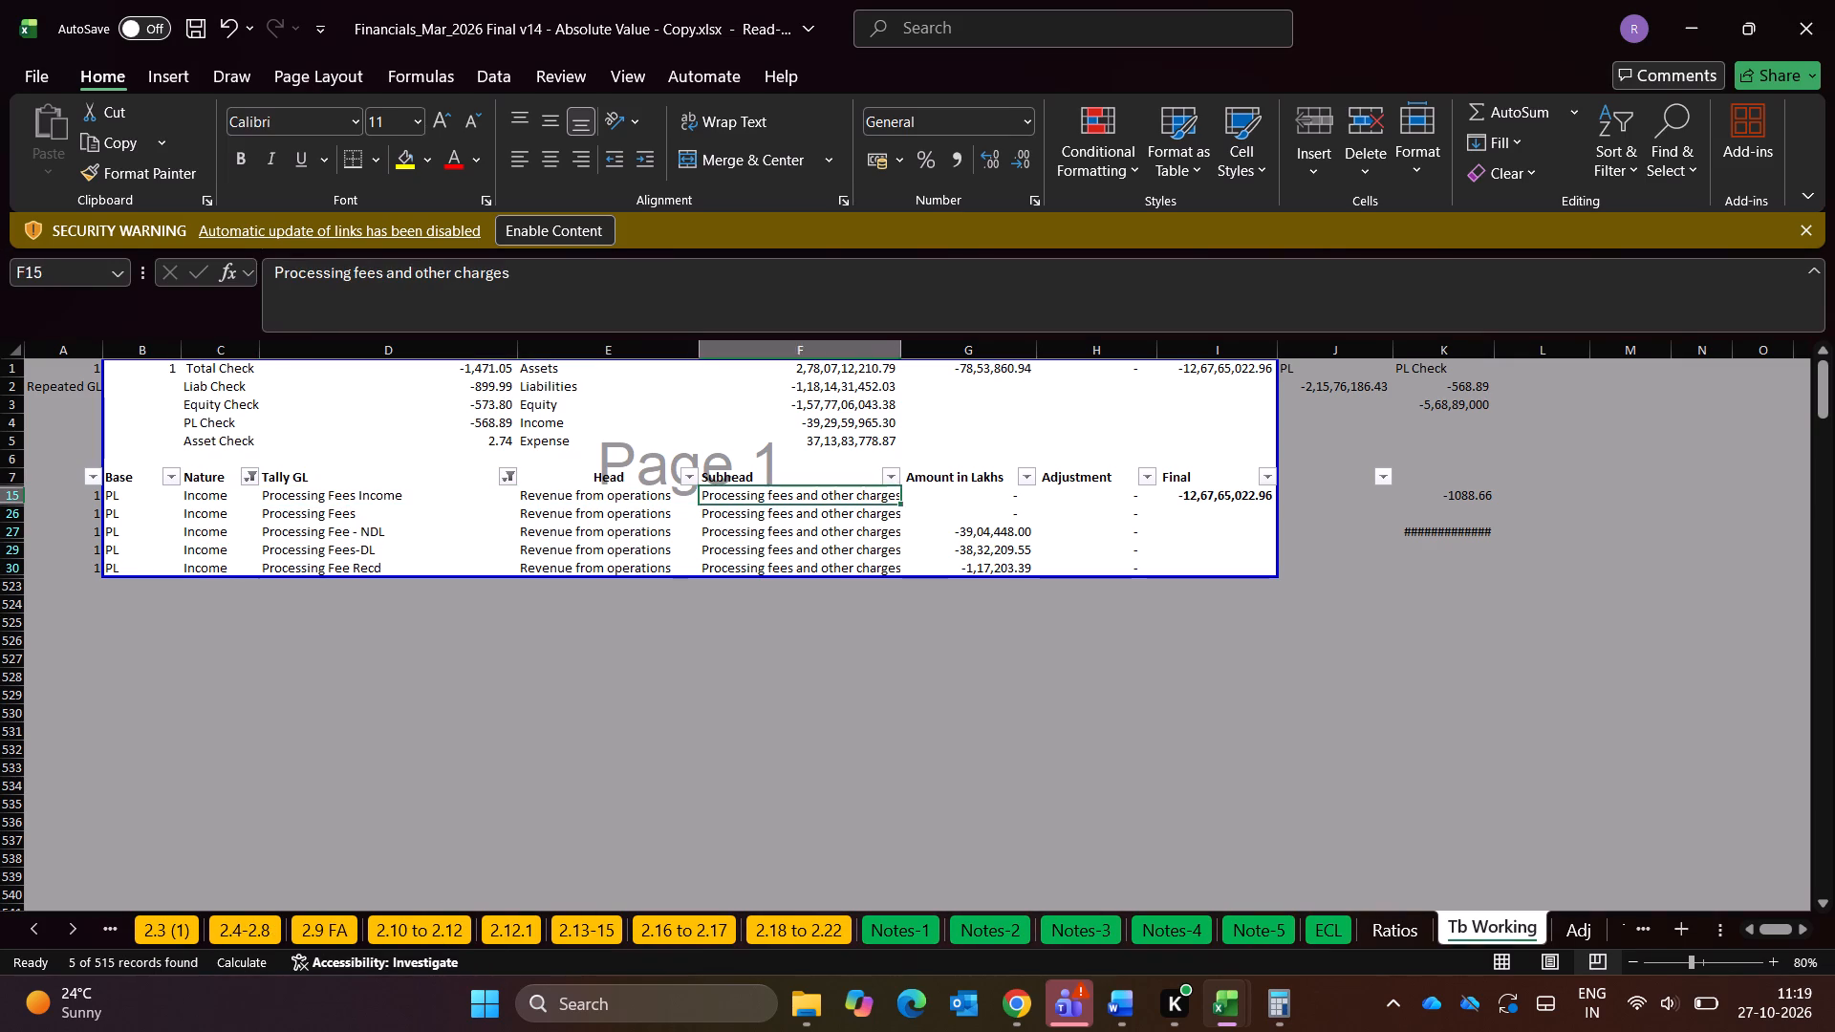
{"action": "key", "text": "Right"}
{"action": "key", "text": "Down"}
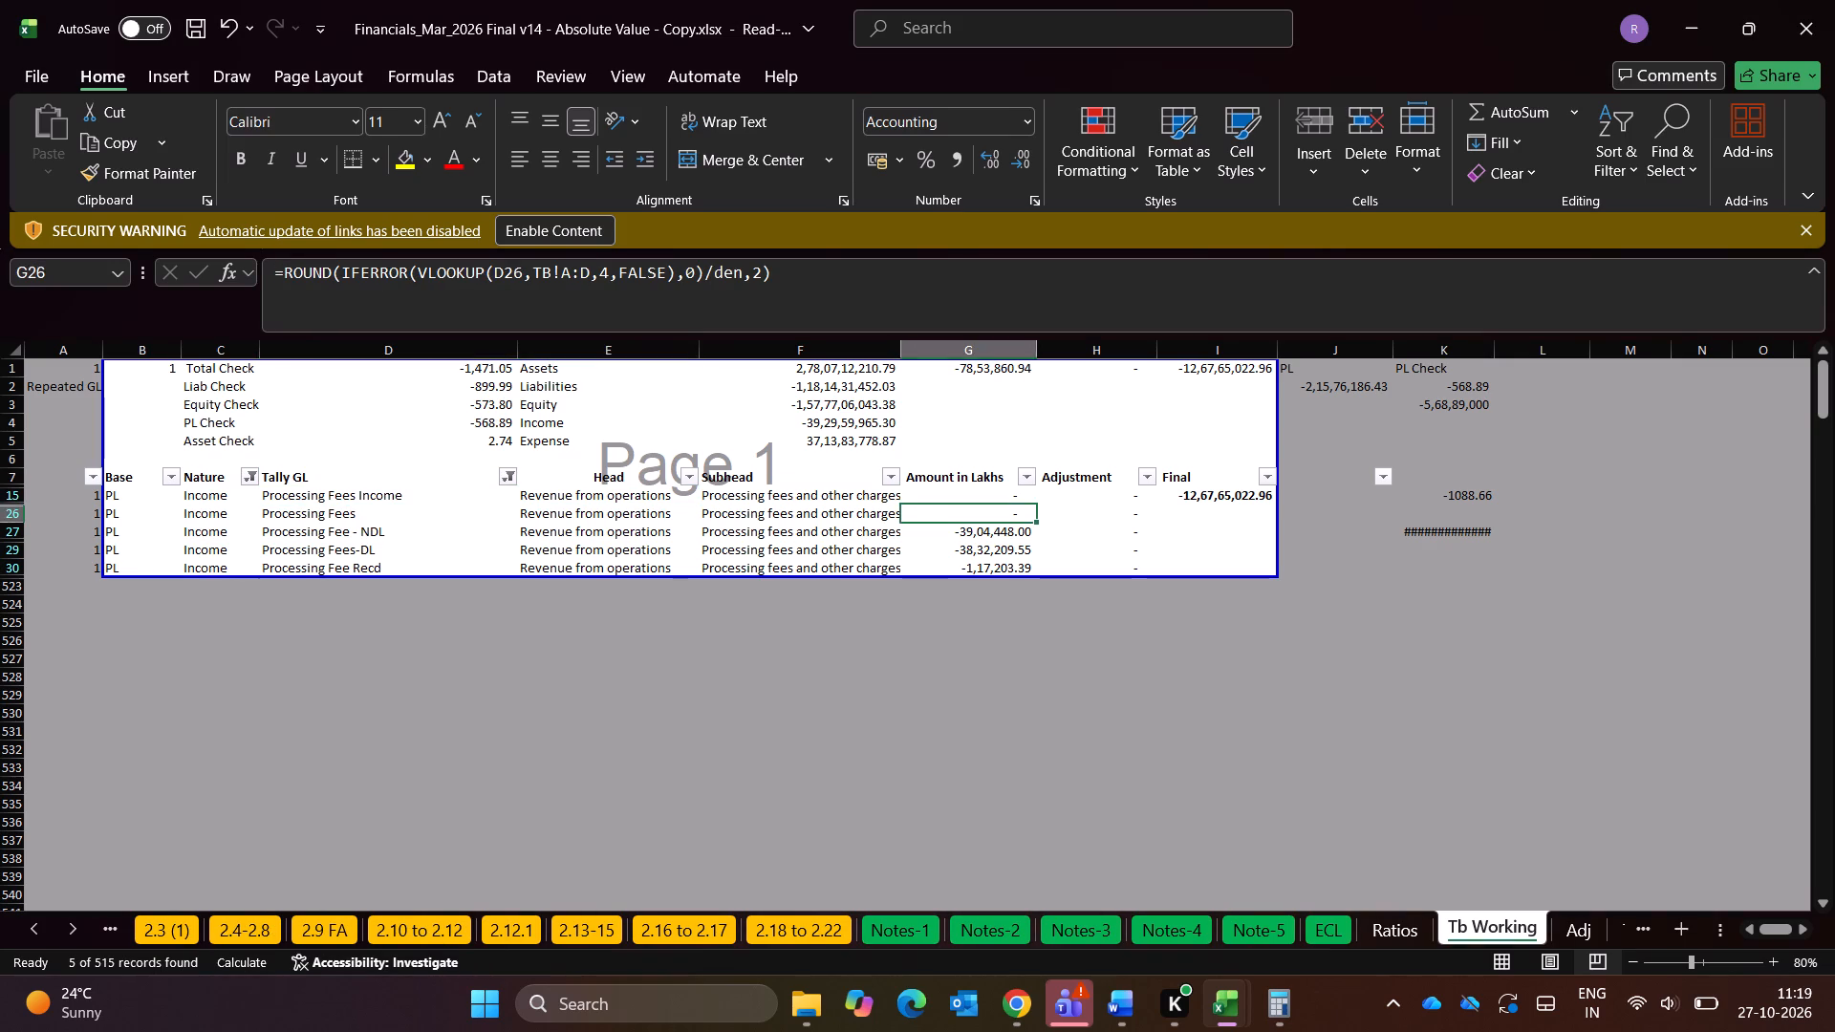
{"action": "key", "text": "Down"}
{"action": "key", "text": "Right"}
{"action": "key", "text": "Right"}
{"action": "key", "text": "Right"}
{"action": "key", "text": "Right"}
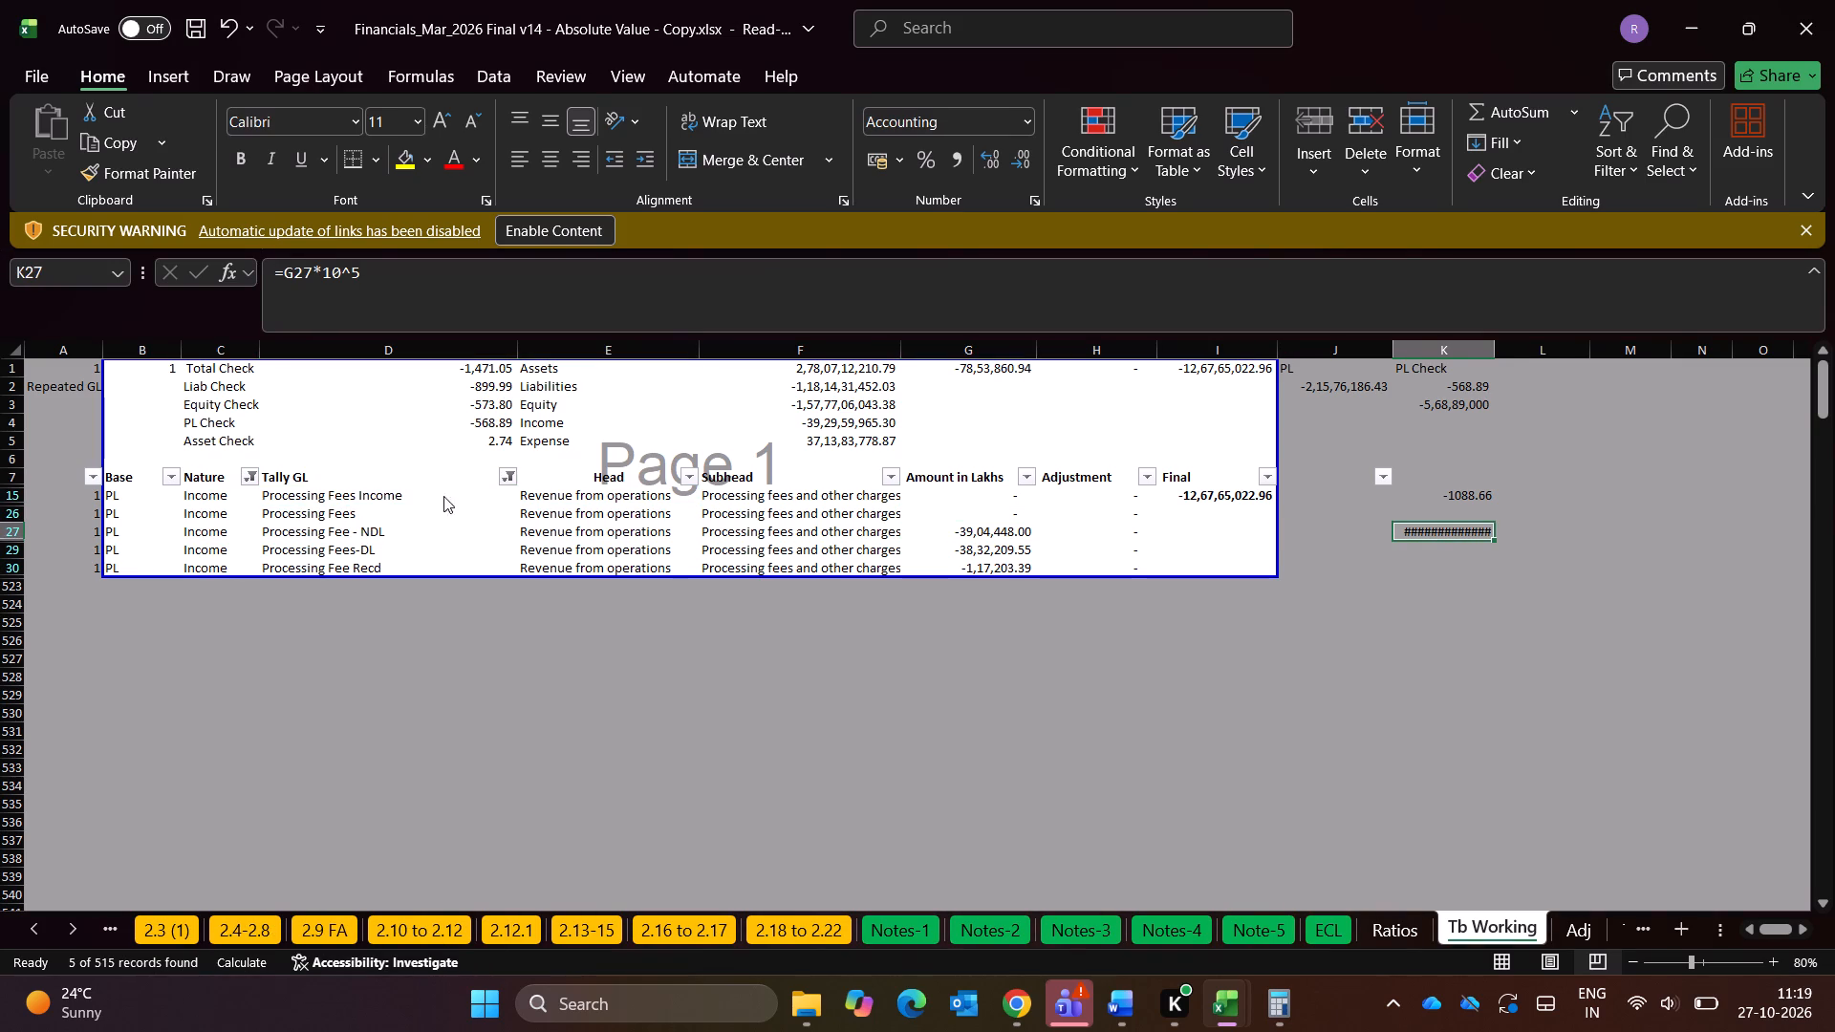
{"action": "type", "text": "hpi"}
{"action": "key", "text": "Escape"}
{"action": "key", "text": "Down"}
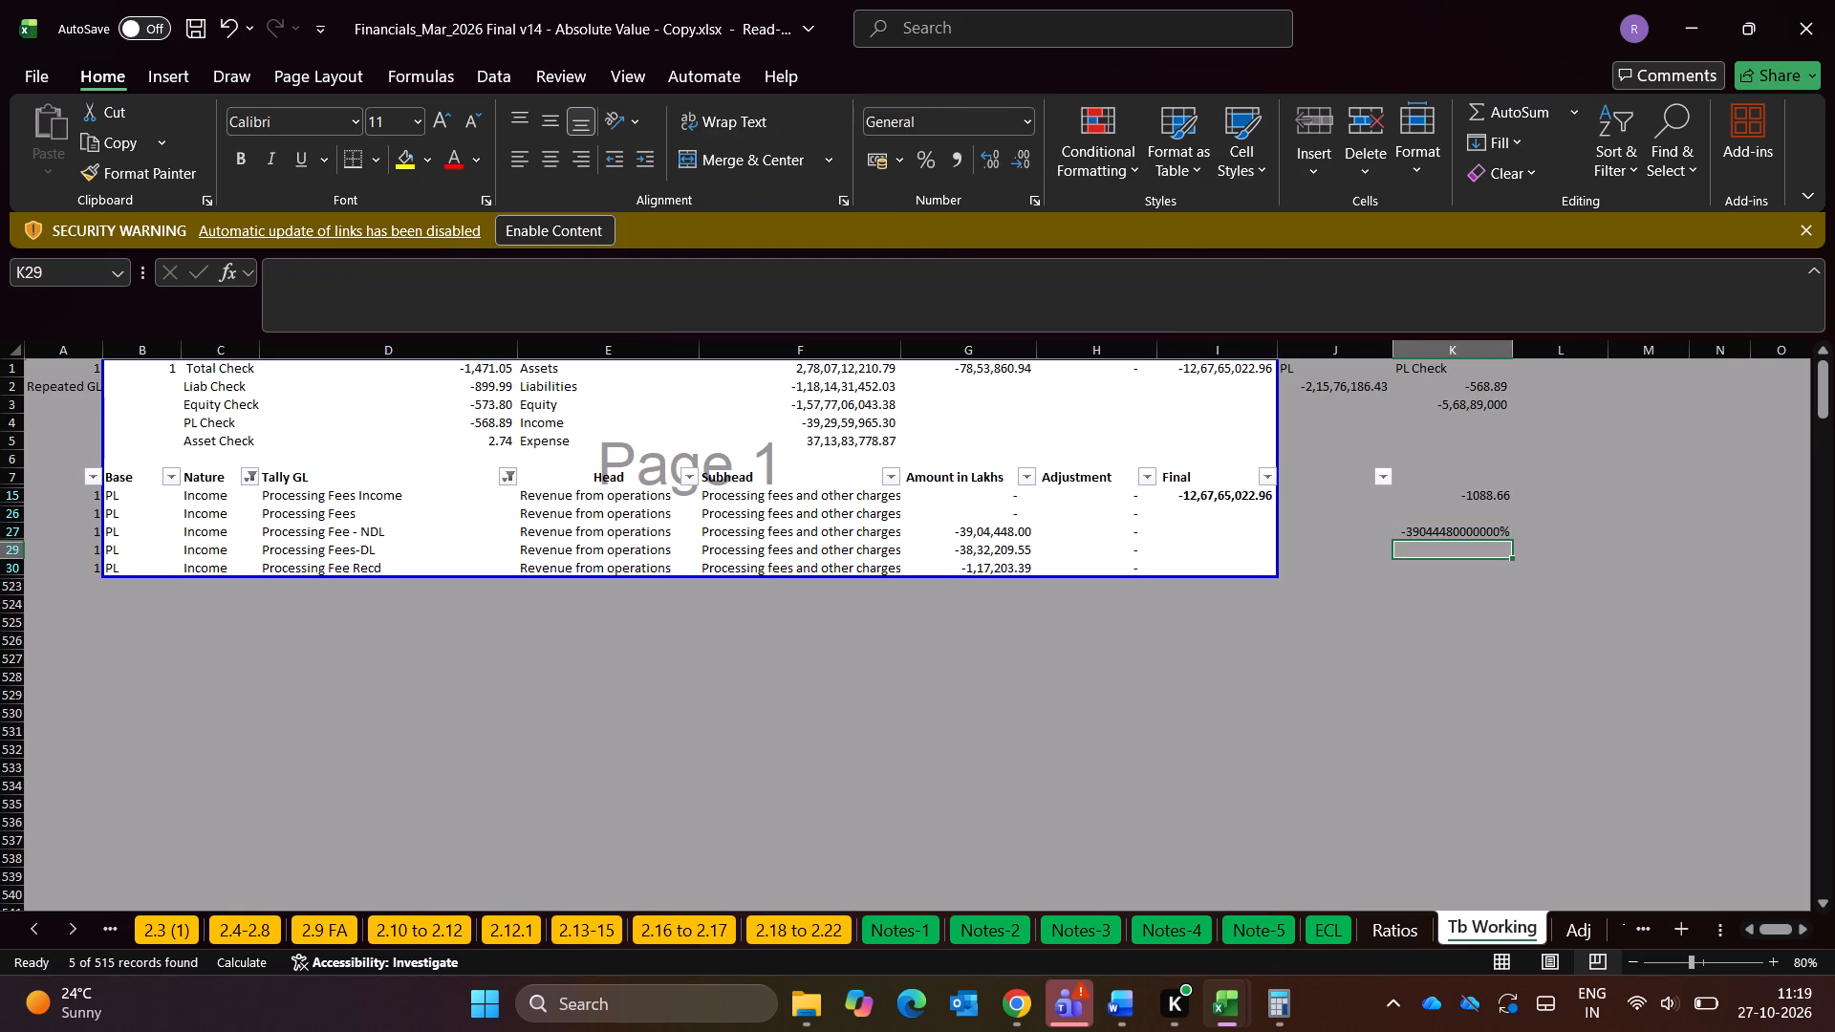
{"action": "key", "text": "Up"}
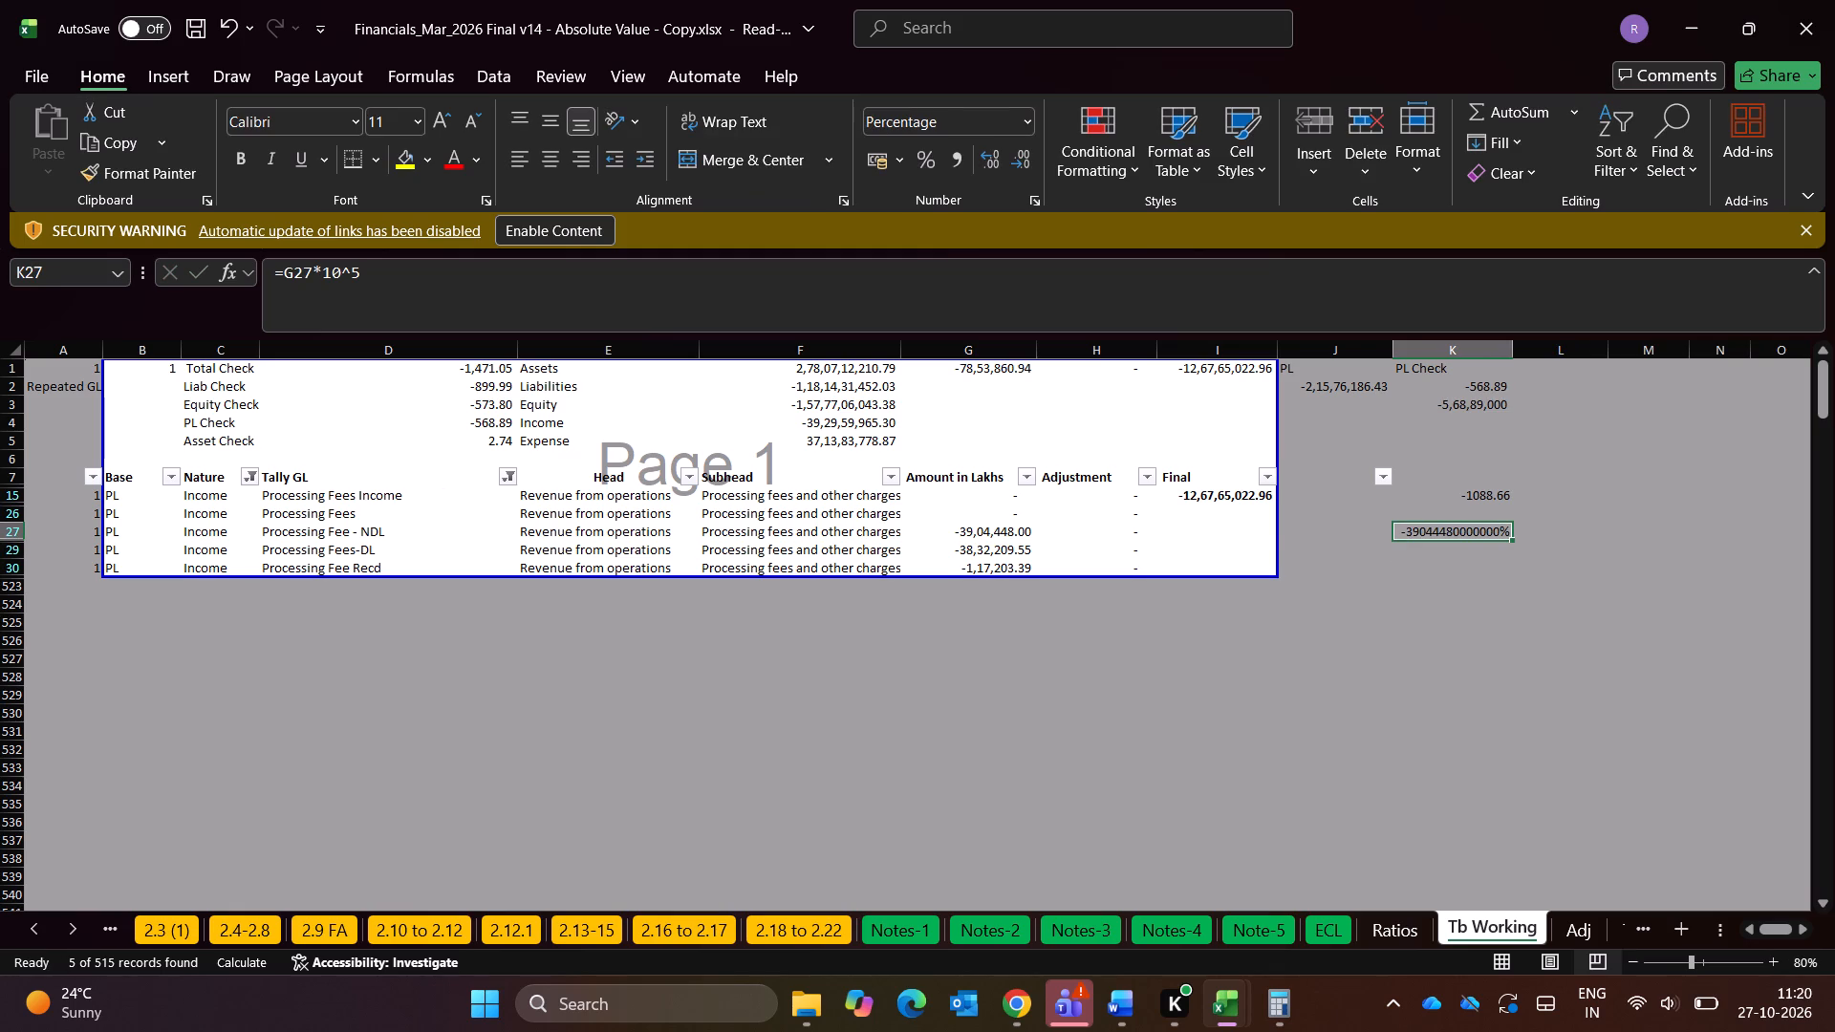
Check the combined amount of the Processing Fee - NDL, Processing Fees-DL and Processing Fee Recd rows.
{"action": "key", "text": "Left"}
{"action": "key", "text": "Left"}
{"action": "key", "text": "Left"}
{"action": "key", "text": "Left"}
{"action": "key", "text": "shift+Down"}
{"action": "key", "text": "shift+Down"}
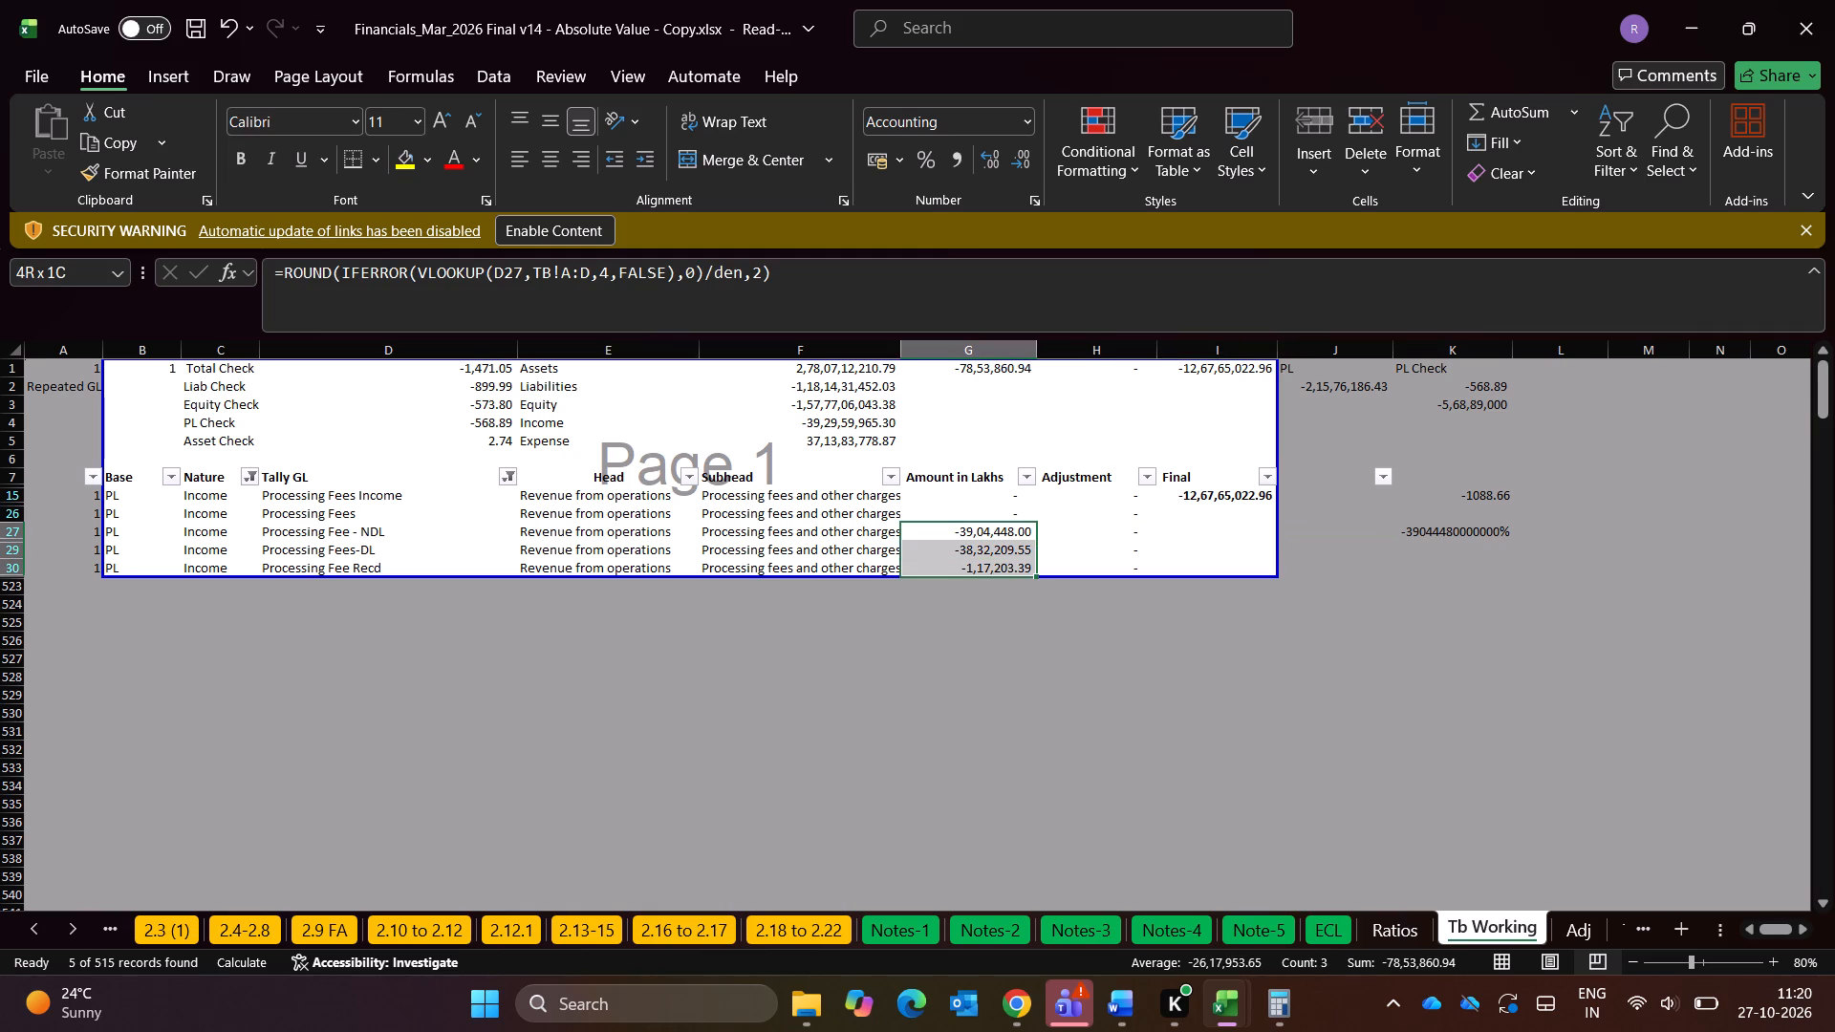
{"action": "key", "text": "Escape"}
Return to the 2.18 to 2.22 sheet and recheck the processing fees line for both years in note 2.18.
{"action": "key", "text": "ctrl+Page_Up"}
{"action": "key", "text": "ctrl+Page_Up"}
{"action": "key", "text": "ctrl+Page_Up"}
{"action": "key", "text": "ctrl+Page_Up"}
{"action": "key", "text": "ctrl+Page_Up"}
{"action": "key", "text": "ctrl+Page_Up"}
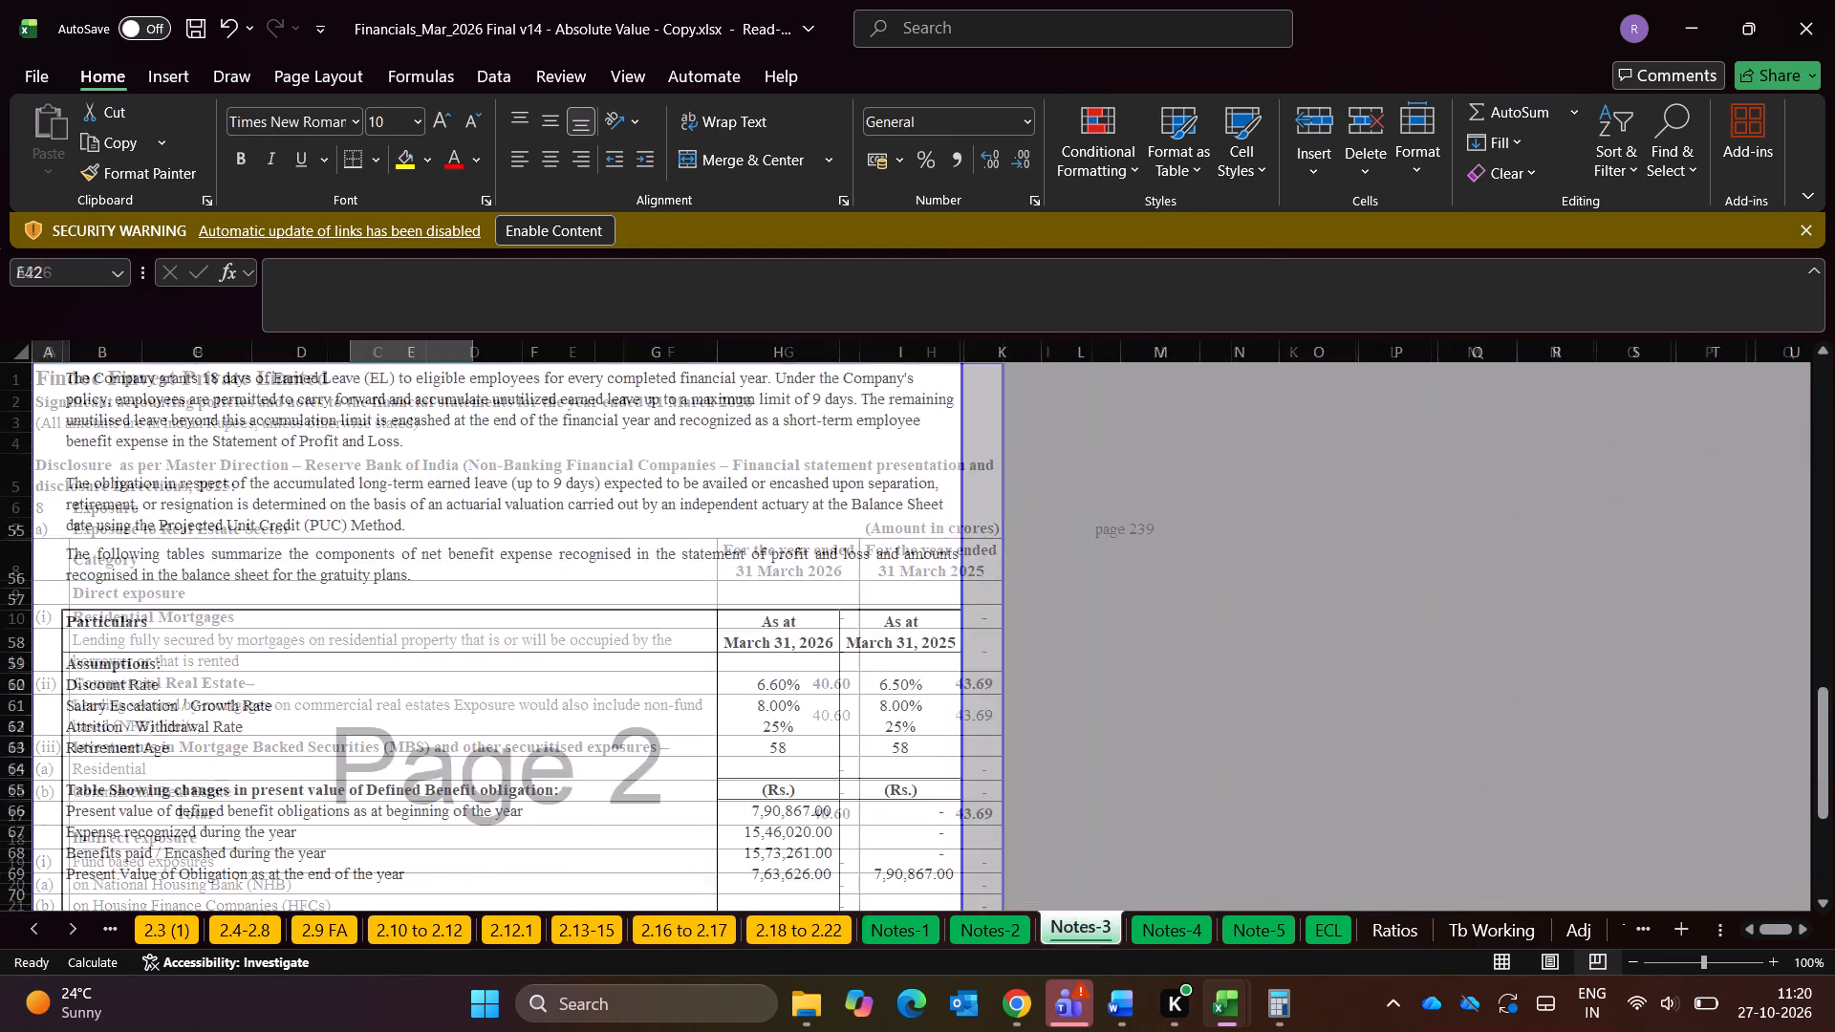
{"action": "key", "text": "ctrl+Page_Up"}
{"action": "key", "text": "ctrl+Page_Up"}
{"action": "key", "text": "Escape"}
{"action": "key", "text": "Down"}
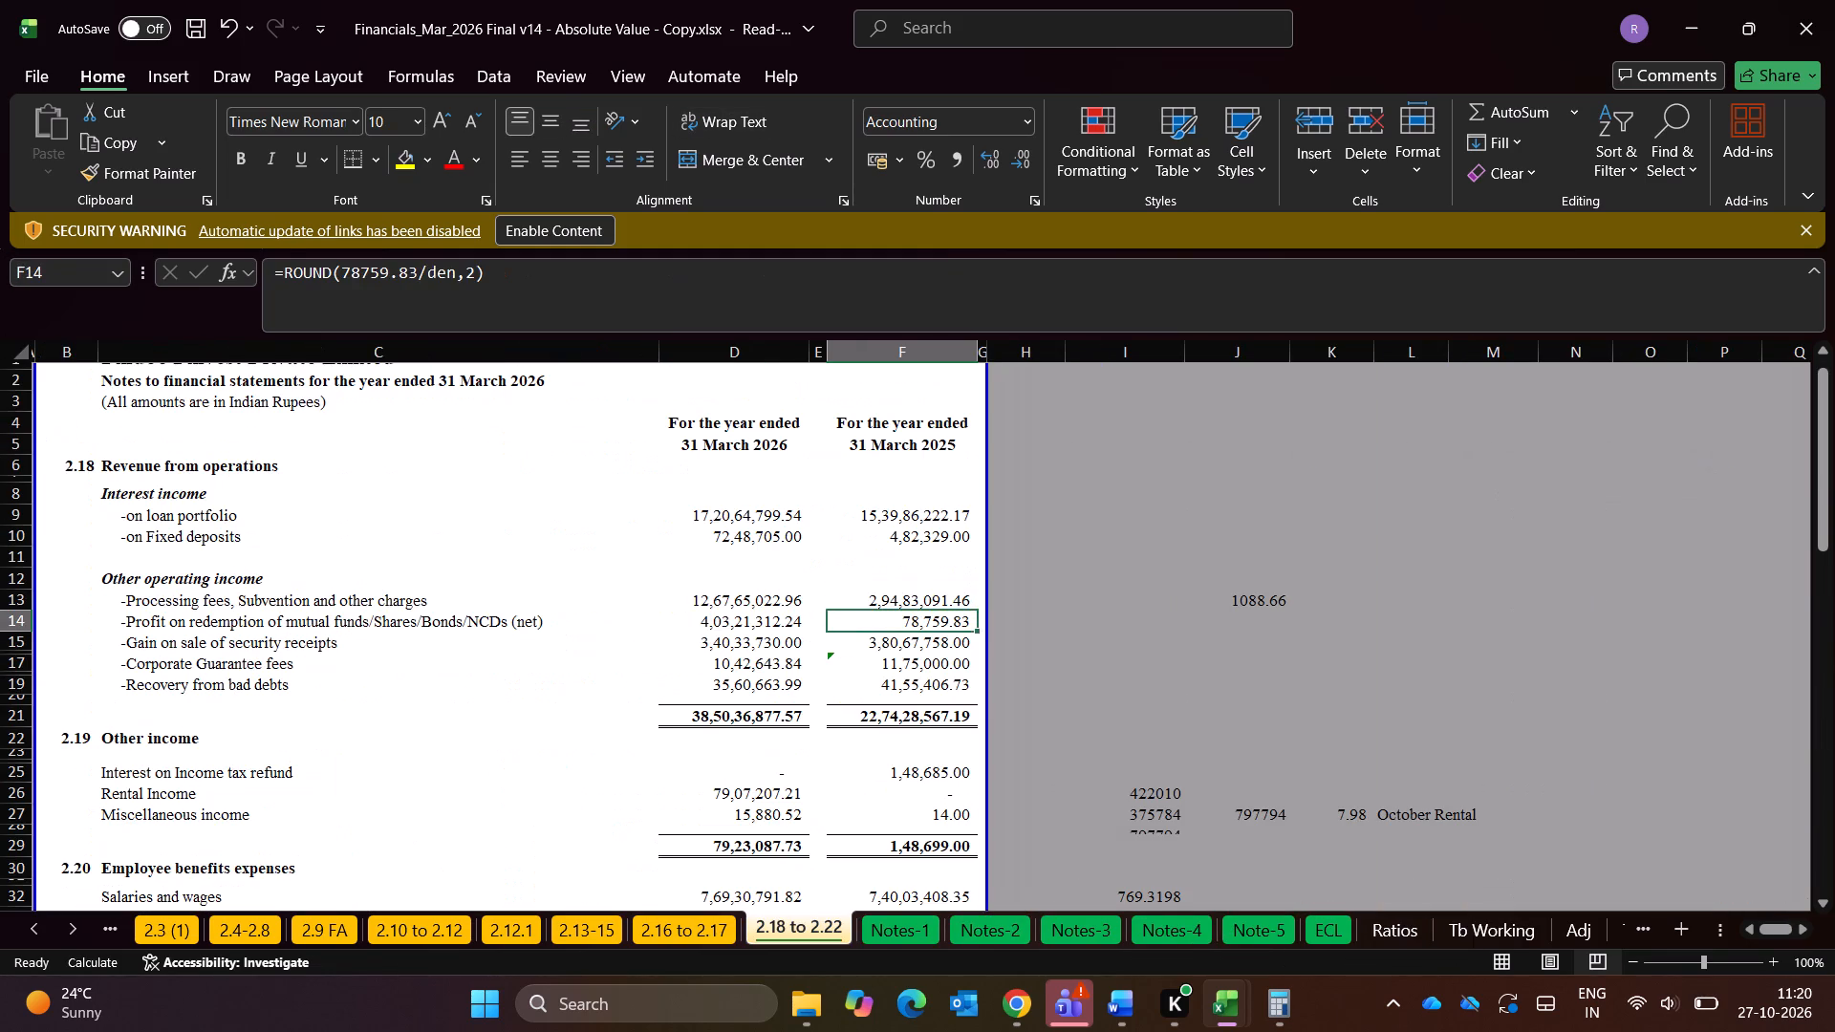
{"action": "key", "text": "Up"}
{"action": "key", "text": "Left"}
{"action": "key", "text": "Right"}
{"action": "key", "text": "Left"}
{"action": "key", "text": "Left"}
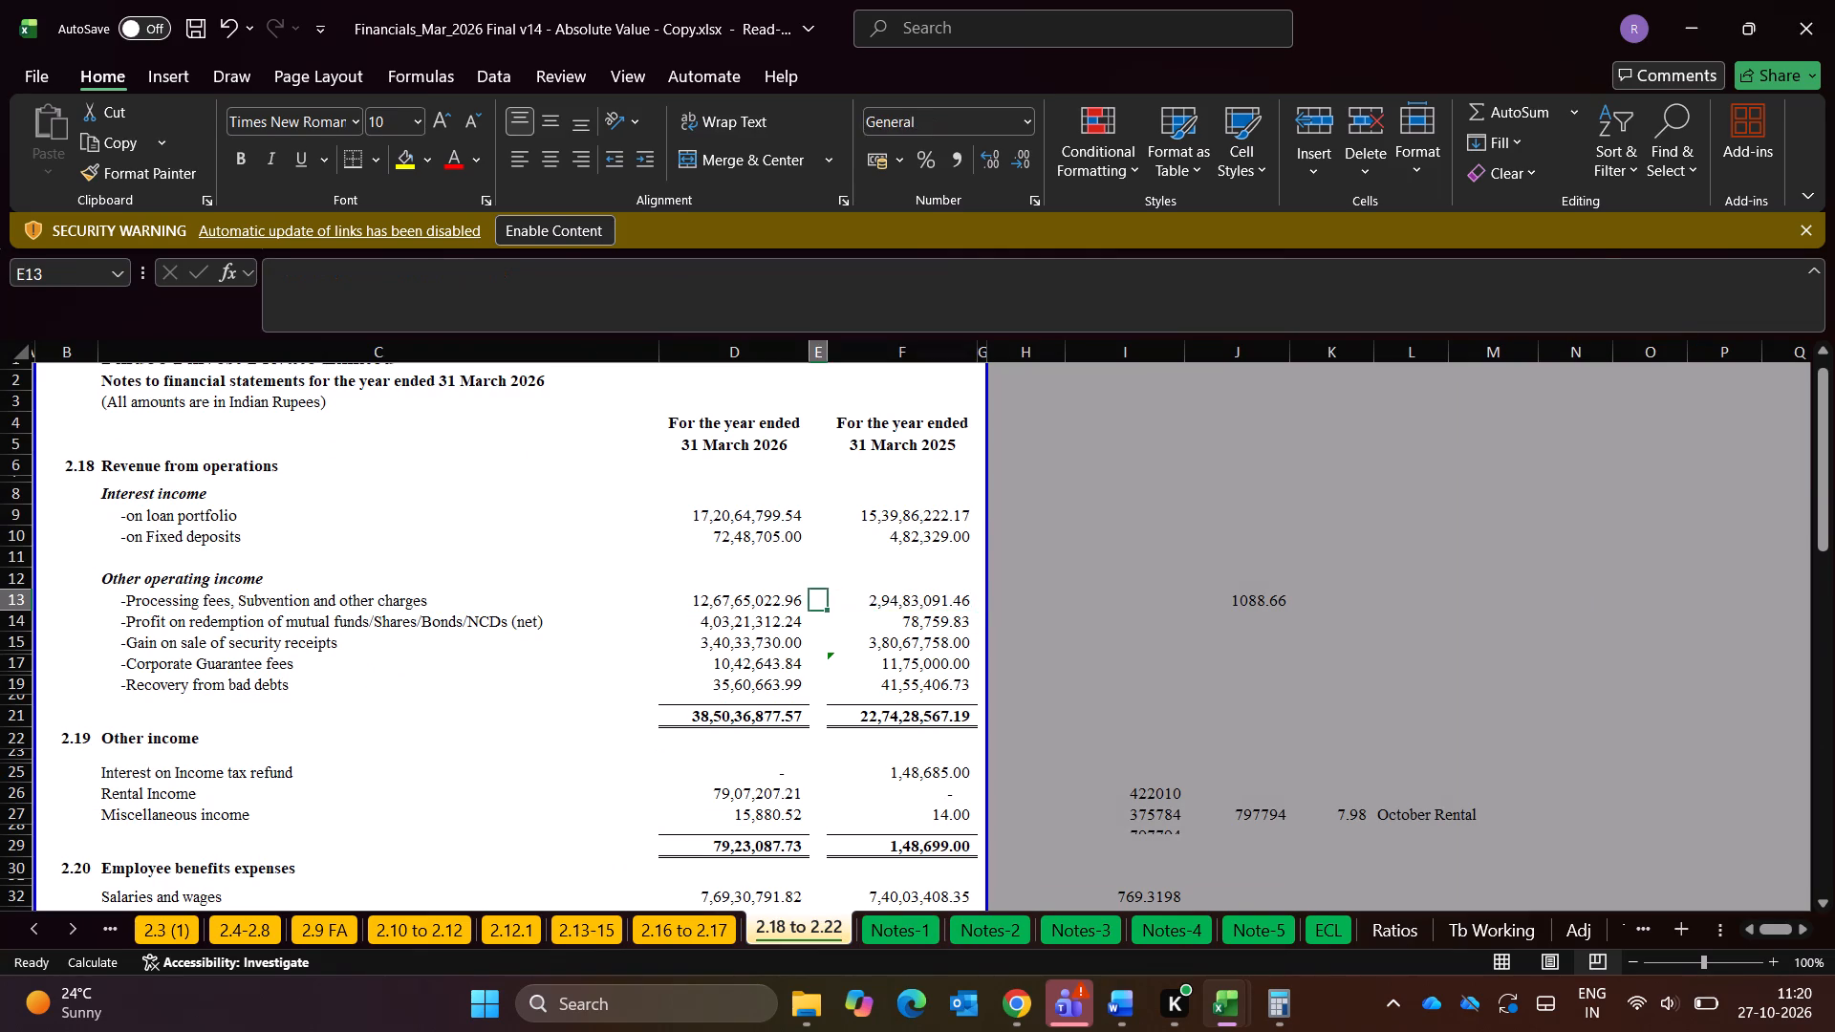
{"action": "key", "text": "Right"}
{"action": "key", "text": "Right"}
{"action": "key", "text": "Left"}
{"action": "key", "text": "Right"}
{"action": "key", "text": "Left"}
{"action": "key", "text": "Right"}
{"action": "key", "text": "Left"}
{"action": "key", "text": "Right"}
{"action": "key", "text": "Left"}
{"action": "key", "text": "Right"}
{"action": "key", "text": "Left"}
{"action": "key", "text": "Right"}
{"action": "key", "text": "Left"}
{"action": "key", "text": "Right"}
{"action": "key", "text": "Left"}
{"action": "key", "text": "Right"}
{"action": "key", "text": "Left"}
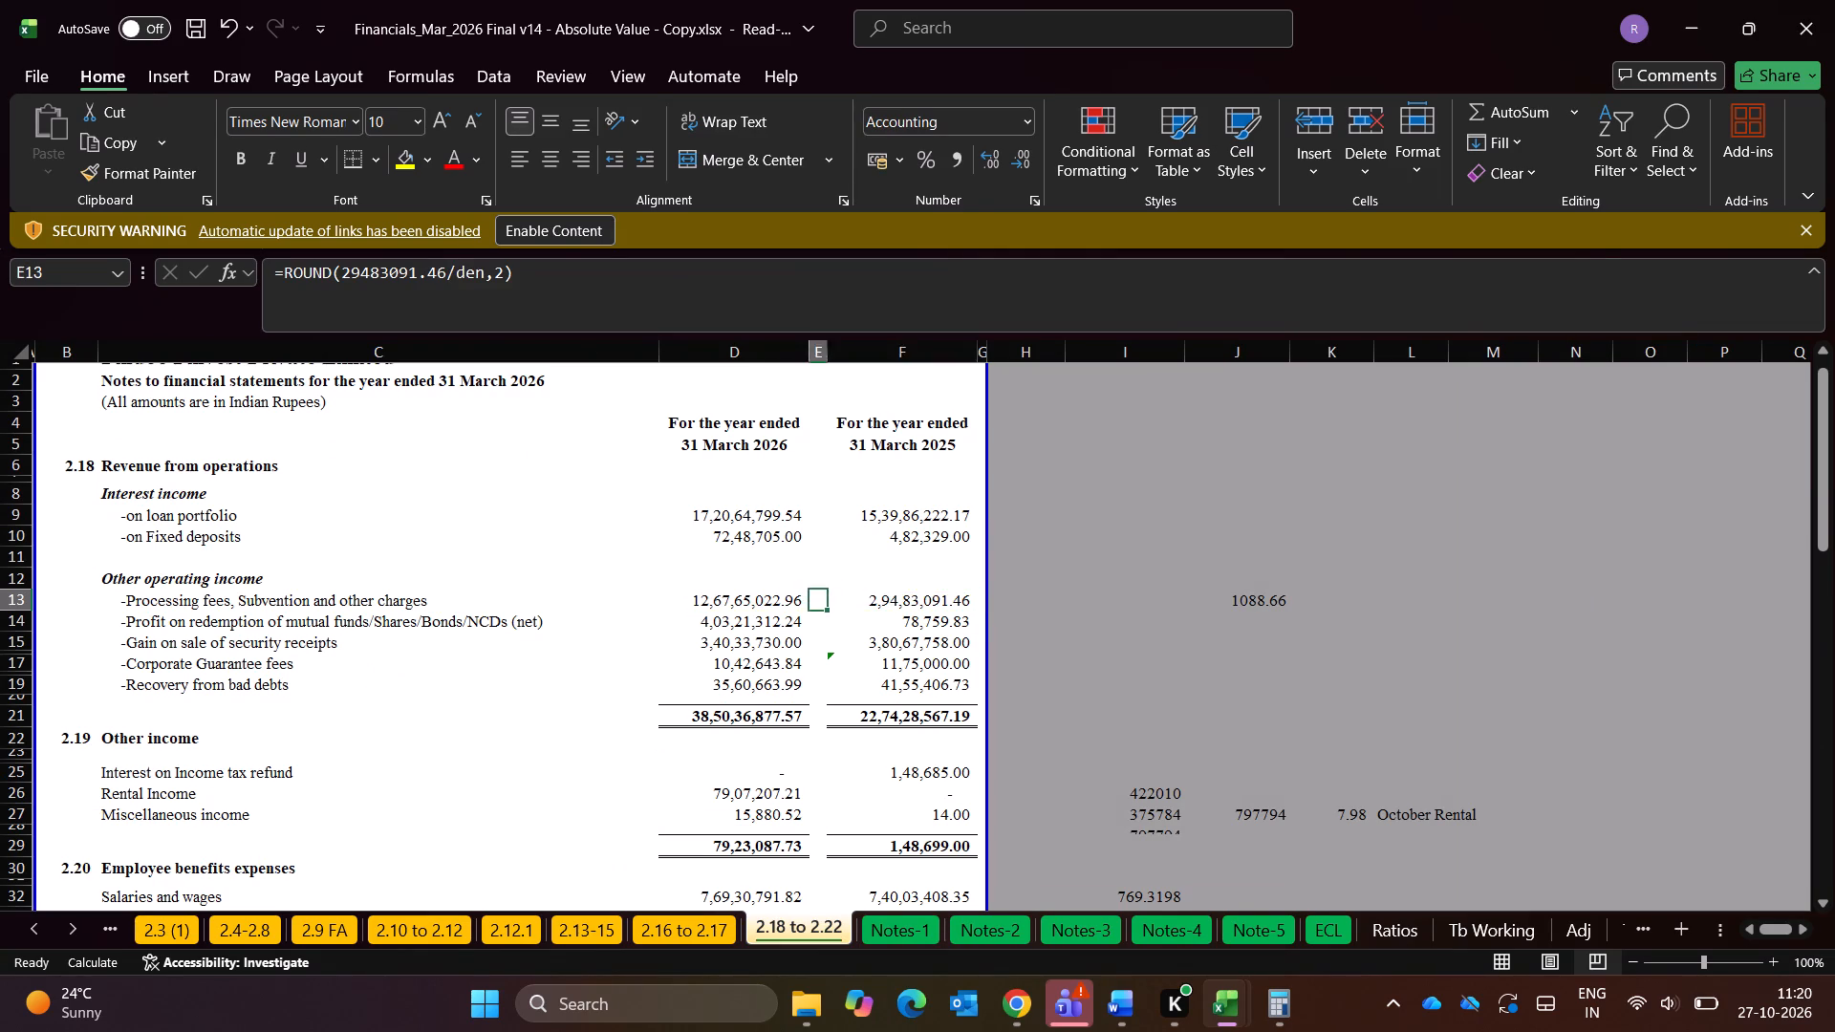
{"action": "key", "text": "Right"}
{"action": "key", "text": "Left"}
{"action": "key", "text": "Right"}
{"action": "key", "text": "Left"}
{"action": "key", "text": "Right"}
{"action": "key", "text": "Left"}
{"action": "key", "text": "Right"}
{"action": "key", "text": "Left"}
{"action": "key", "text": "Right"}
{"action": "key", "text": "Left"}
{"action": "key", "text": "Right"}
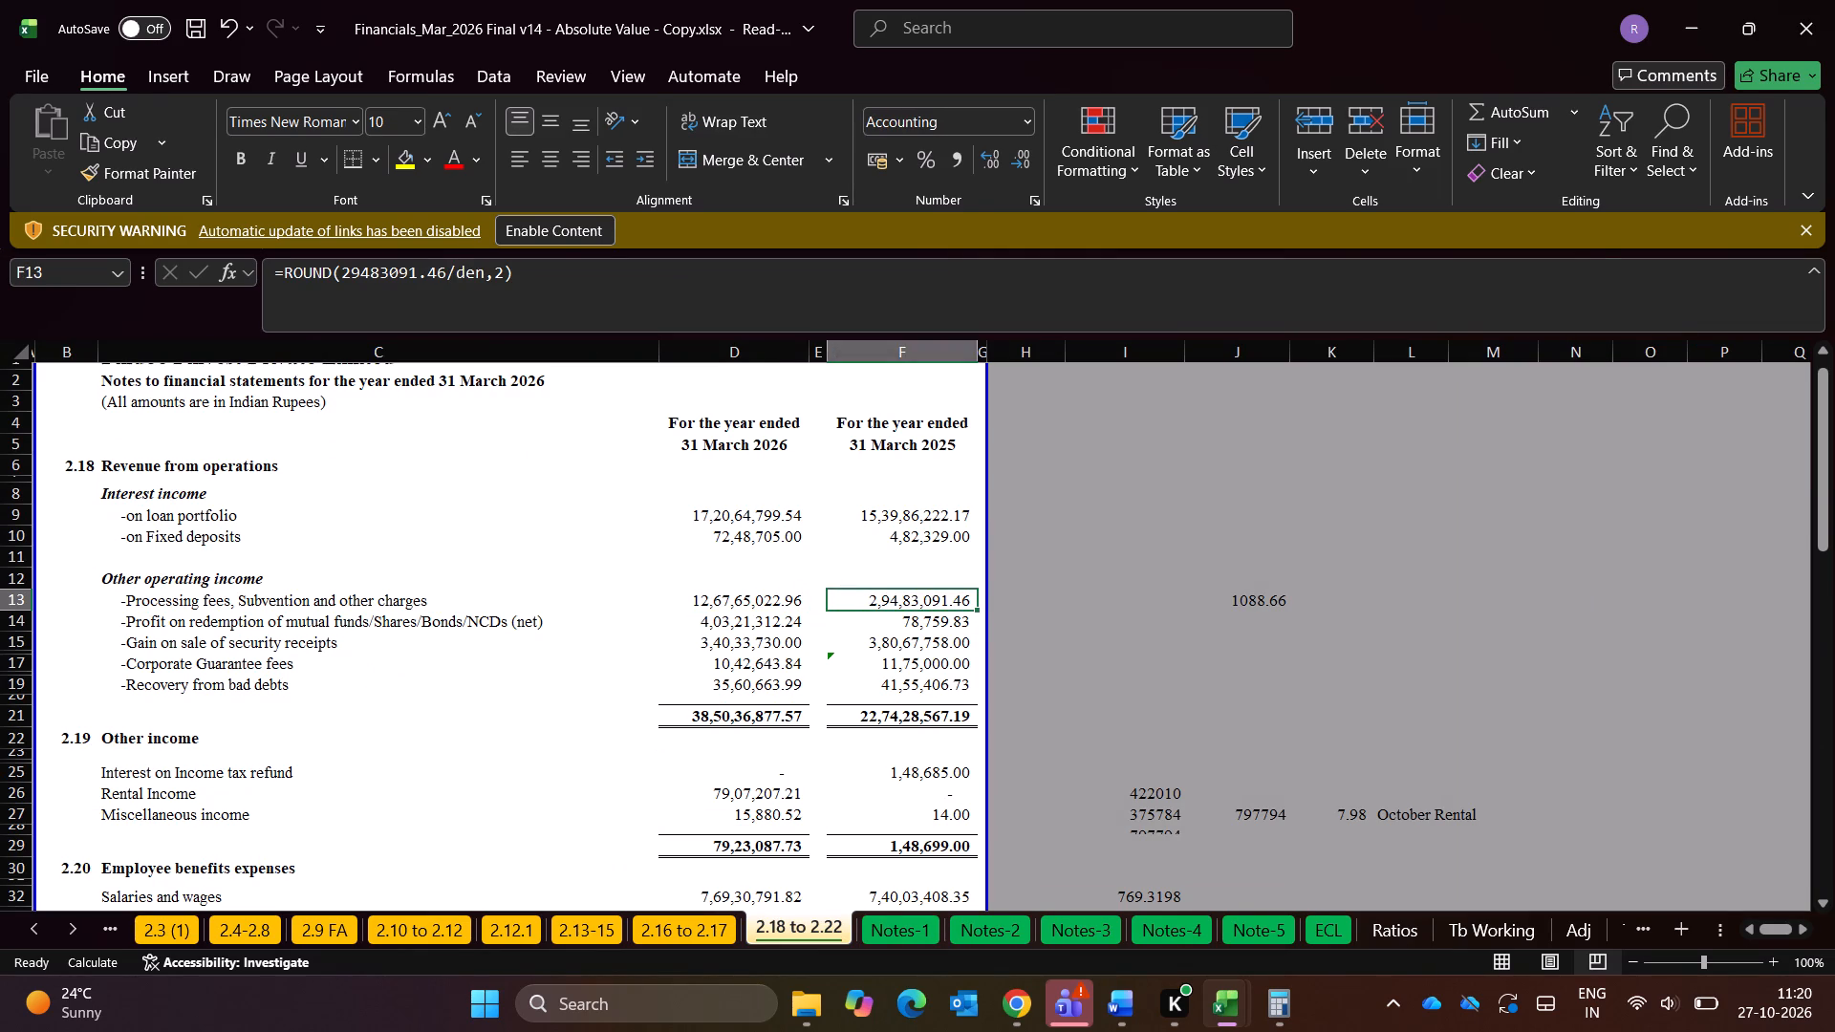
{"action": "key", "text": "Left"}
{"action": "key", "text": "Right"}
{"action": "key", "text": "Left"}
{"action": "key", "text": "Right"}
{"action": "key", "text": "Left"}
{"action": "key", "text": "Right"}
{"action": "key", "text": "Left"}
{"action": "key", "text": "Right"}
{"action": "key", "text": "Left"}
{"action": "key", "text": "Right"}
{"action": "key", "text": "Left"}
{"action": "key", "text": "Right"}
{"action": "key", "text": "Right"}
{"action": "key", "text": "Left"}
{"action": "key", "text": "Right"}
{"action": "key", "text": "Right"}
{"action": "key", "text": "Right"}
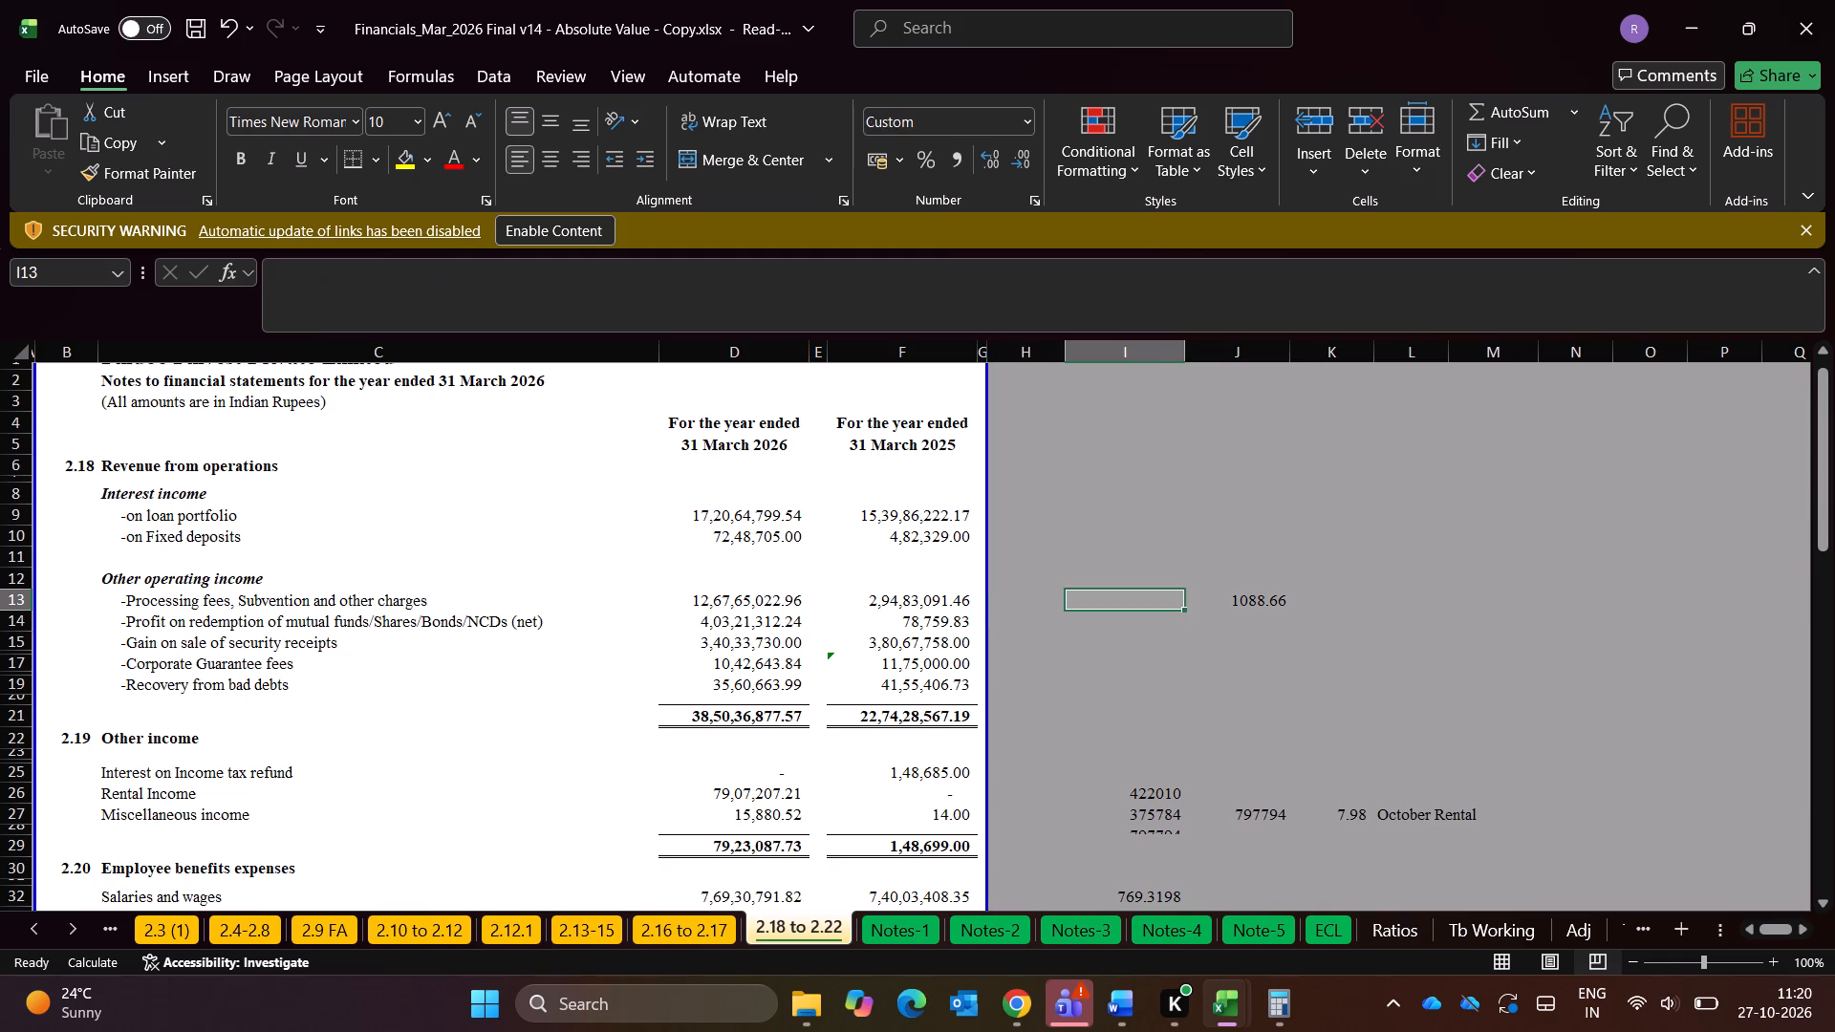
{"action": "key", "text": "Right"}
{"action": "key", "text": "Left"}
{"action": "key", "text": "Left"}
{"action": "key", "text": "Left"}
Return to Tb Working and review the filtered processing fee ledgers in the Tally GL column.
{"action": "key", "text": "ctrl+Page_Down"}
{"action": "key", "text": "ctrl+Page_Down"}
{"action": "key", "text": "ctrl+Page_Down"}
{"action": "key", "text": "ctrl+Page_Down"}
{"action": "key", "text": "ctrl+Page_Down"}
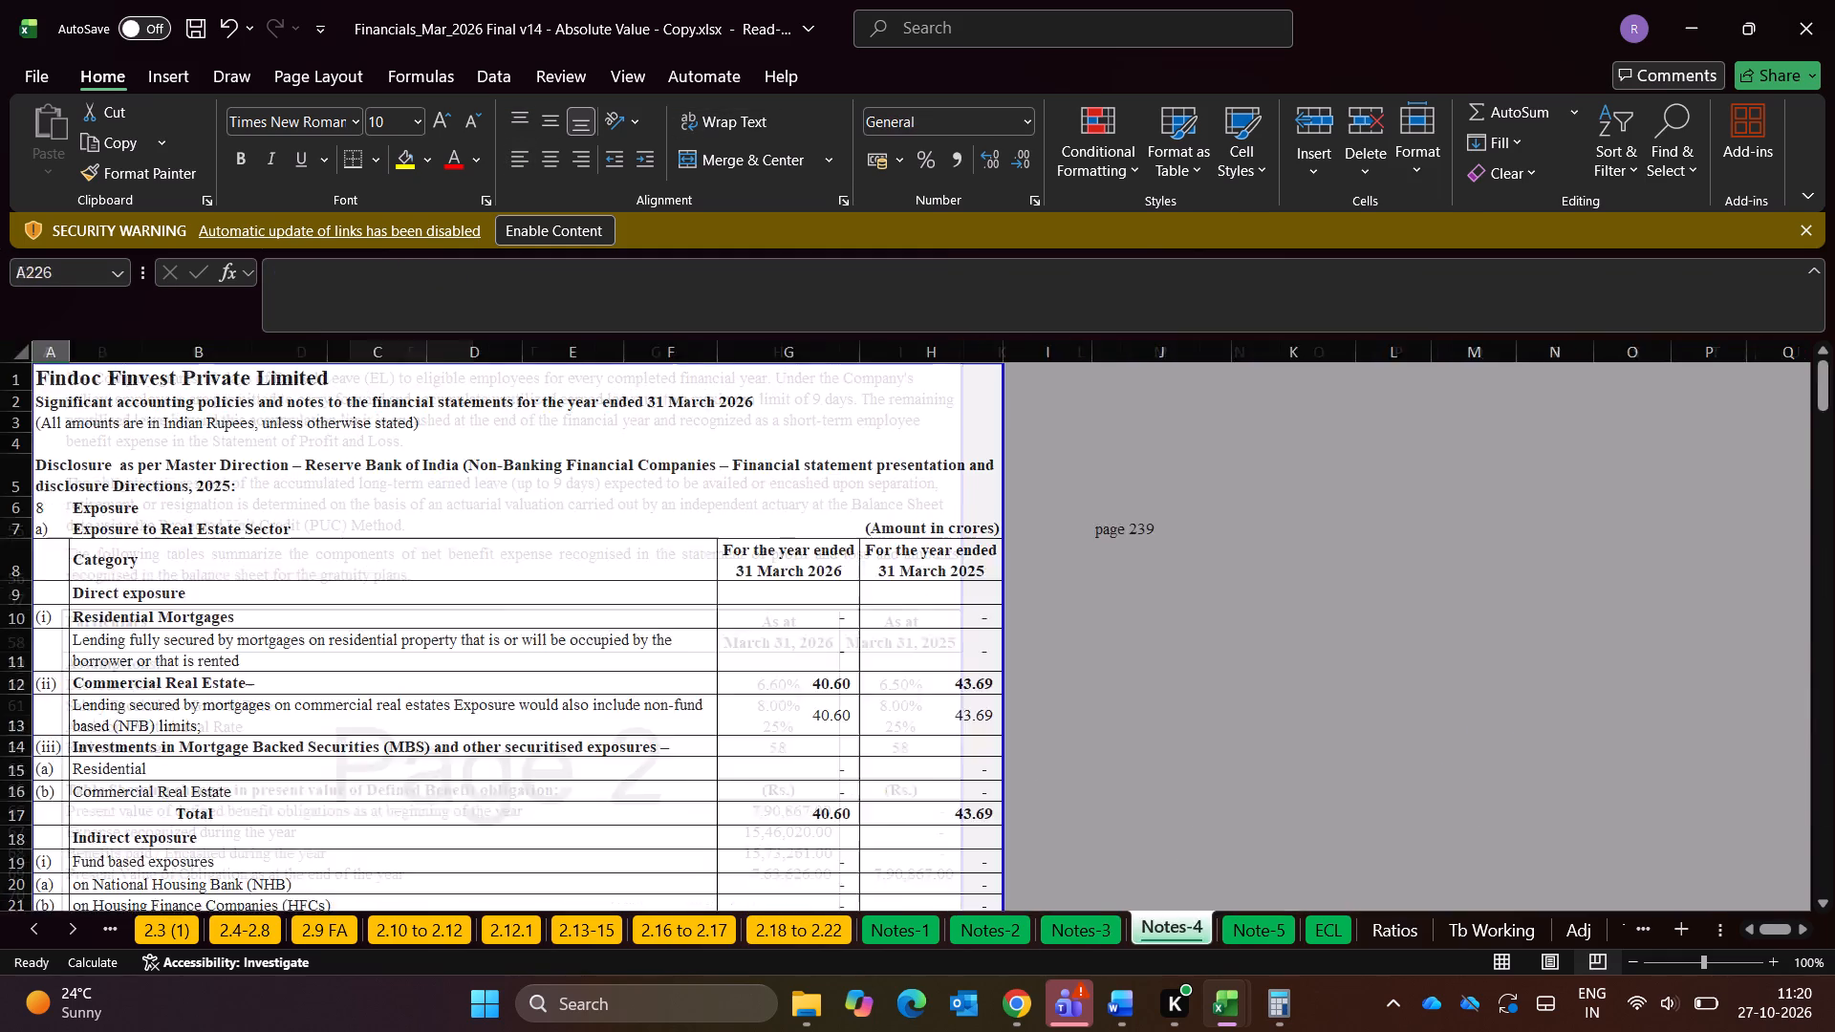
{"action": "key", "text": "ctrl+Page_Down"}
{"action": "key", "text": "ctrl+Page_Down"}
{"action": "key", "text": "ctrl+Page_Down"}
{"action": "key", "text": "Left"}
{"action": "key", "text": "Left"}
{"action": "key", "text": "Left"}
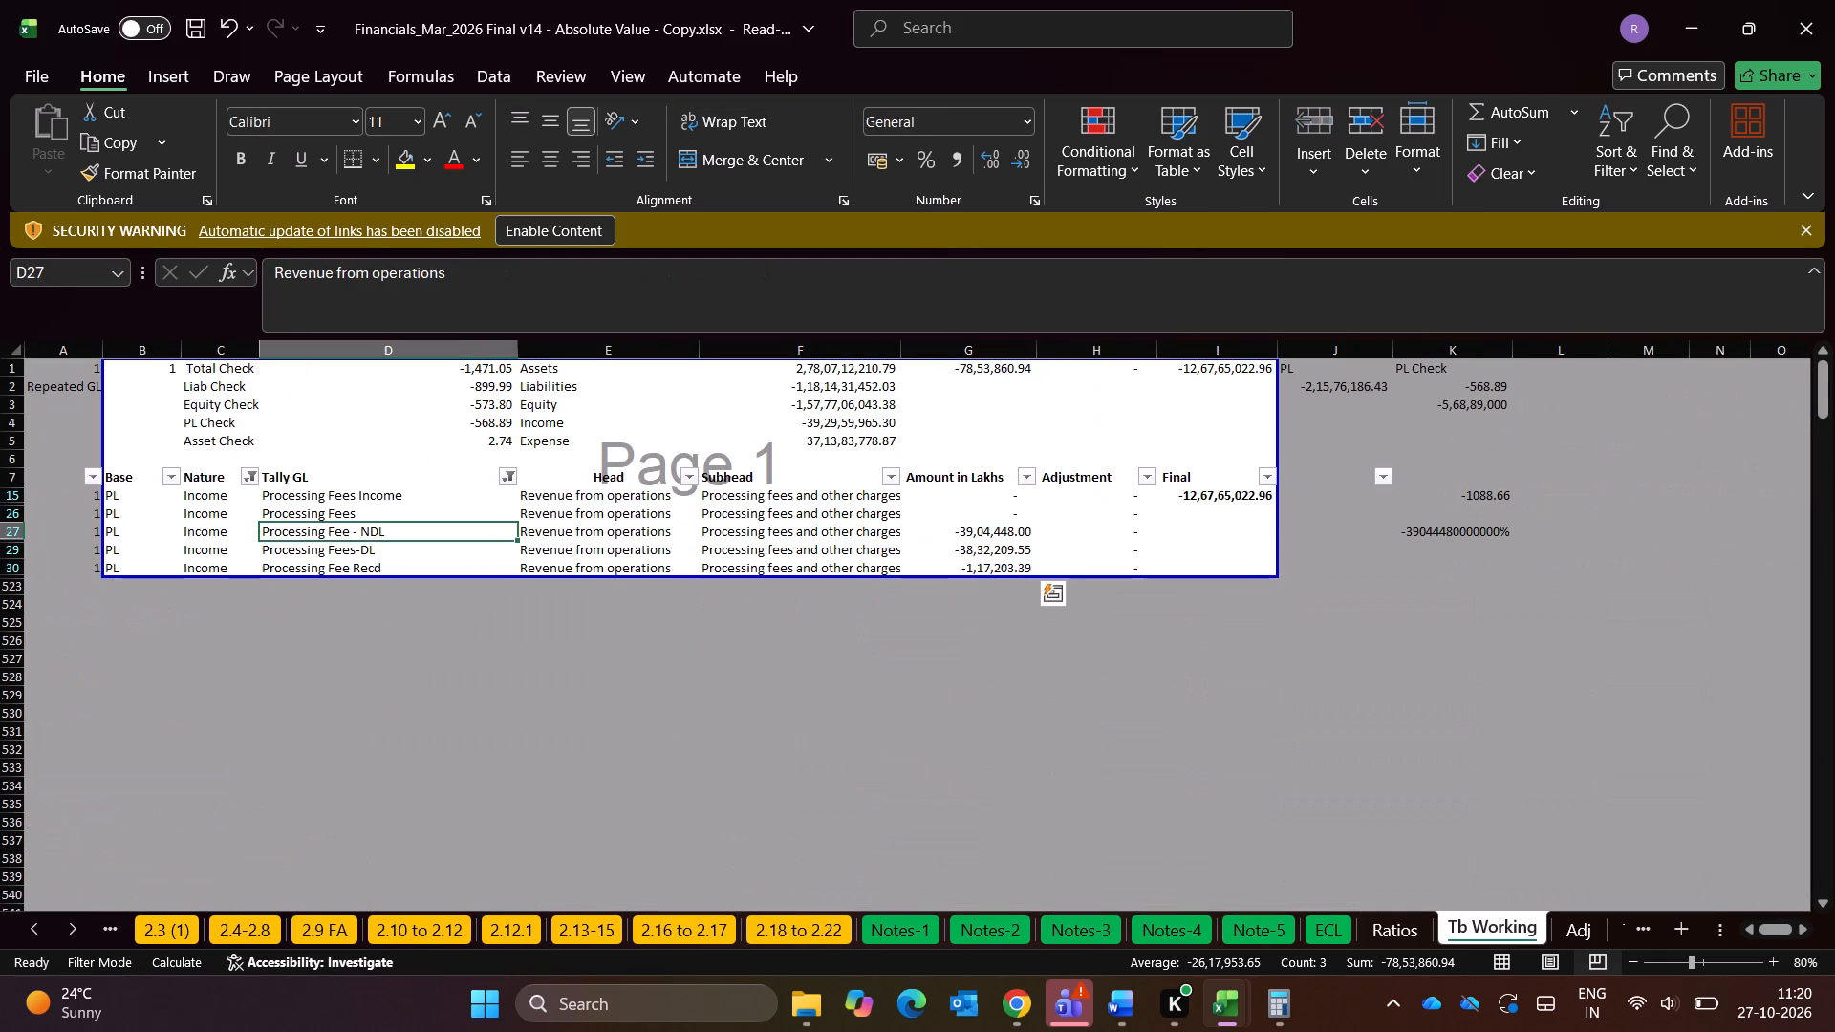
{"action": "key", "text": "Up"}
{"action": "key", "text": "Up"}
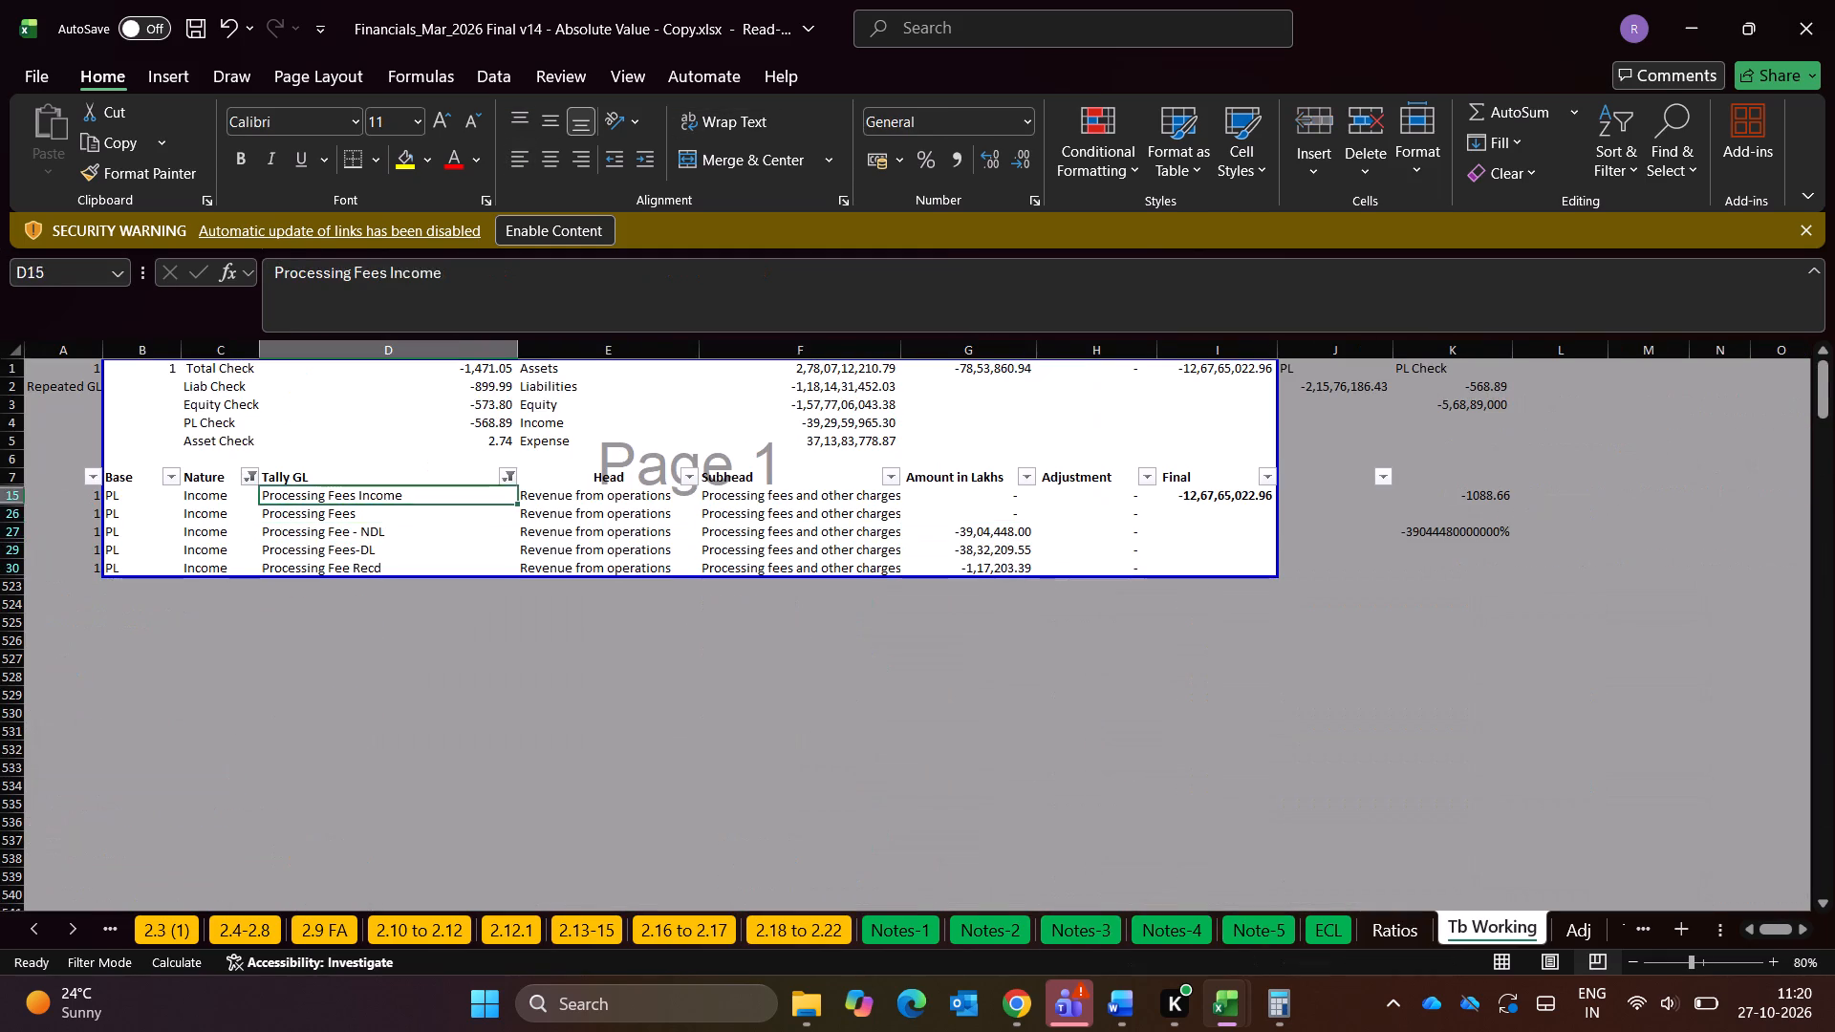
{"action": "key", "text": "Up"}
Go back to the 2.18 to 2.22 sheet and examine the 31 March 2026 formula of the processing fees, subvention and other charges line.
{"action": "key", "text": "ctrl+Page_Up"}
{"action": "key", "text": "ctrl+Page_Up"}
{"action": "key", "text": "ctrl+Page_Down"}
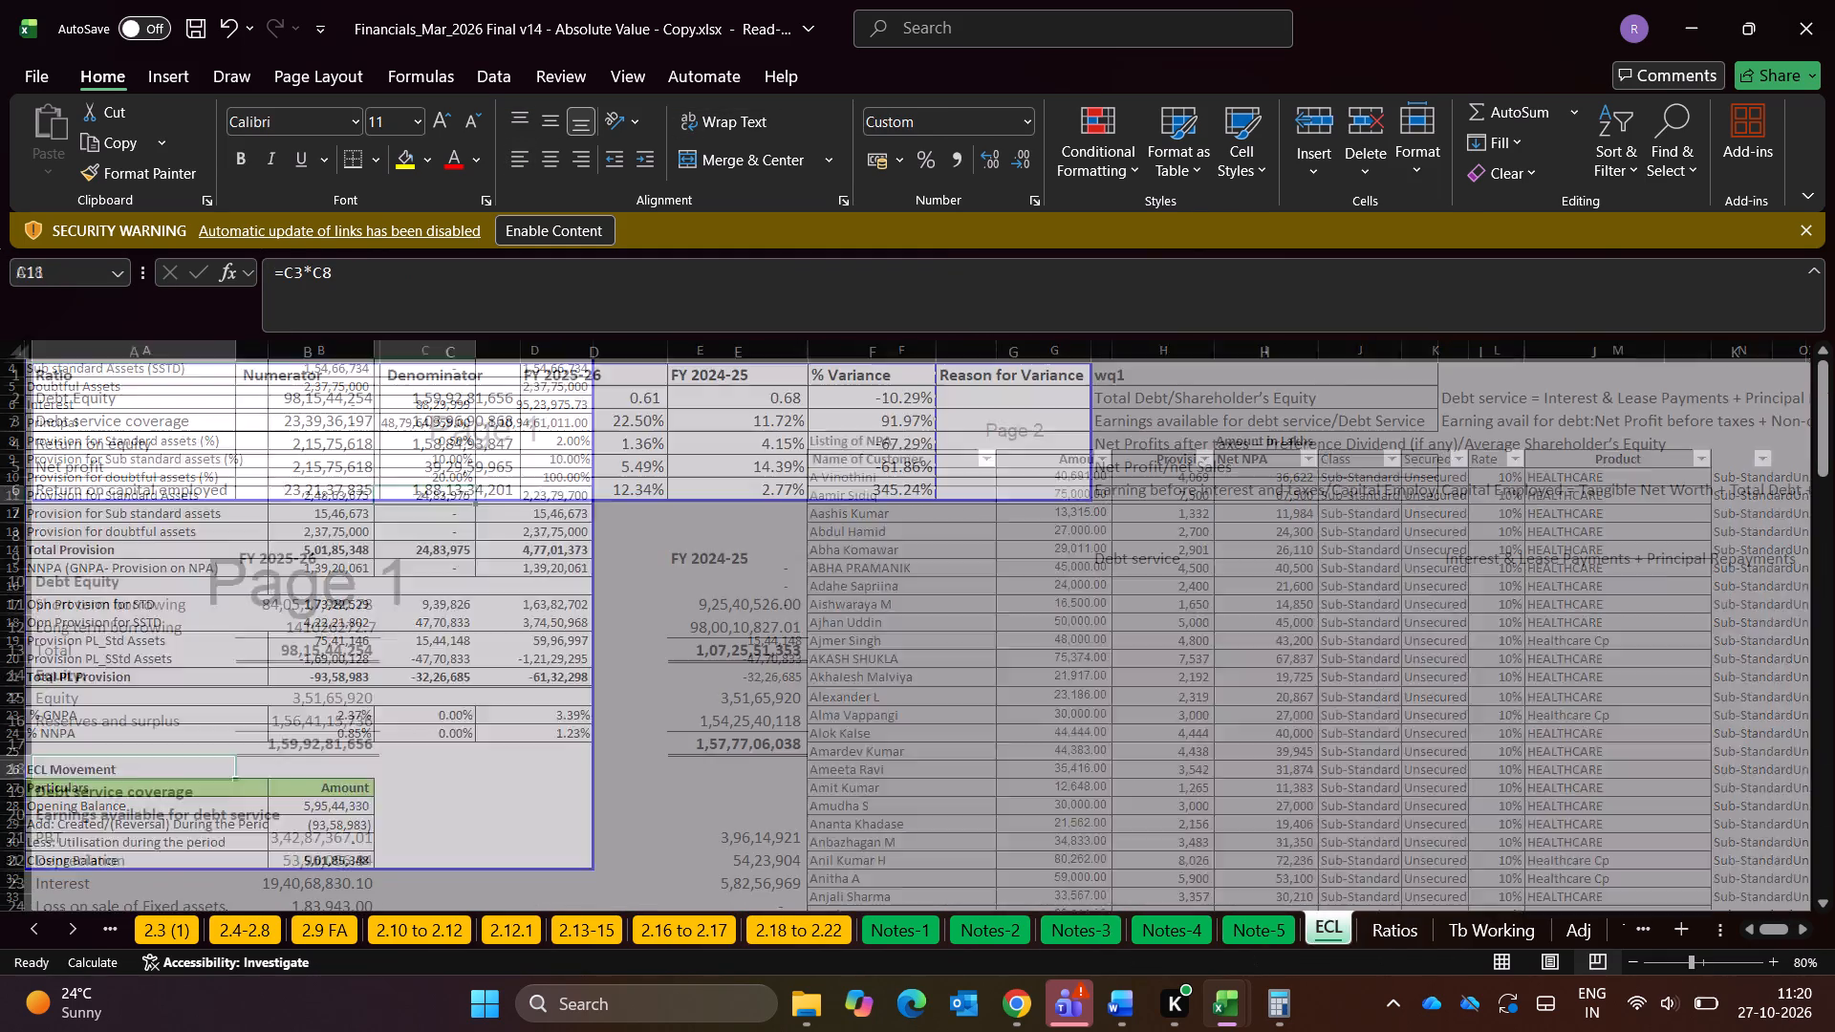
{"action": "key", "text": "ctrl+Page_Down"}
{"action": "key", "text": "ctrl+Page_Up"}
{"action": "key", "text": "ctrl+Page_Up"}
{"action": "key", "text": "ctrl+Page_Up"}
{"action": "key", "text": "ctrl+Page_Up"}
{"action": "key", "text": "ctrl+Page_Up"}
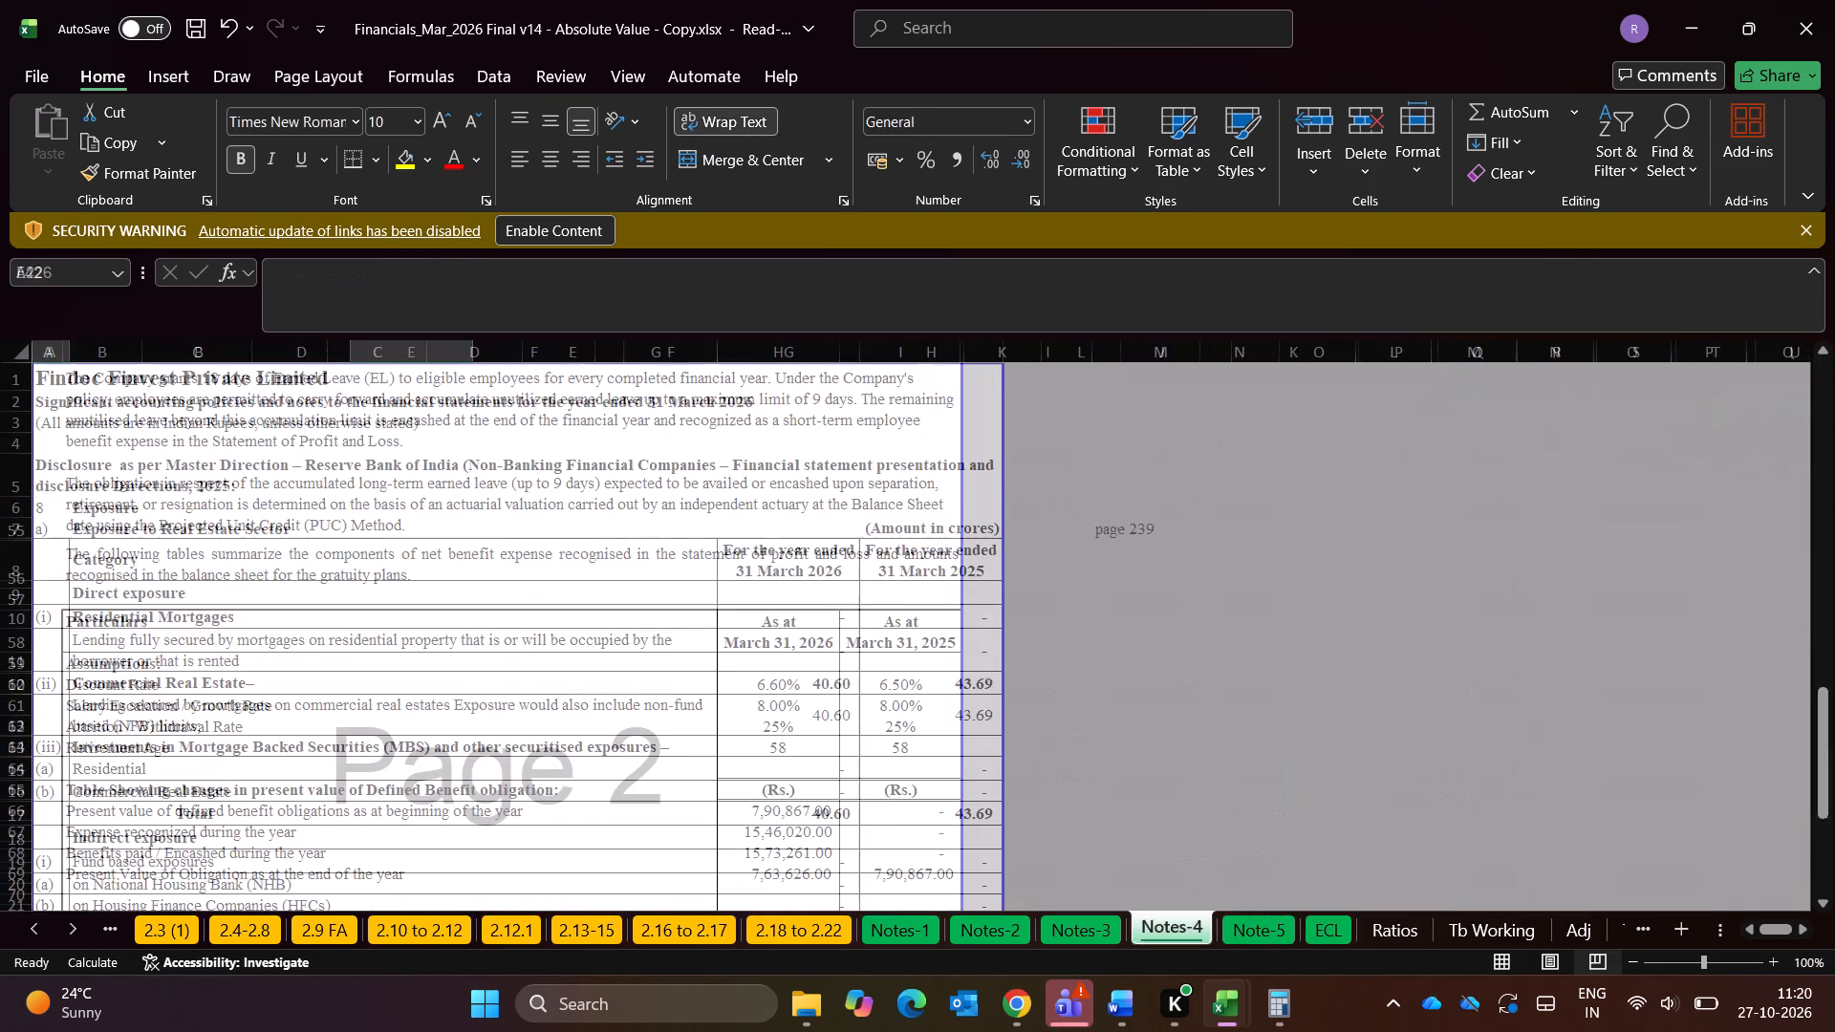
{"action": "key", "text": "ctrl+Page_Up"}
{"action": "key", "text": "ctrl+Page_Up"}
{"action": "key", "text": "ctrl+Page_Up"}
{"action": "key", "text": "ctrl+Page_Up"}
{"action": "key", "text": "ctrl+Page_Down"}
{"action": "key", "text": "Down"}
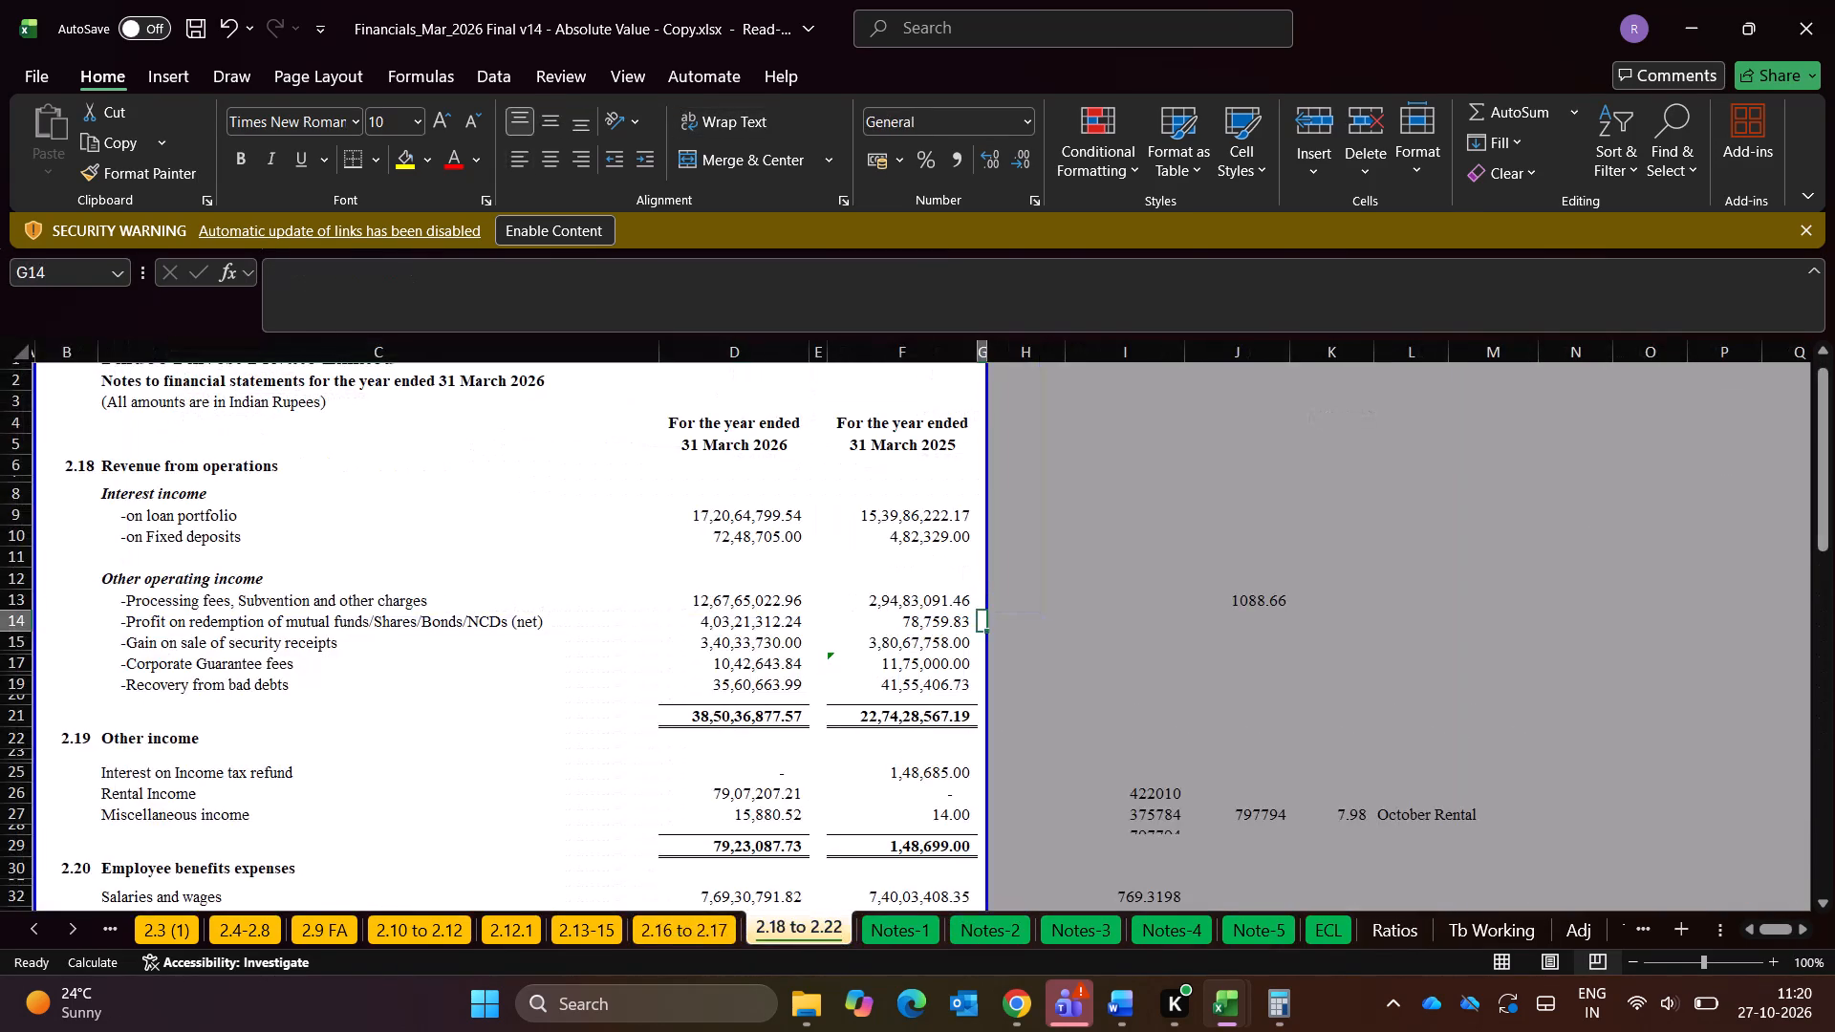
{"action": "key", "text": "Left"}
{"action": "key", "text": "Left"}
{"action": "key", "text": "Up"}
{"action": "key", "text": "Left"}
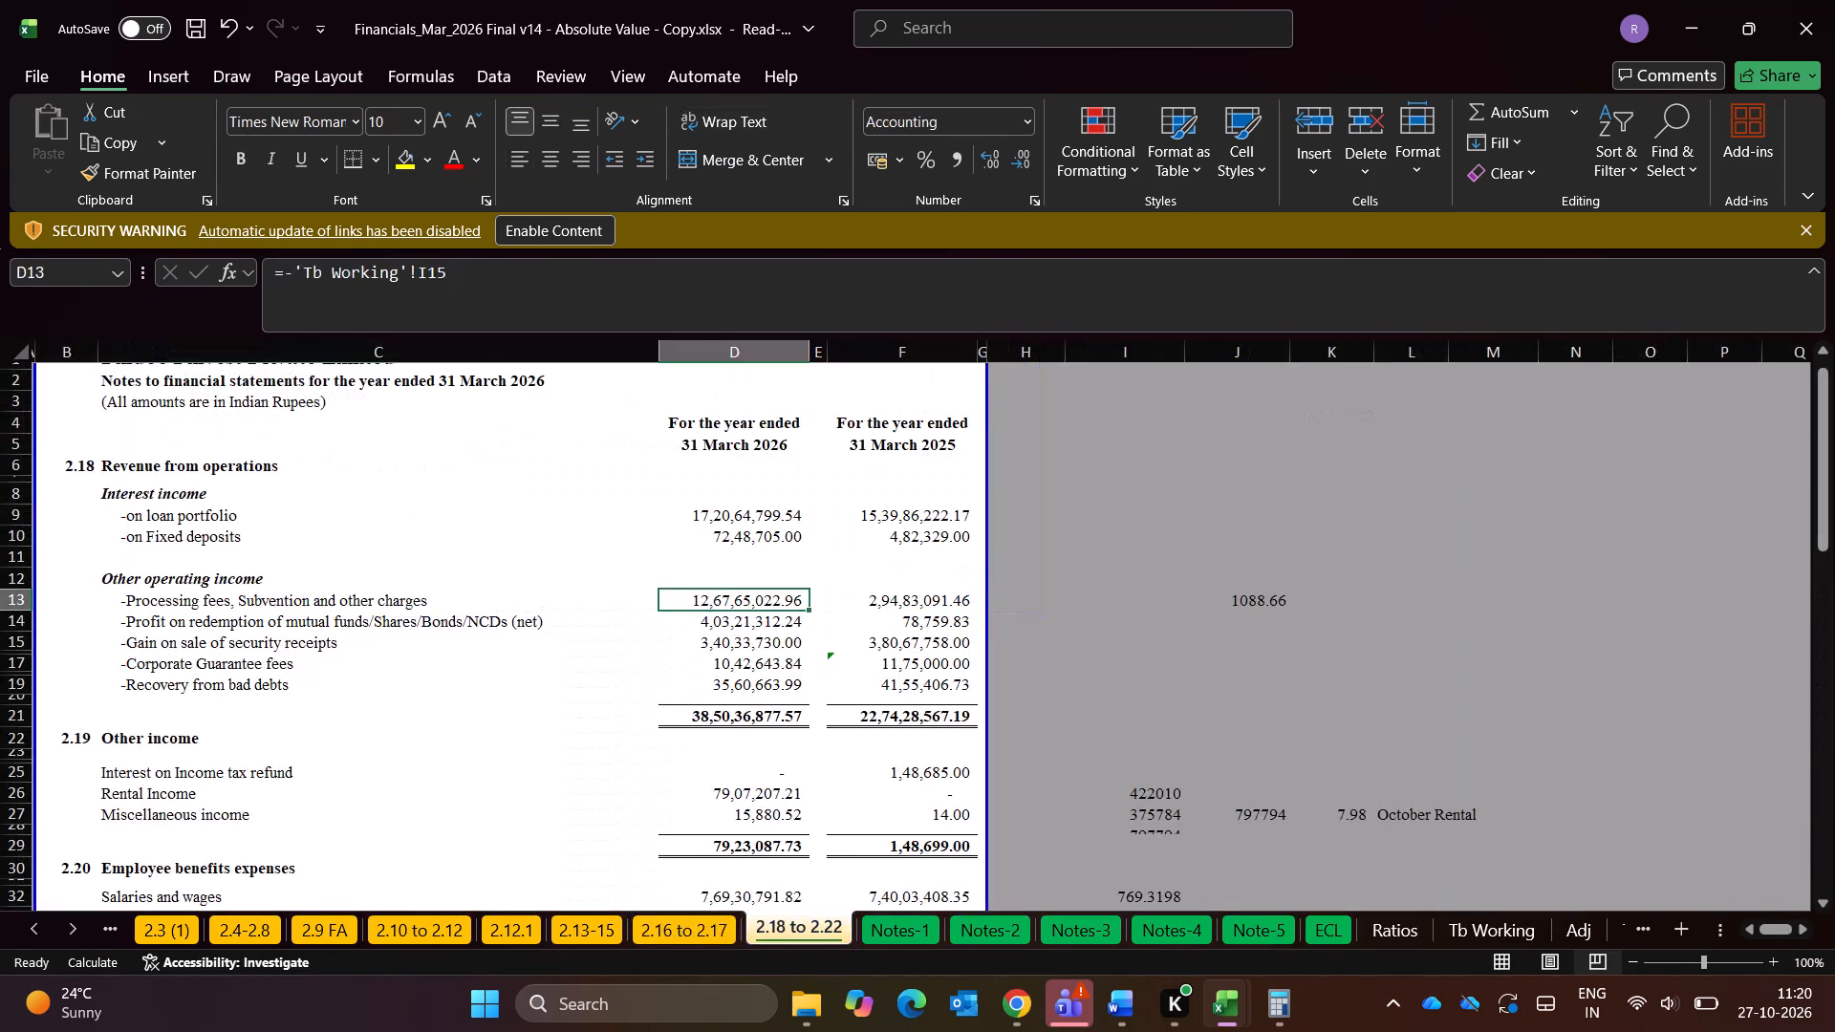
Trace the note 2.18 processing fees reference to the Processing Fees Income row on Tb Working.
{"action": "key", "text": "ctrl+Page_Down"}
{"action": "key", "text": "ctrl+Page_Down"}
{"action": "key", "text": "ctrl+Page_Down"}
{"action": "key", "text": "ctrl+Page_Down"}
{"action": "key", "text": "ctrl+Page_Down"}
{"action": "key", "text": "ctrl+Page_Down"}
{"action": "key", "text": "ctrl+Page_Down"}
{"action": "key", "text": "ctrl+Page_Down"}
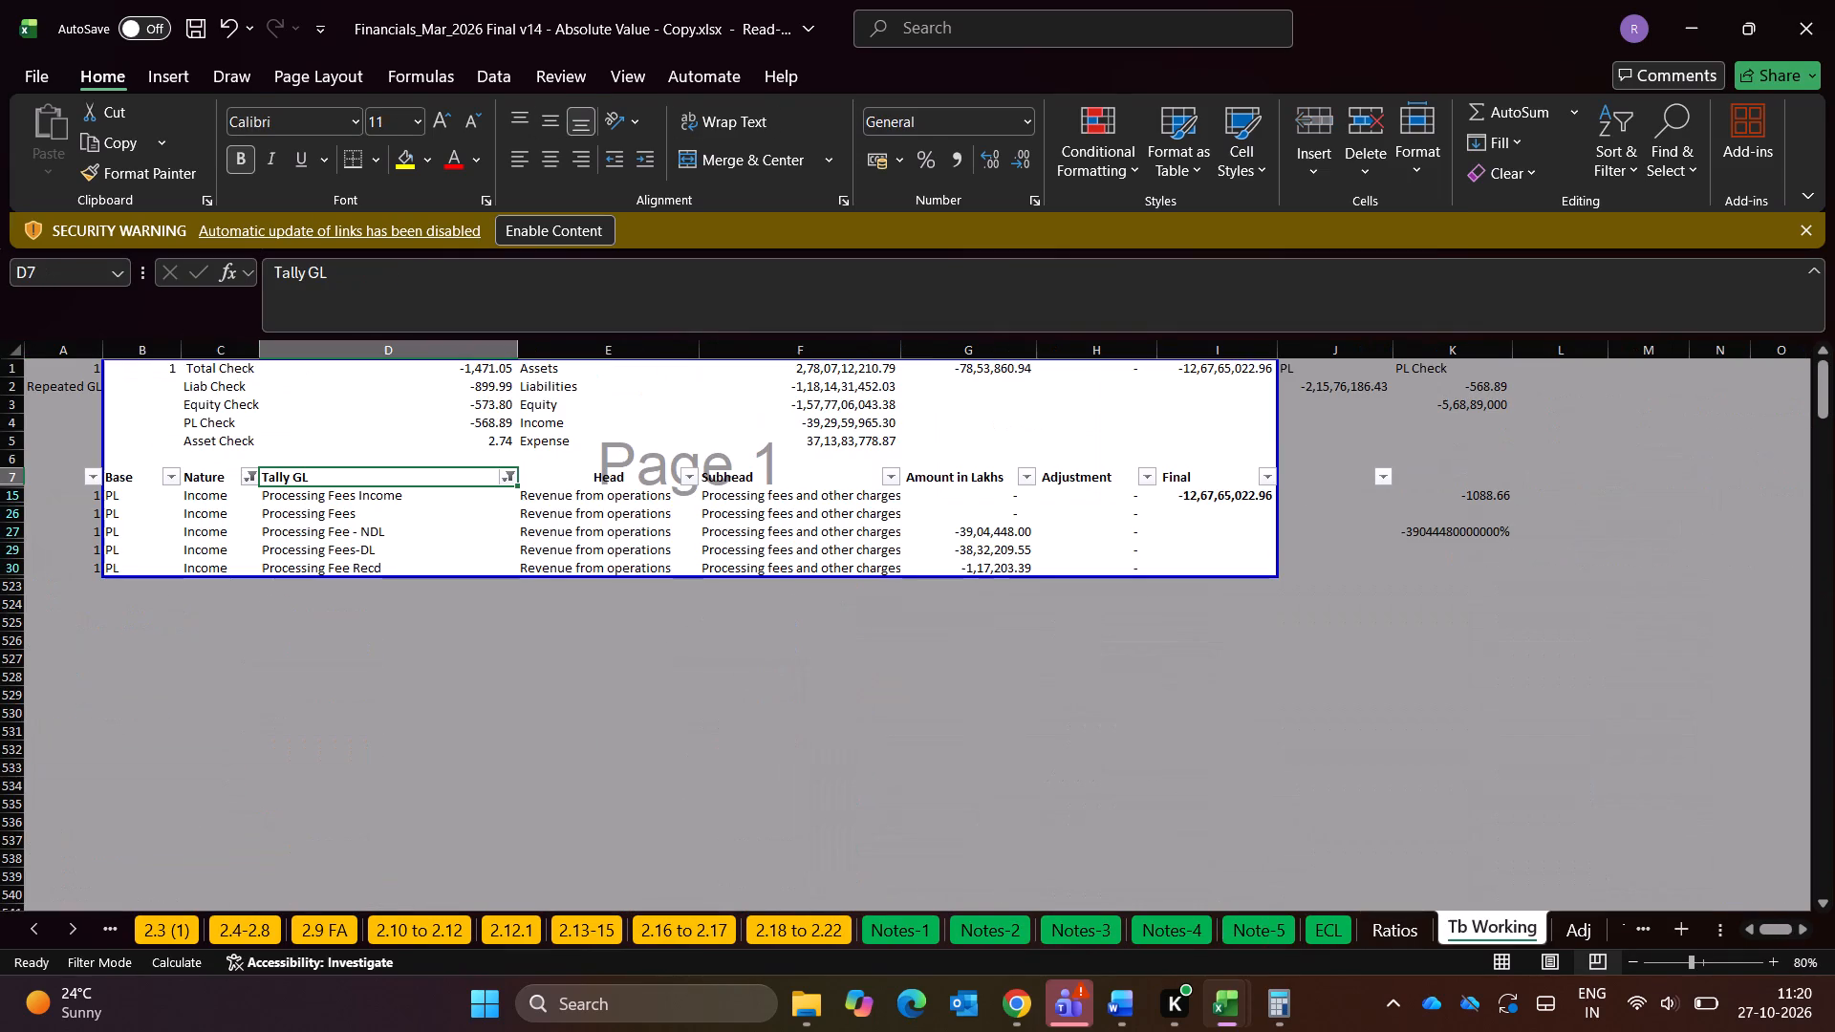
{"action": "key", "text": "Down"}
{"action": "key", "text": "Down"}
{"action": "key", "text": "Up"}
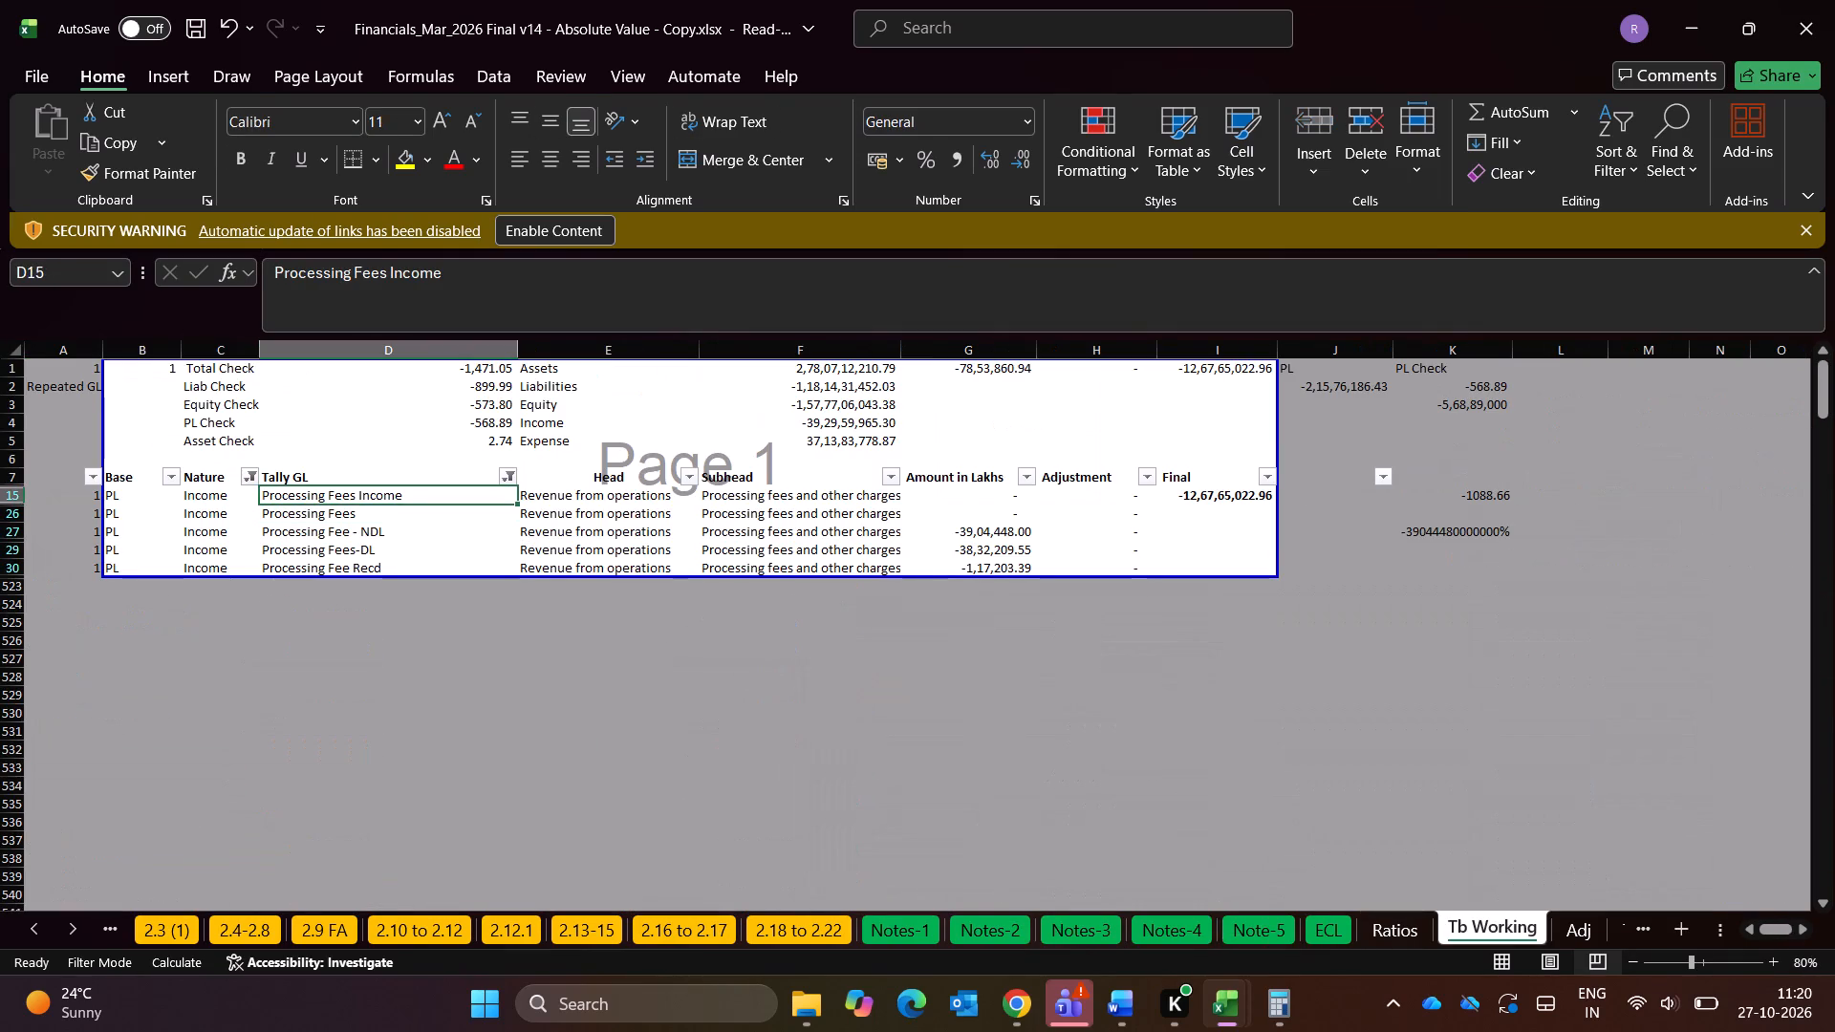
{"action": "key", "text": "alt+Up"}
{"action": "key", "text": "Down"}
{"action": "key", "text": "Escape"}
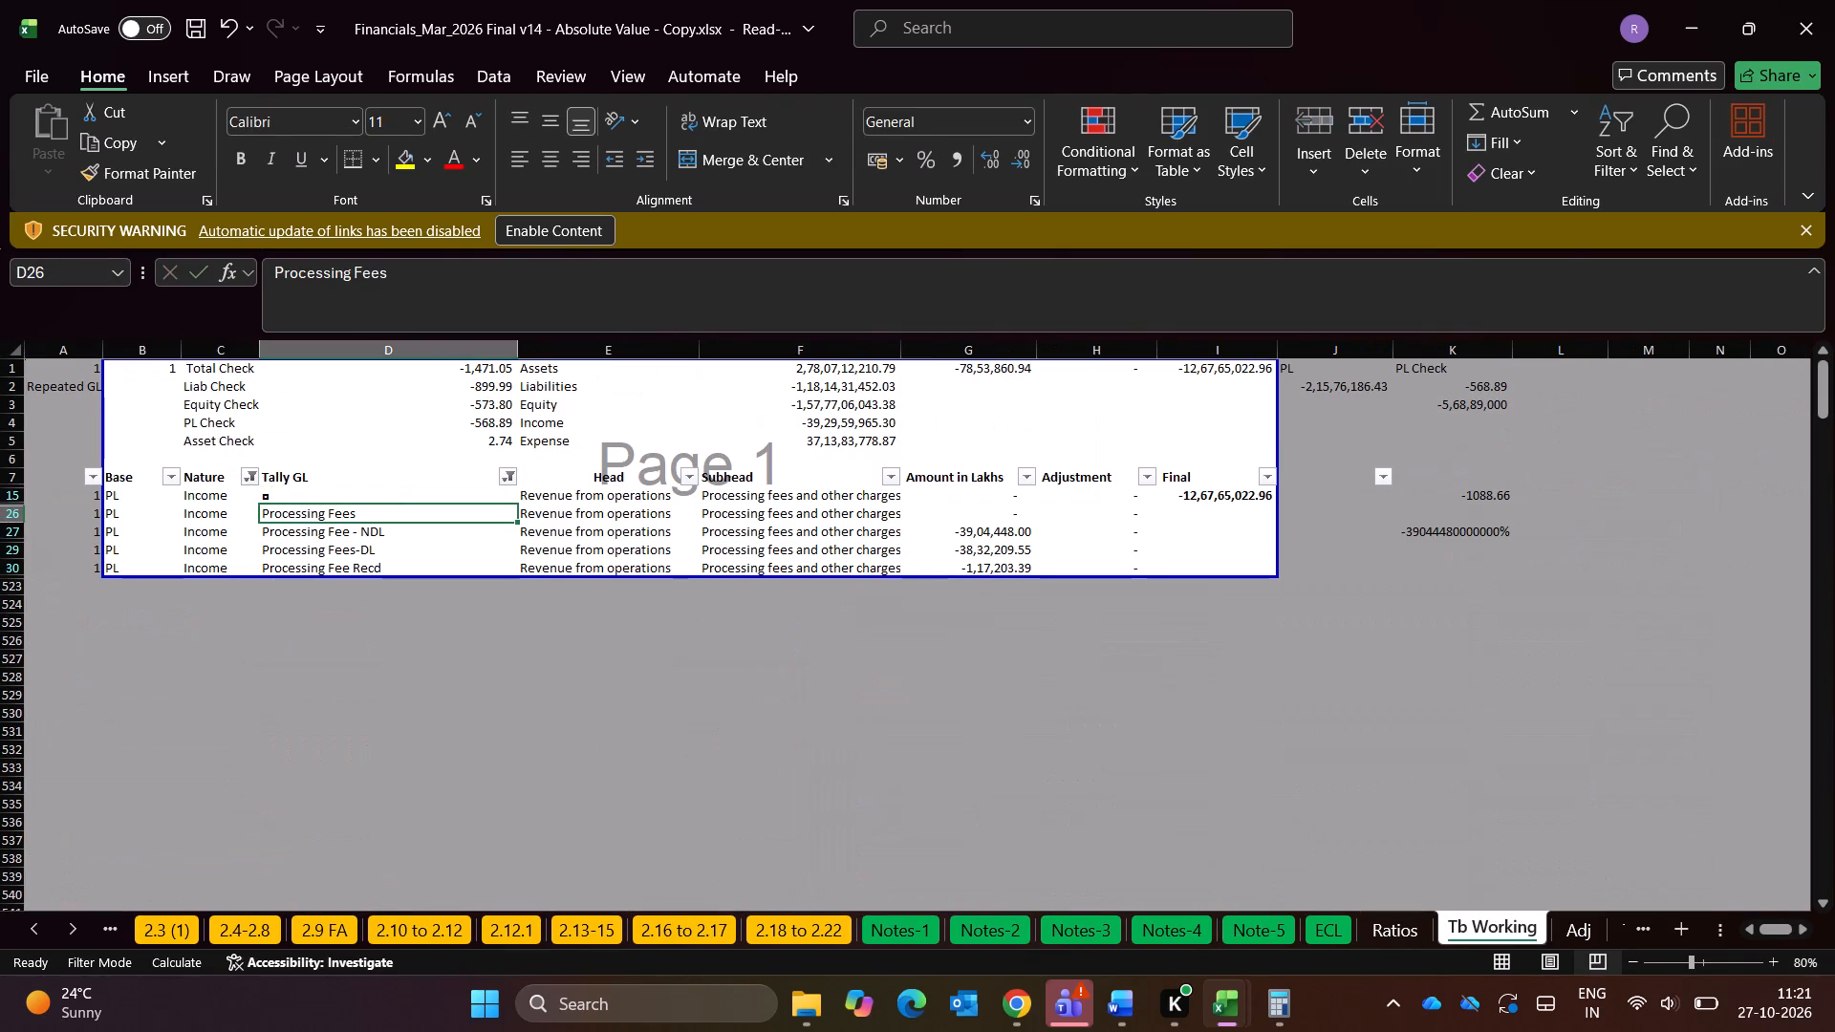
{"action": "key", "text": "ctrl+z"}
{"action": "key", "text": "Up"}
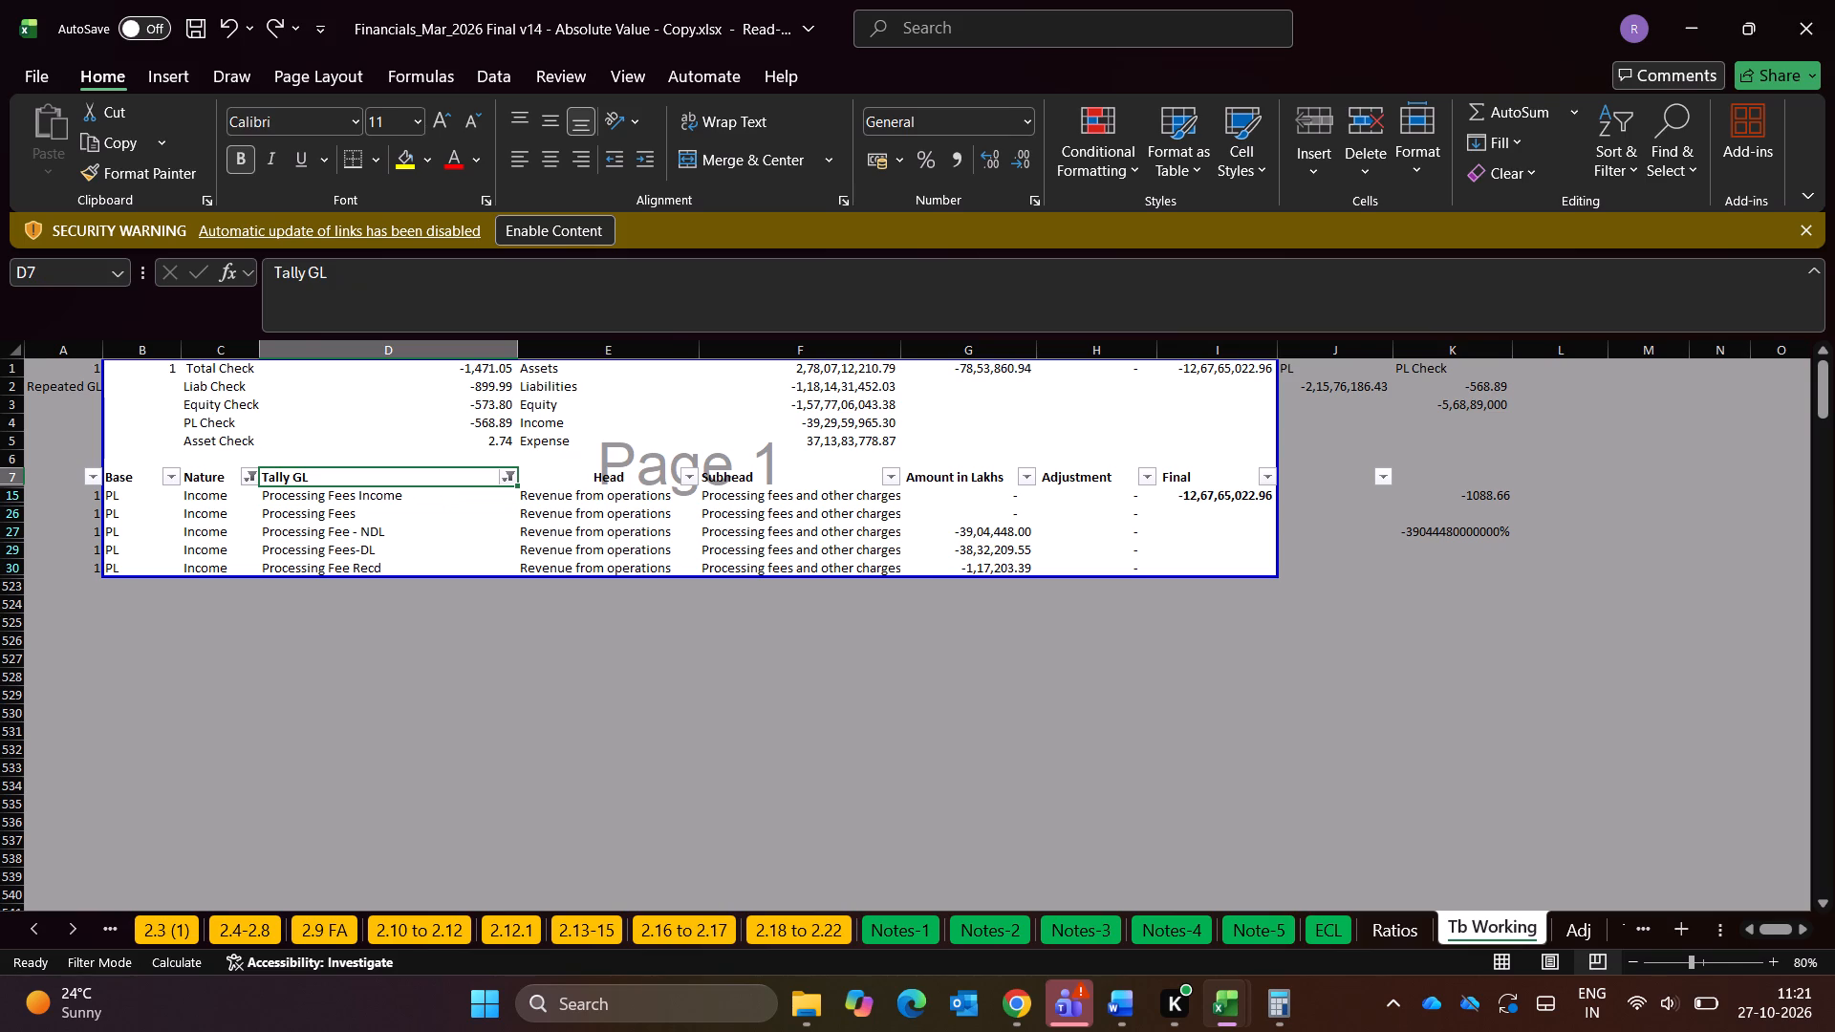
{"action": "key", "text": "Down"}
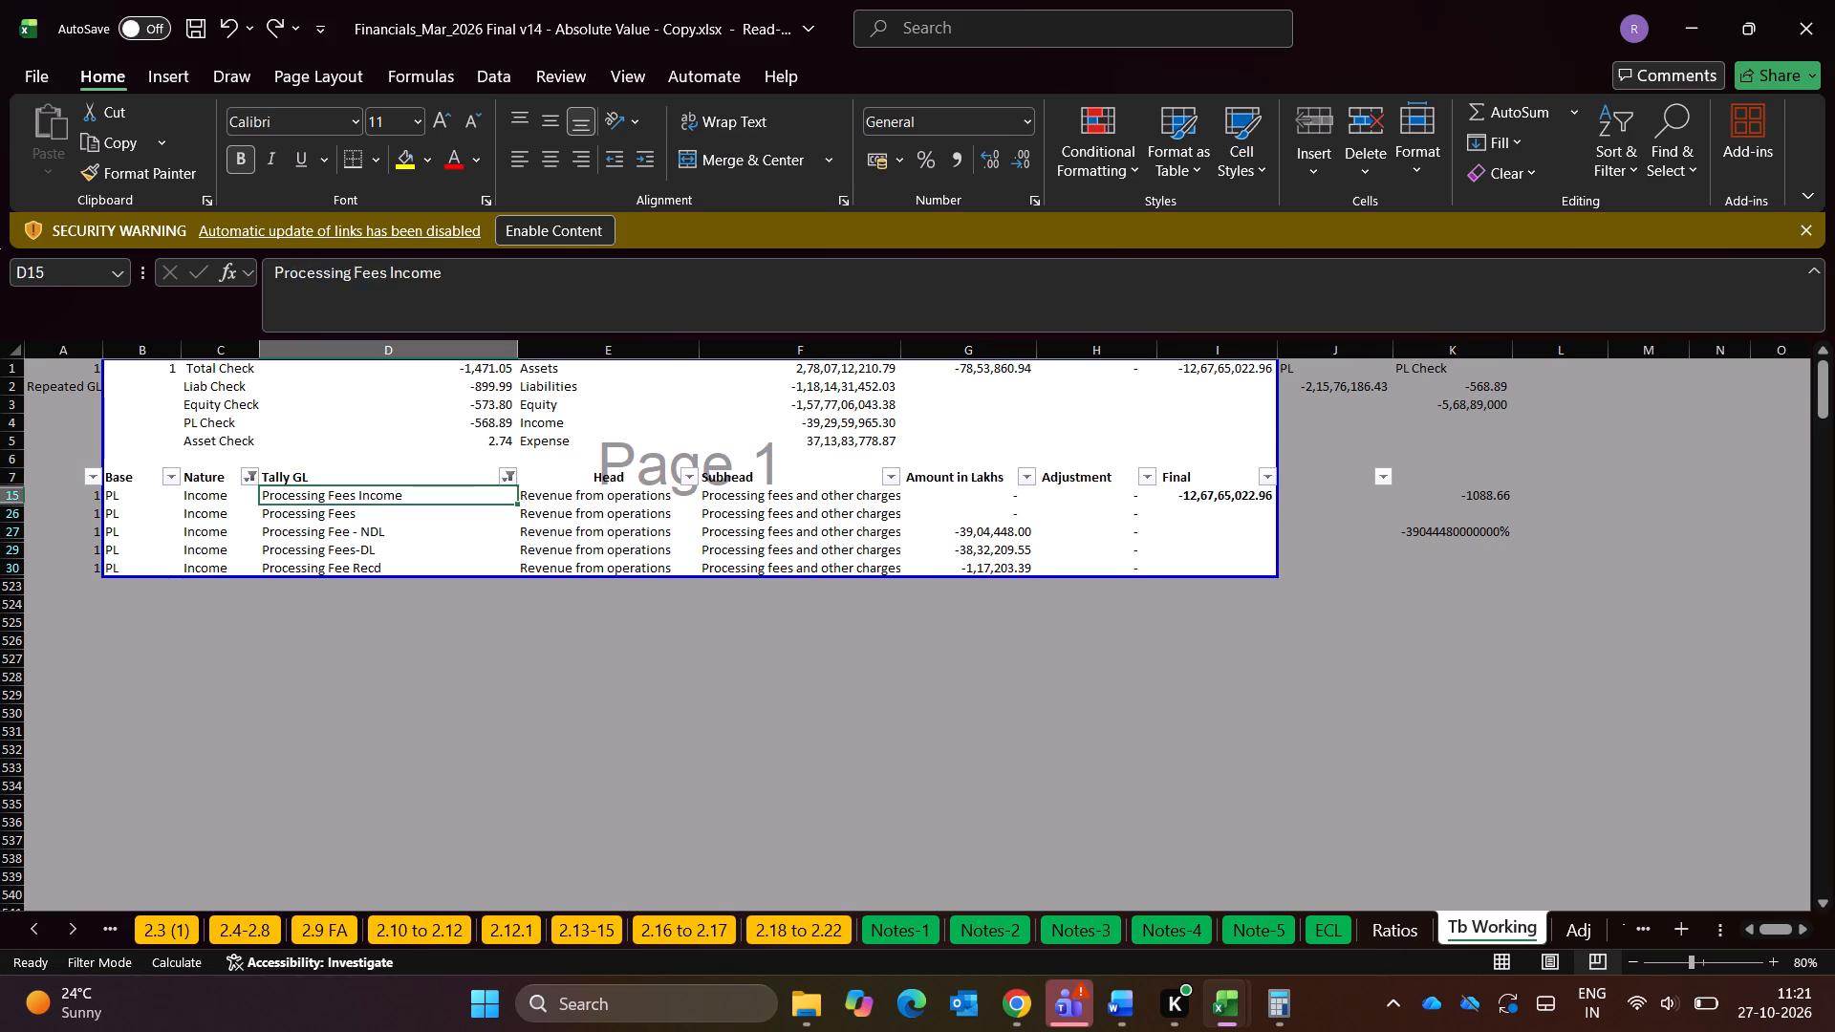
Add the ledgers matching "subven" to the current Tally GL filter on Tb Working, keeping the processing fee ledgers.
{"action": "key", "text": "Up"}
{"action": "key", "text": "alt+Down"}
{"action": "key", "text": "alt+Down"}
{"action": "key", "text": "alt+Down"}
{"action": "key", "text": "alt+Down"}
{"action": "key", "text": "alt+Down"}
{"action": "key", "text": "alt+Down"}
{"action": "key", "text": "alt+Down"}
{"action": "key", "text": "alt+Down"}
{"action": "key", "text": "alt+Down"}
{"action": "type", "text": "subeve"}
{"action": "key", "text": "BackSpace"}
{"action": "key", "text": "BackSpace"}
{"action": "key", "text": "BackSpace"}
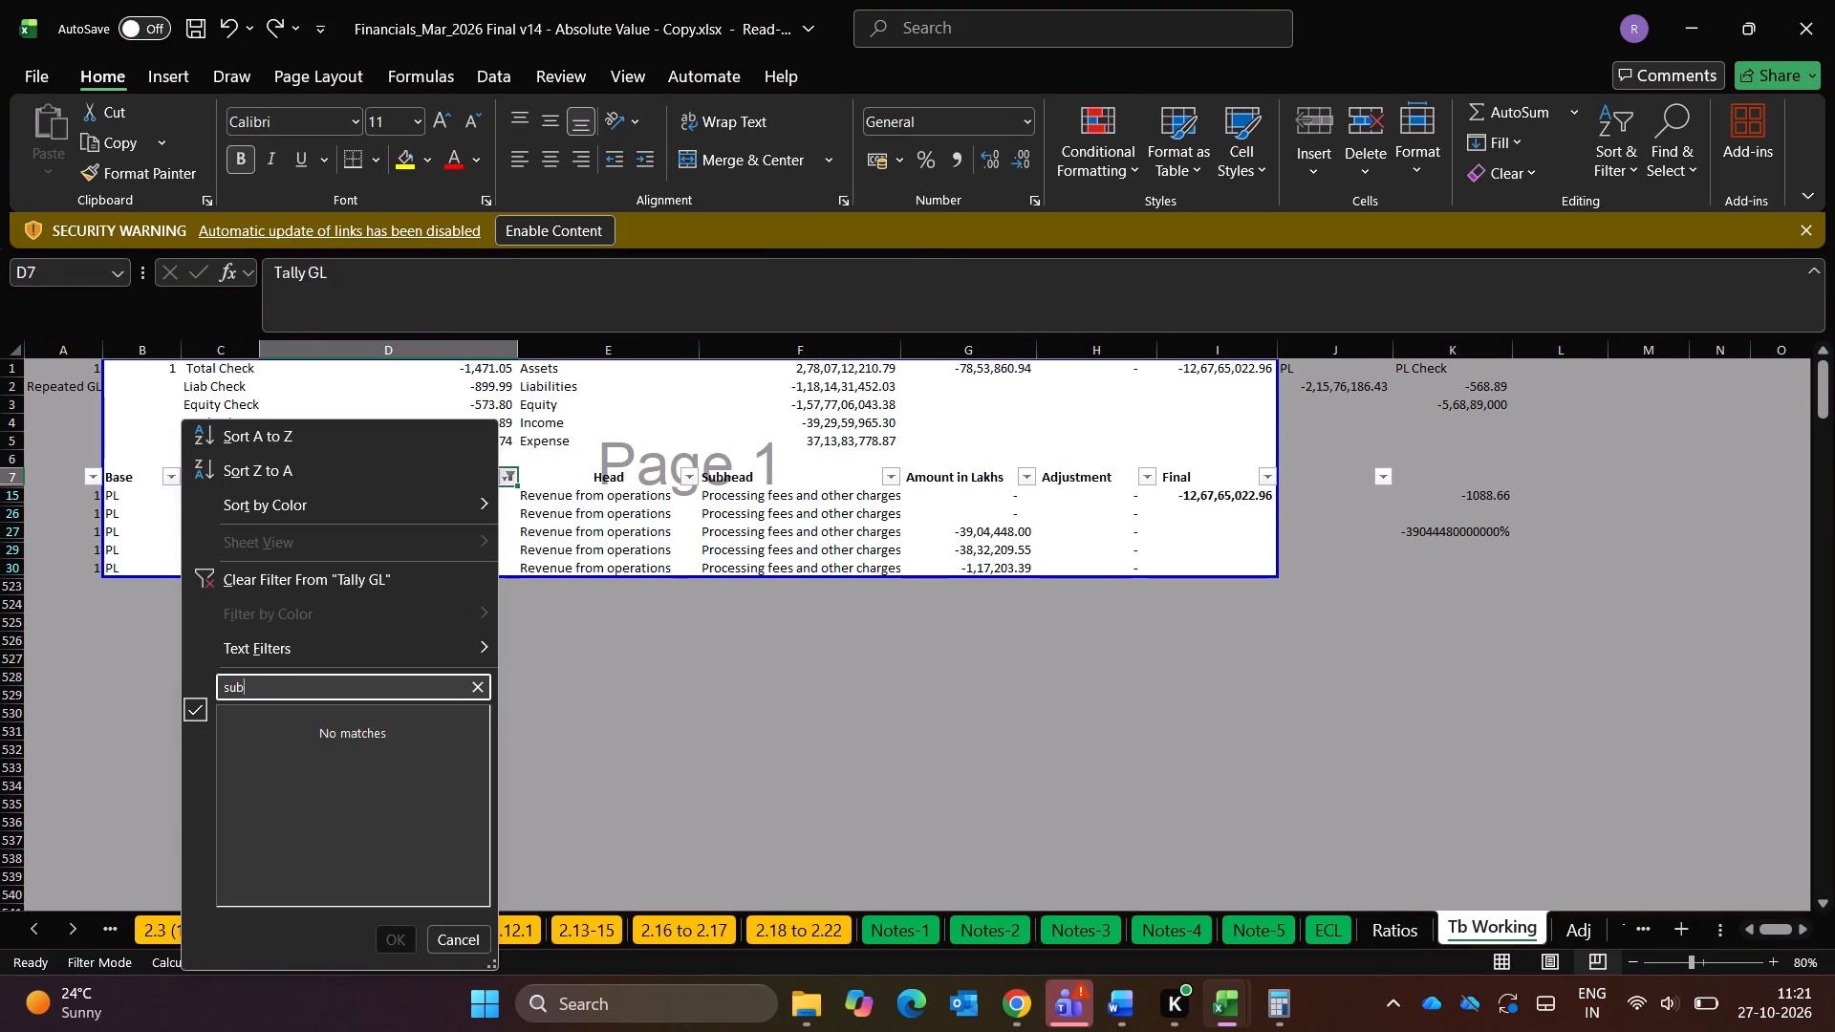
{"action": "type", "text": "ven"}
{"action": "key", "text": "Down"}
{"action": "key", "text": "Down"}
{"action": "key", "text": "Down"}
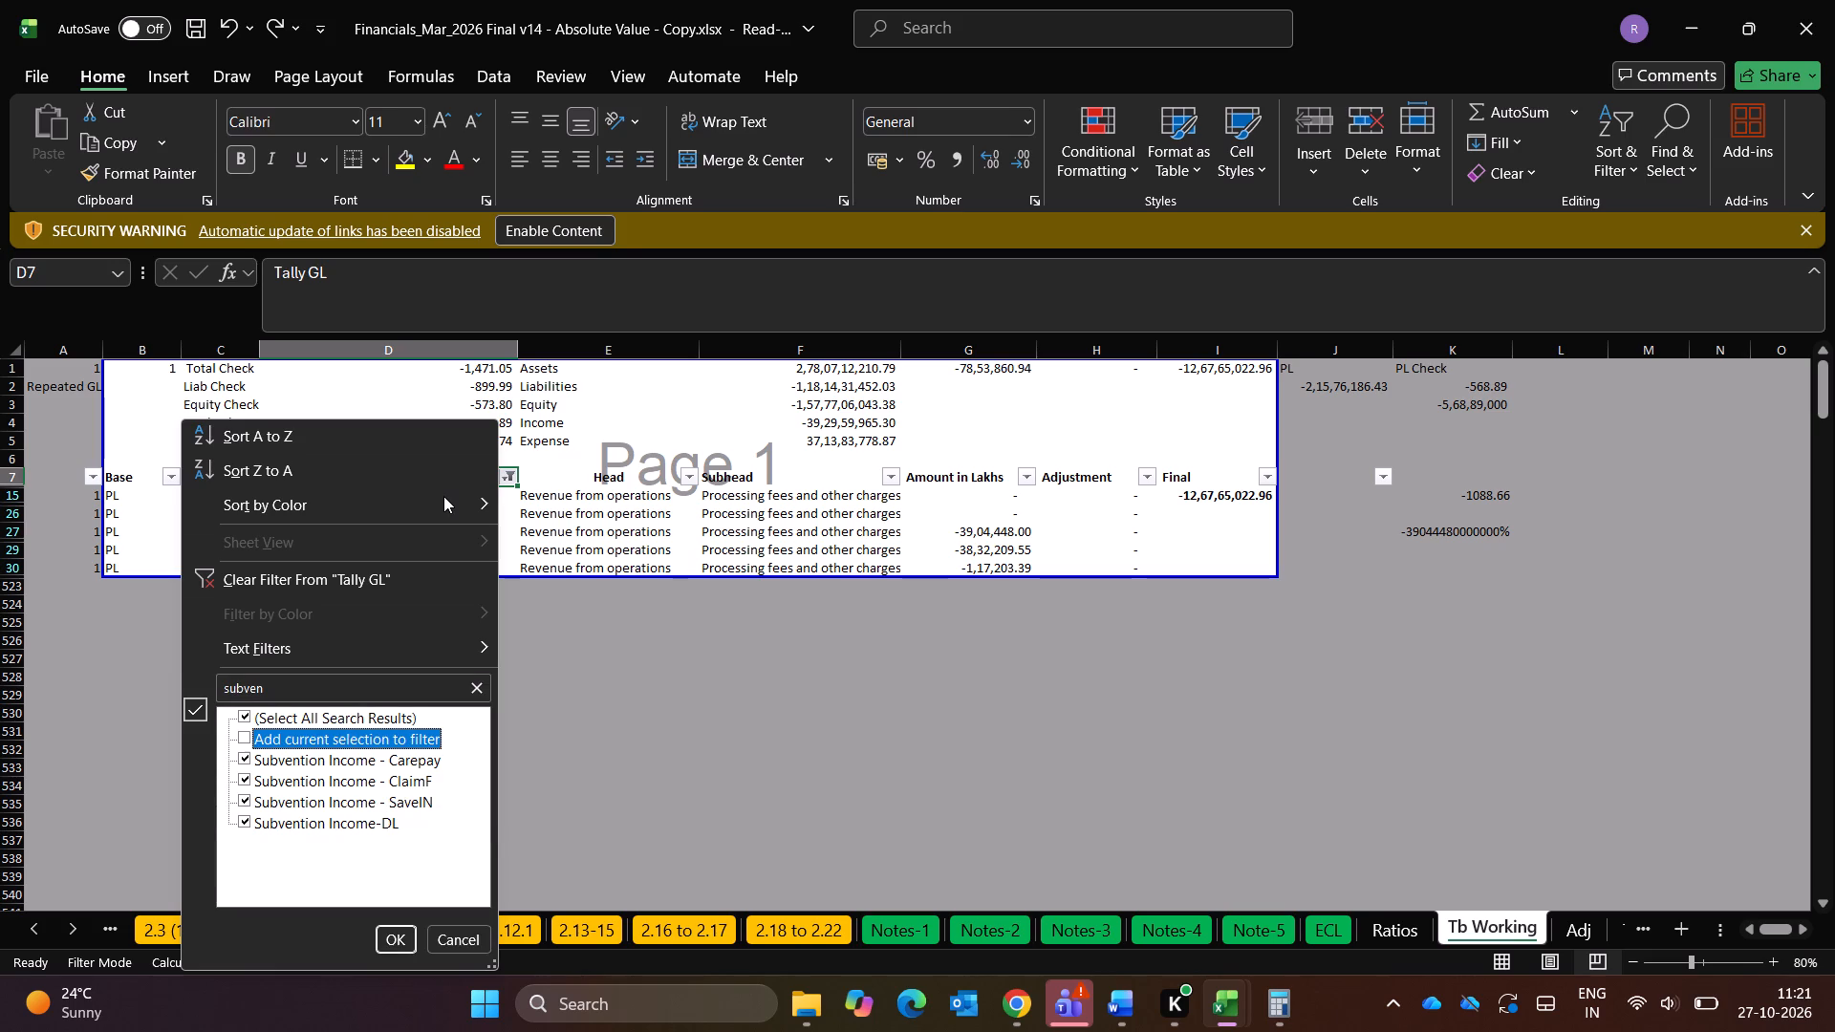
{"action": "key", "text": "space"}
{"action": "key", "text": "Return"}
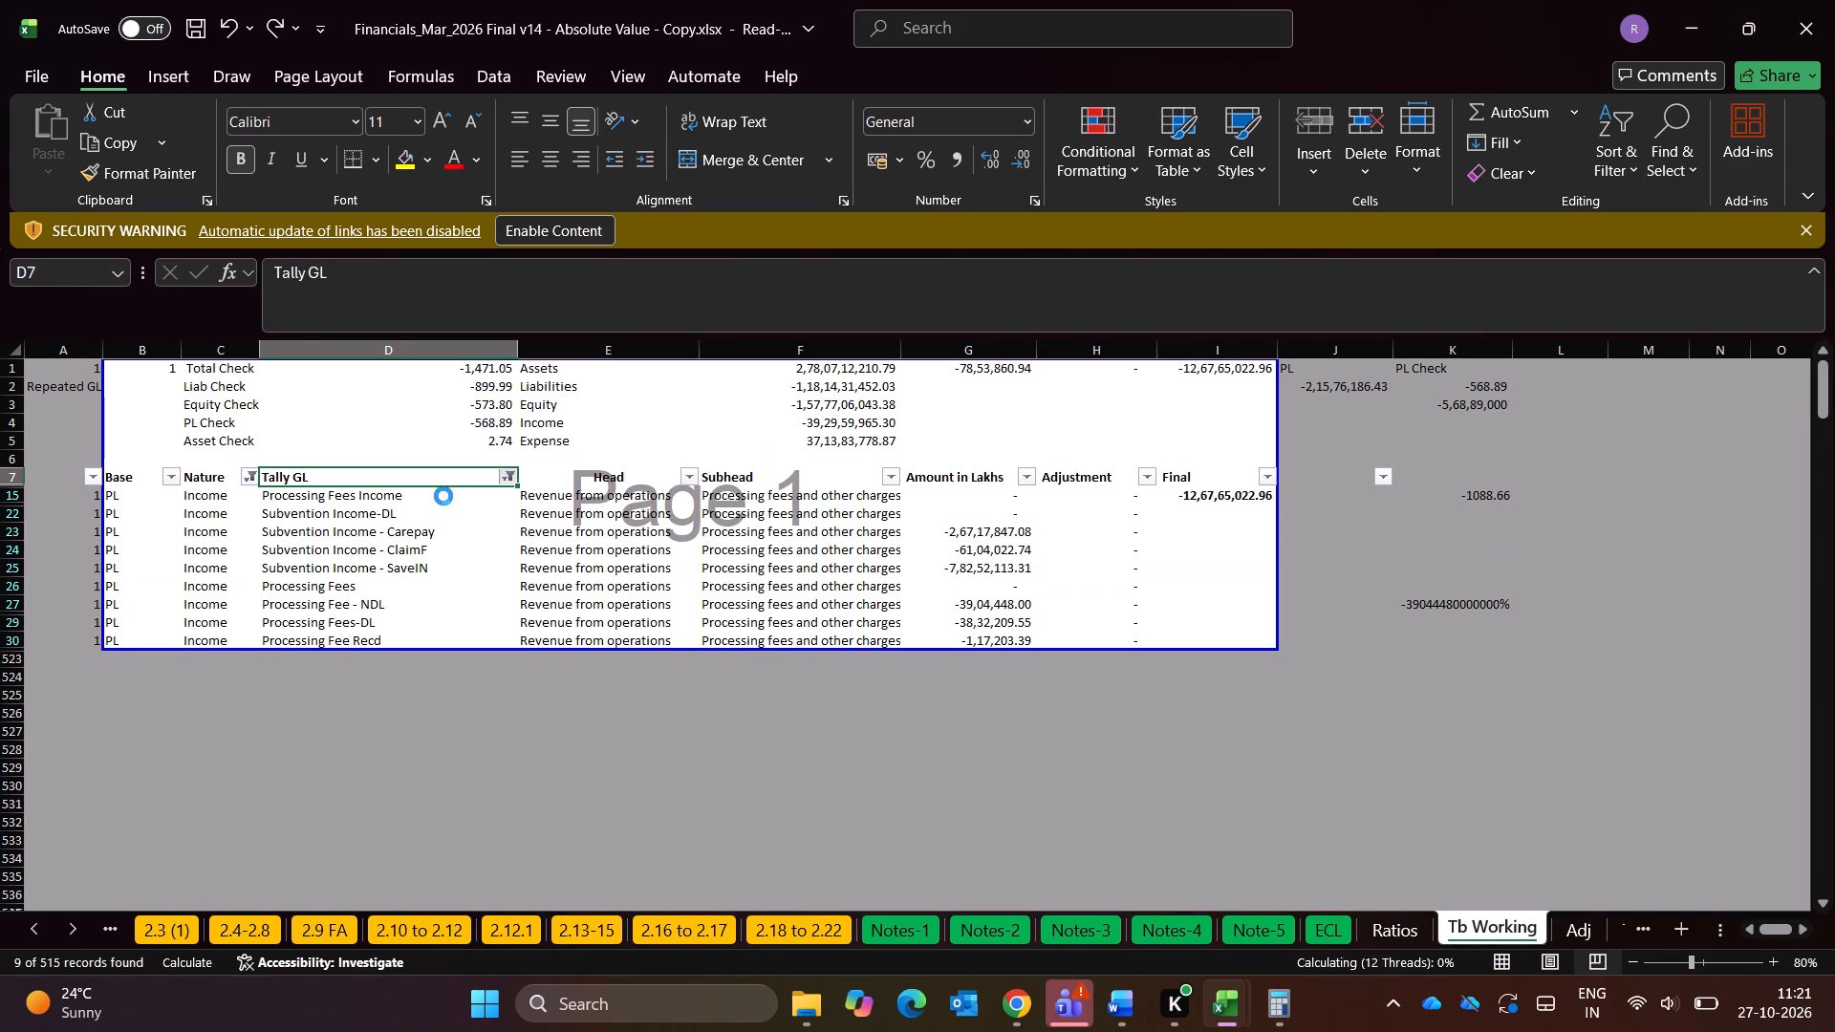
Check the combined Amount in Lakhs of the rows from Subvention Income - Carepay through Processing Fee Recd.
{"action": "key", "text": "Down"}
{"action": "key", "text": "Down"}
{"action": "key", "text": "Right"}
{"action": "key", "text": "Right"}
{"action": "key", "text": "Right"}
{"action": "key", "text": "Right"}
{"action": "key", "text": "Down"}
{"action": "key", "text": "Left"}
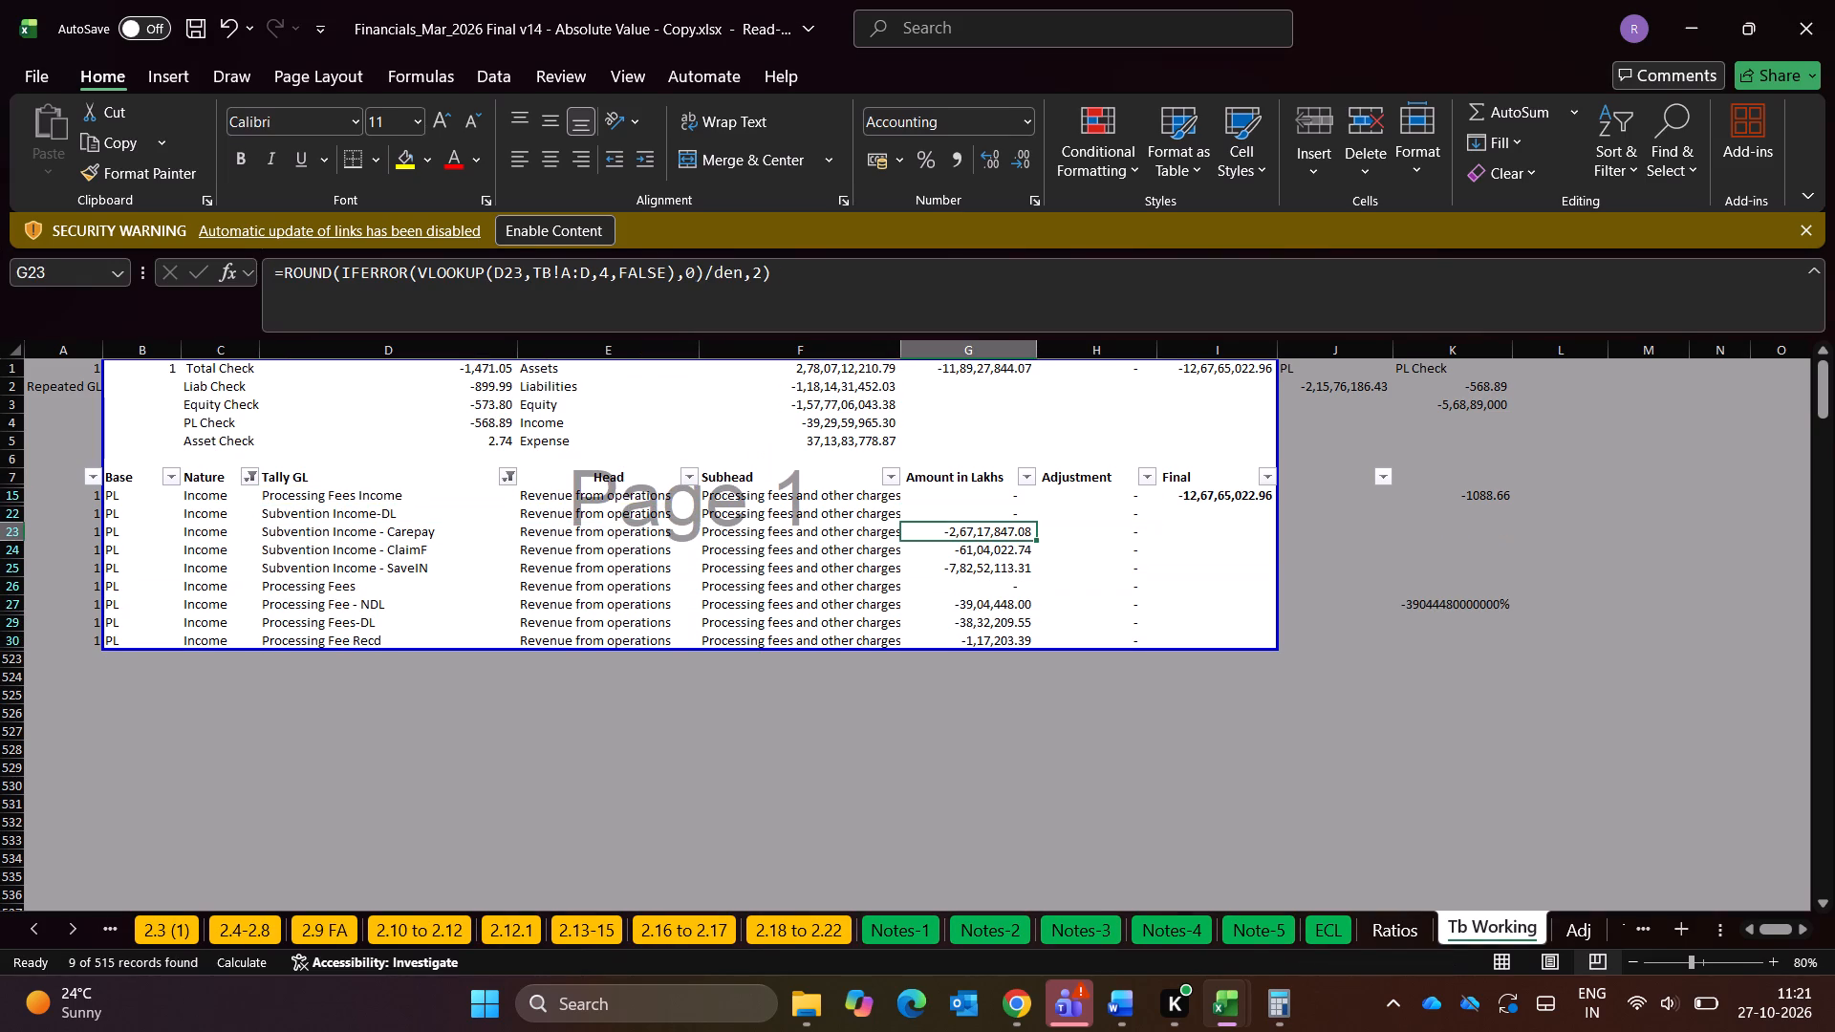
{"action": "key", "text": "shift+Down"}
{"action": "key", "text": "shift+Down"}
{"action": "key", "text": "shift+Down"}
{"action": "key", "text": "shift+Down"}
{"action": "key", "text": "shift+Down"}
{"action": "key", "text": "shift+Down"}
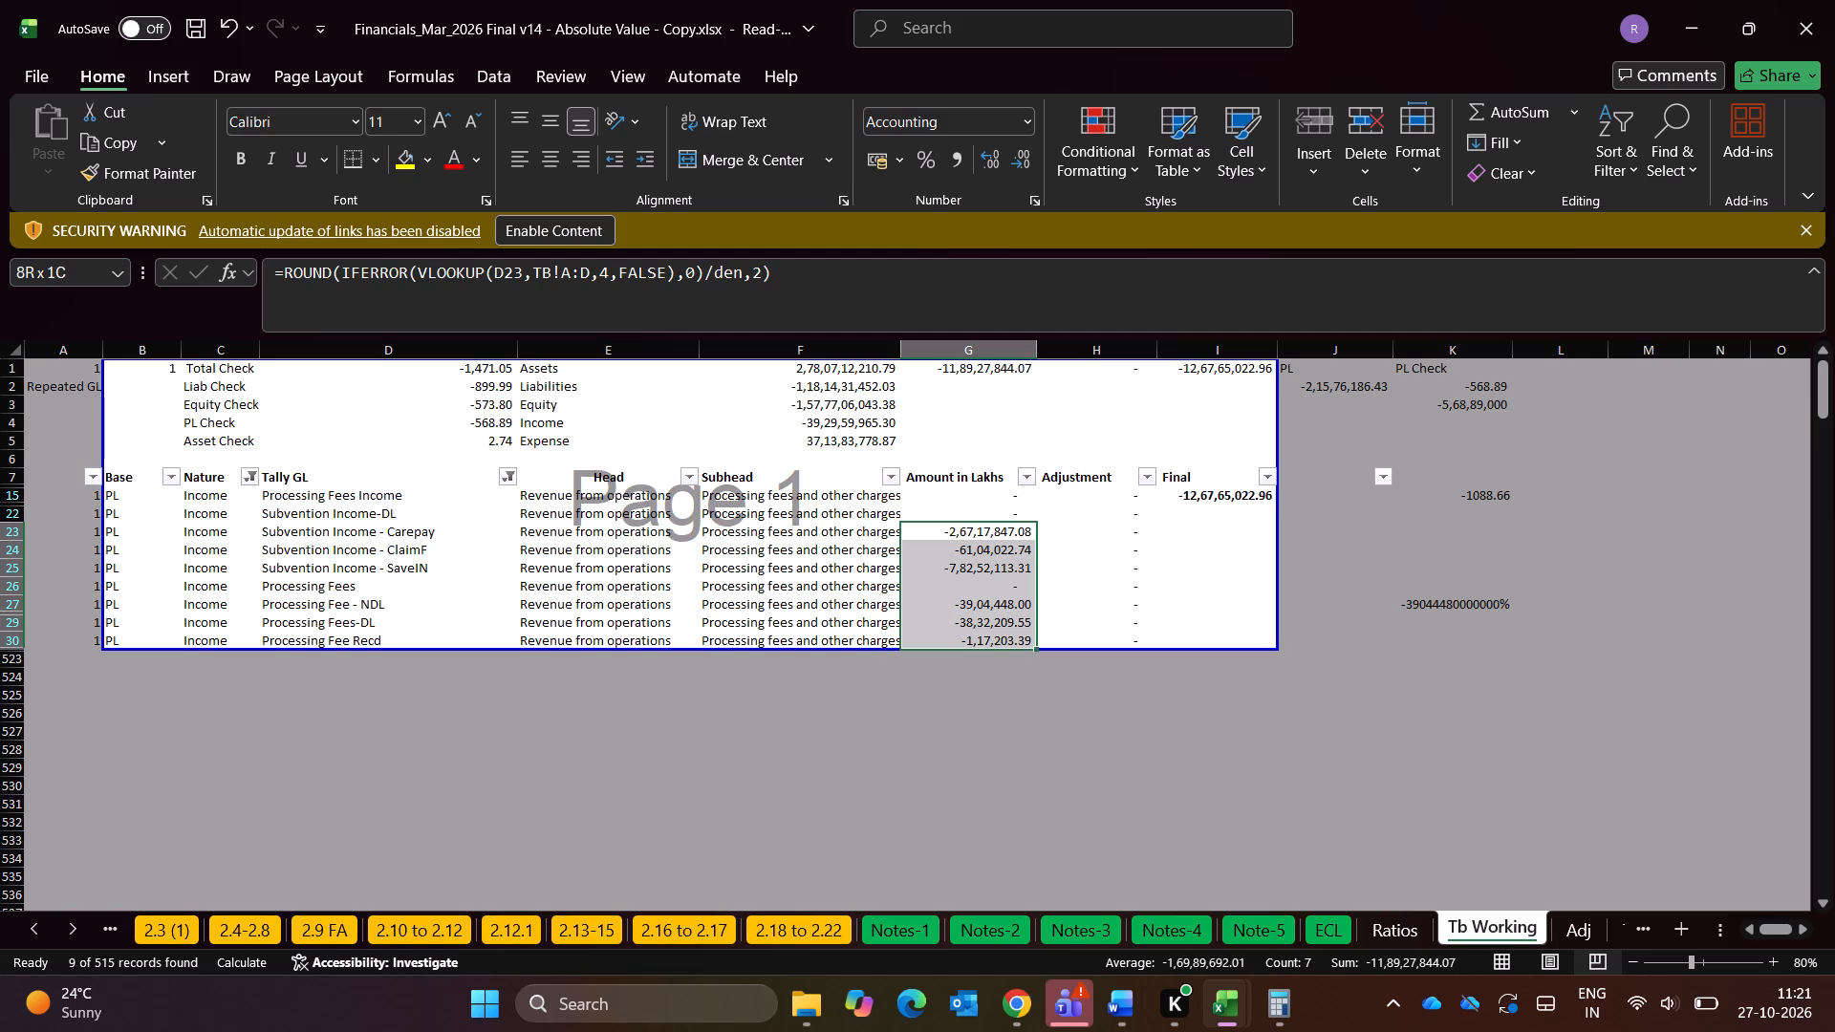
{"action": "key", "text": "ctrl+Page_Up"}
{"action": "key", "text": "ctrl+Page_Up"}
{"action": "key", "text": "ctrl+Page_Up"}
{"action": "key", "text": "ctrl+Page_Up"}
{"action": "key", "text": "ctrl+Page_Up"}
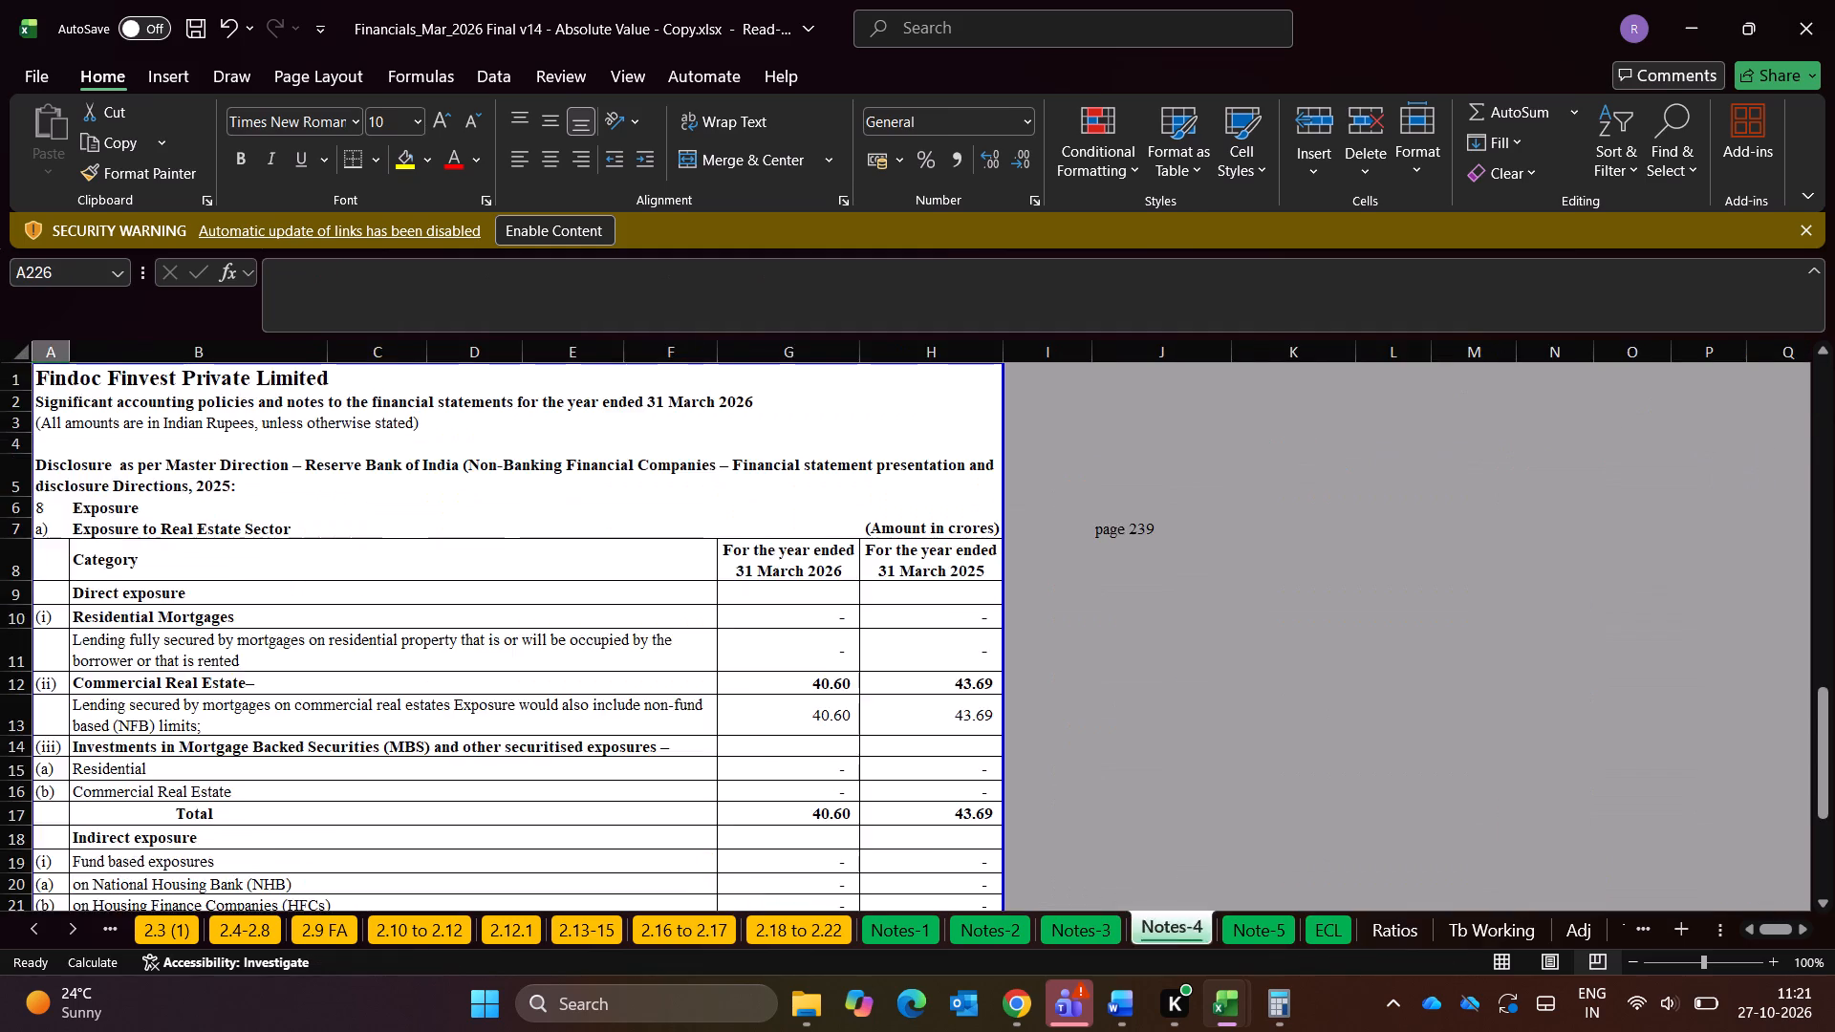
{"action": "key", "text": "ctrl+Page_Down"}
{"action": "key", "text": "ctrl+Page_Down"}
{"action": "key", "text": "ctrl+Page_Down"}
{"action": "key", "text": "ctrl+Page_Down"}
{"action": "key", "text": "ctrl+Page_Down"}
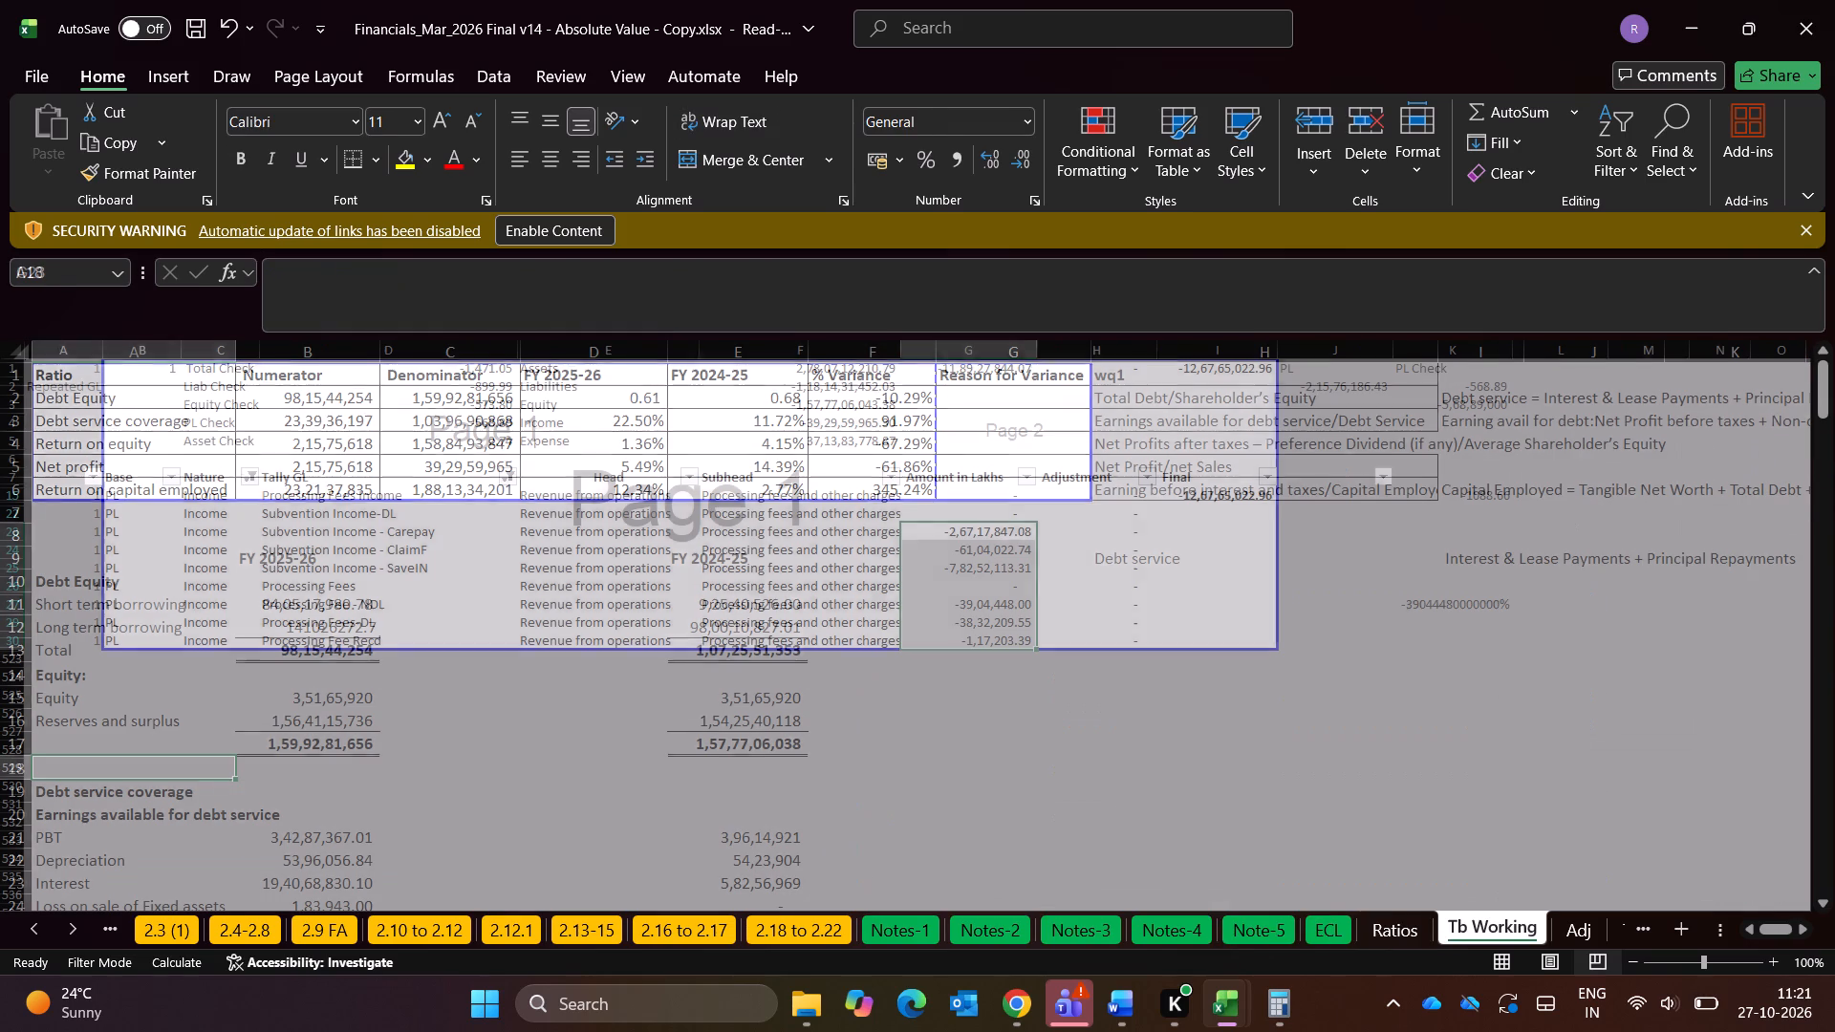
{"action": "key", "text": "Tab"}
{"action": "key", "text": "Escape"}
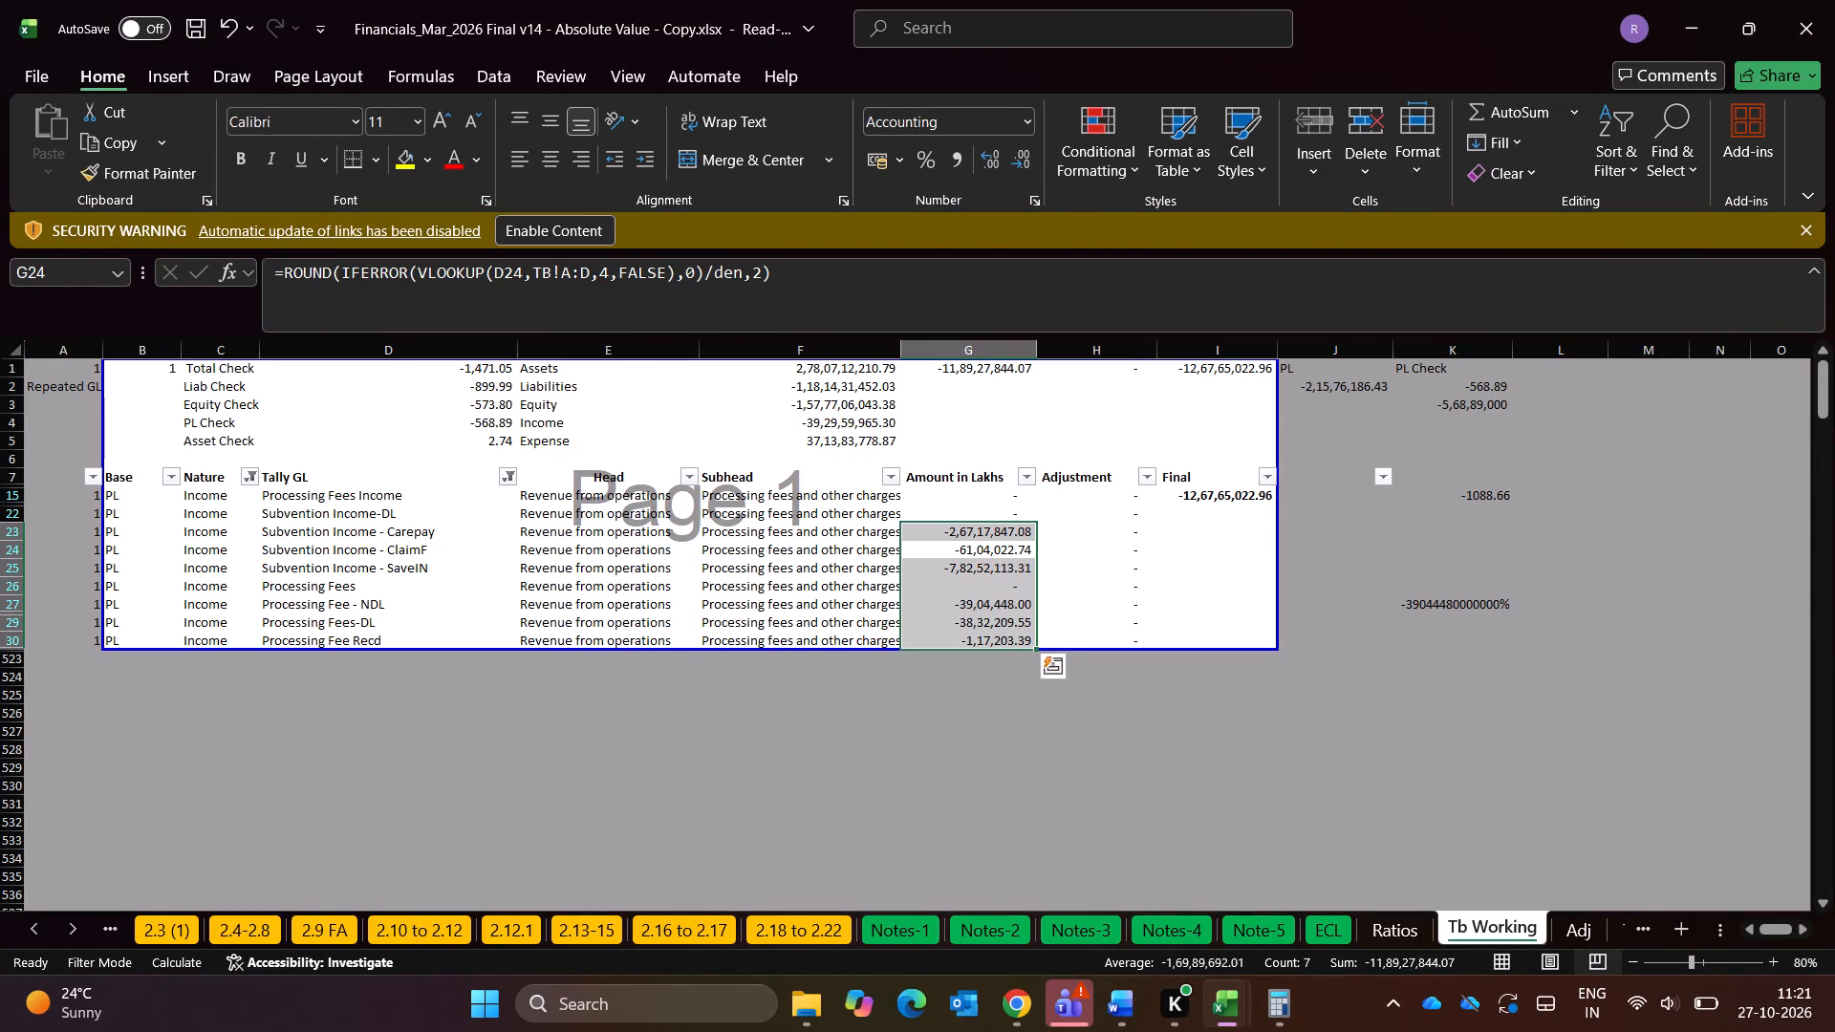
{"action": "key", "text": "alt+Tab"}
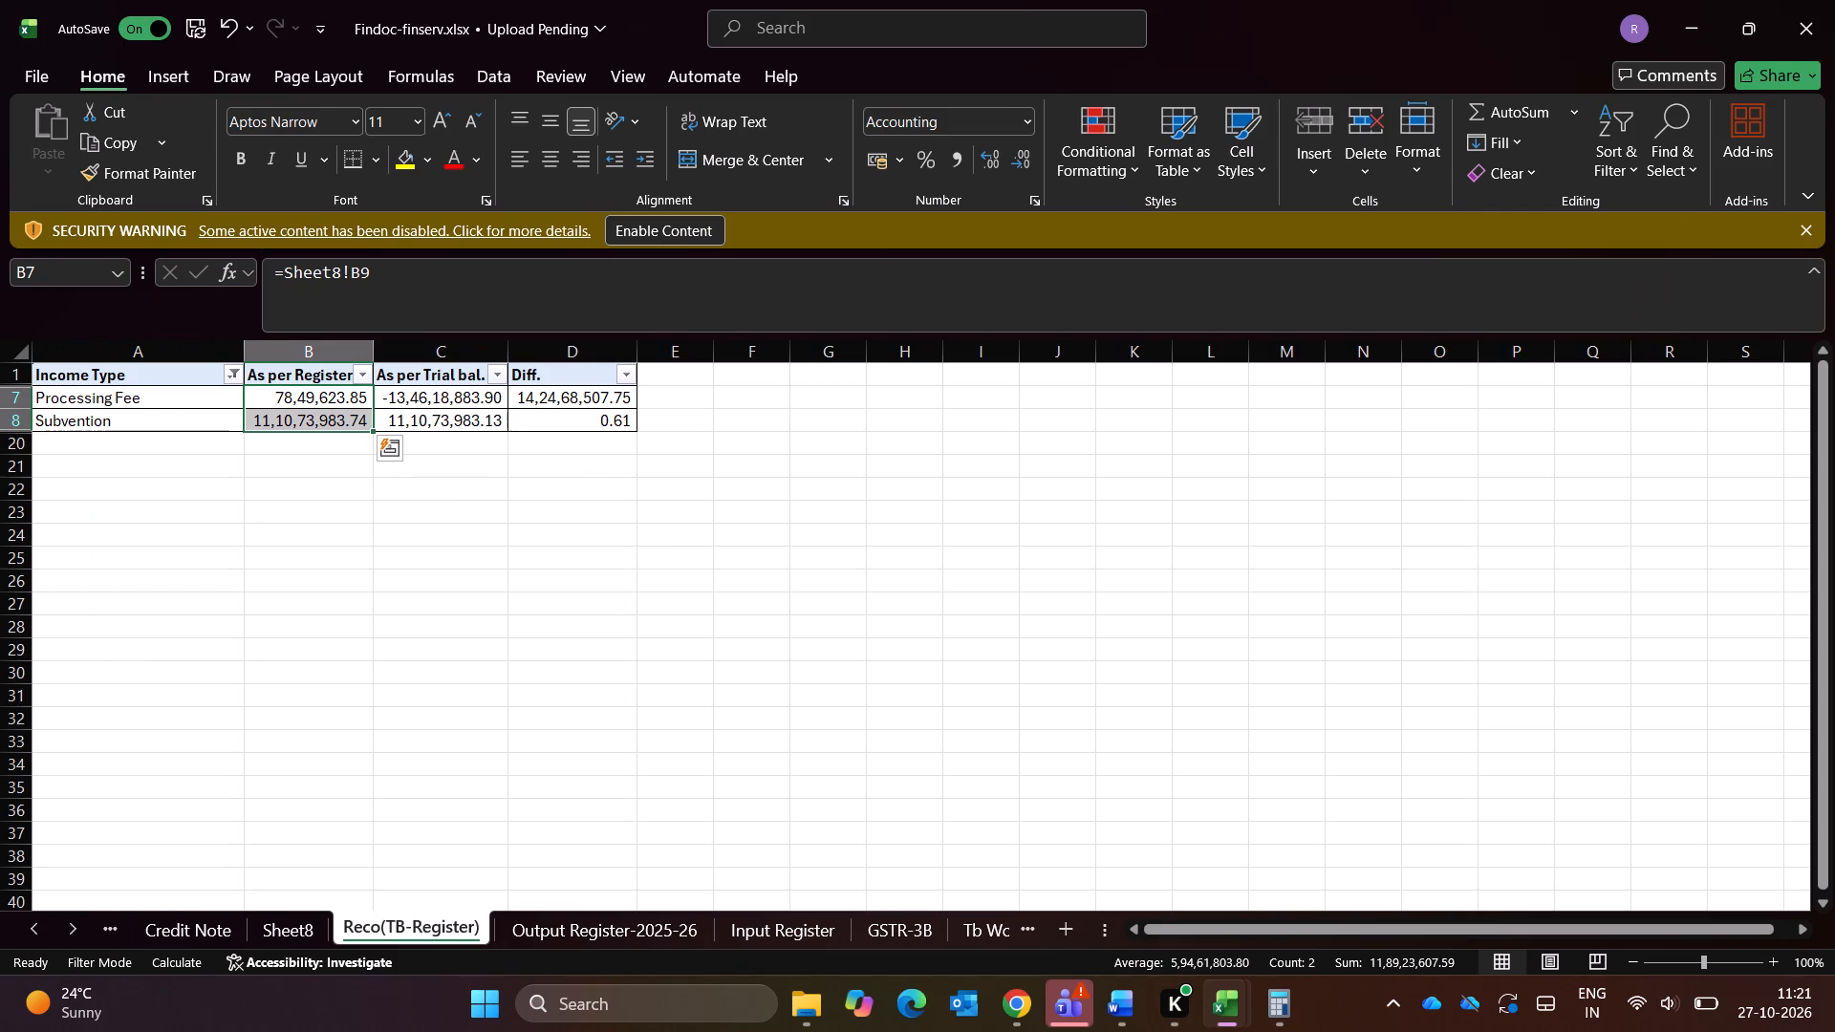
{"action": "key", "text": "alt+Tab"}
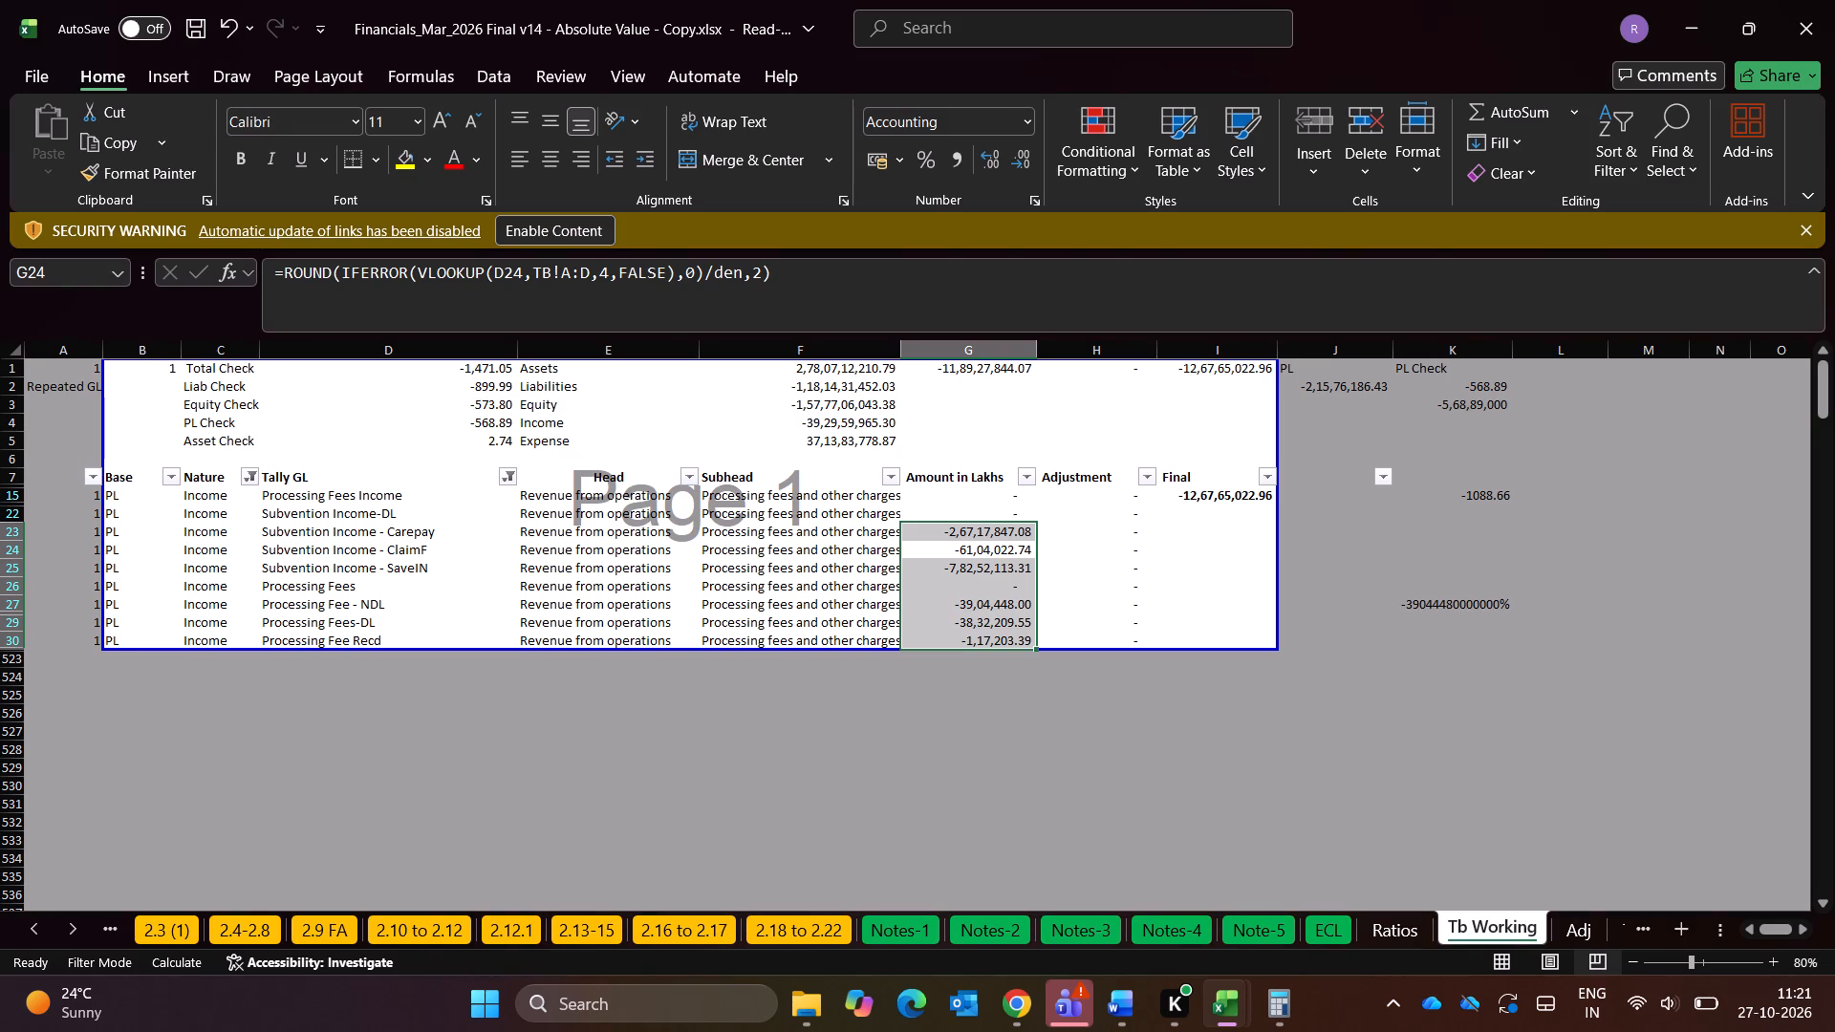
{"action": "key", "text": "alt+Tab"}
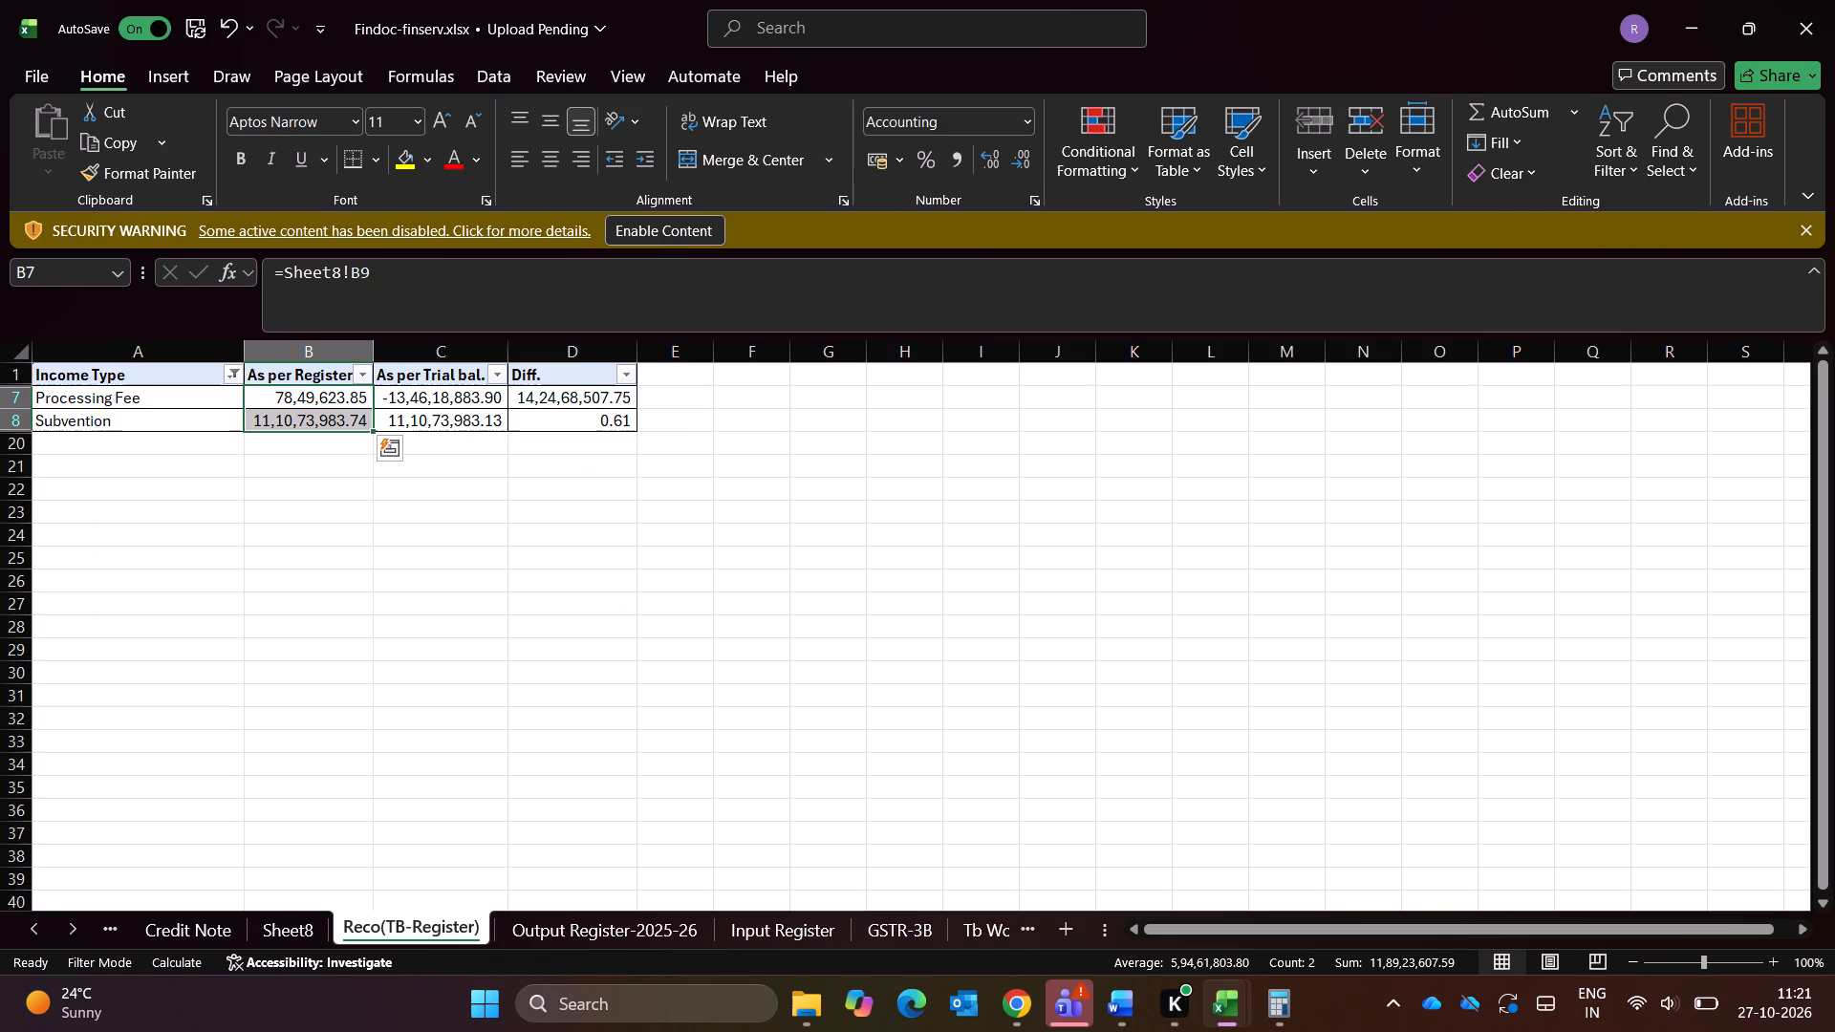
{"action": "key", "text": "alt+Tab"}
{"action": "key", "text": "alt+Tab"}
Trace the Processing Fee trial balance formula on Reco(TB-Register) to its Sheet8 ledger rows and compare them with Tb Working.
{"action": "key", "text": "Right"}
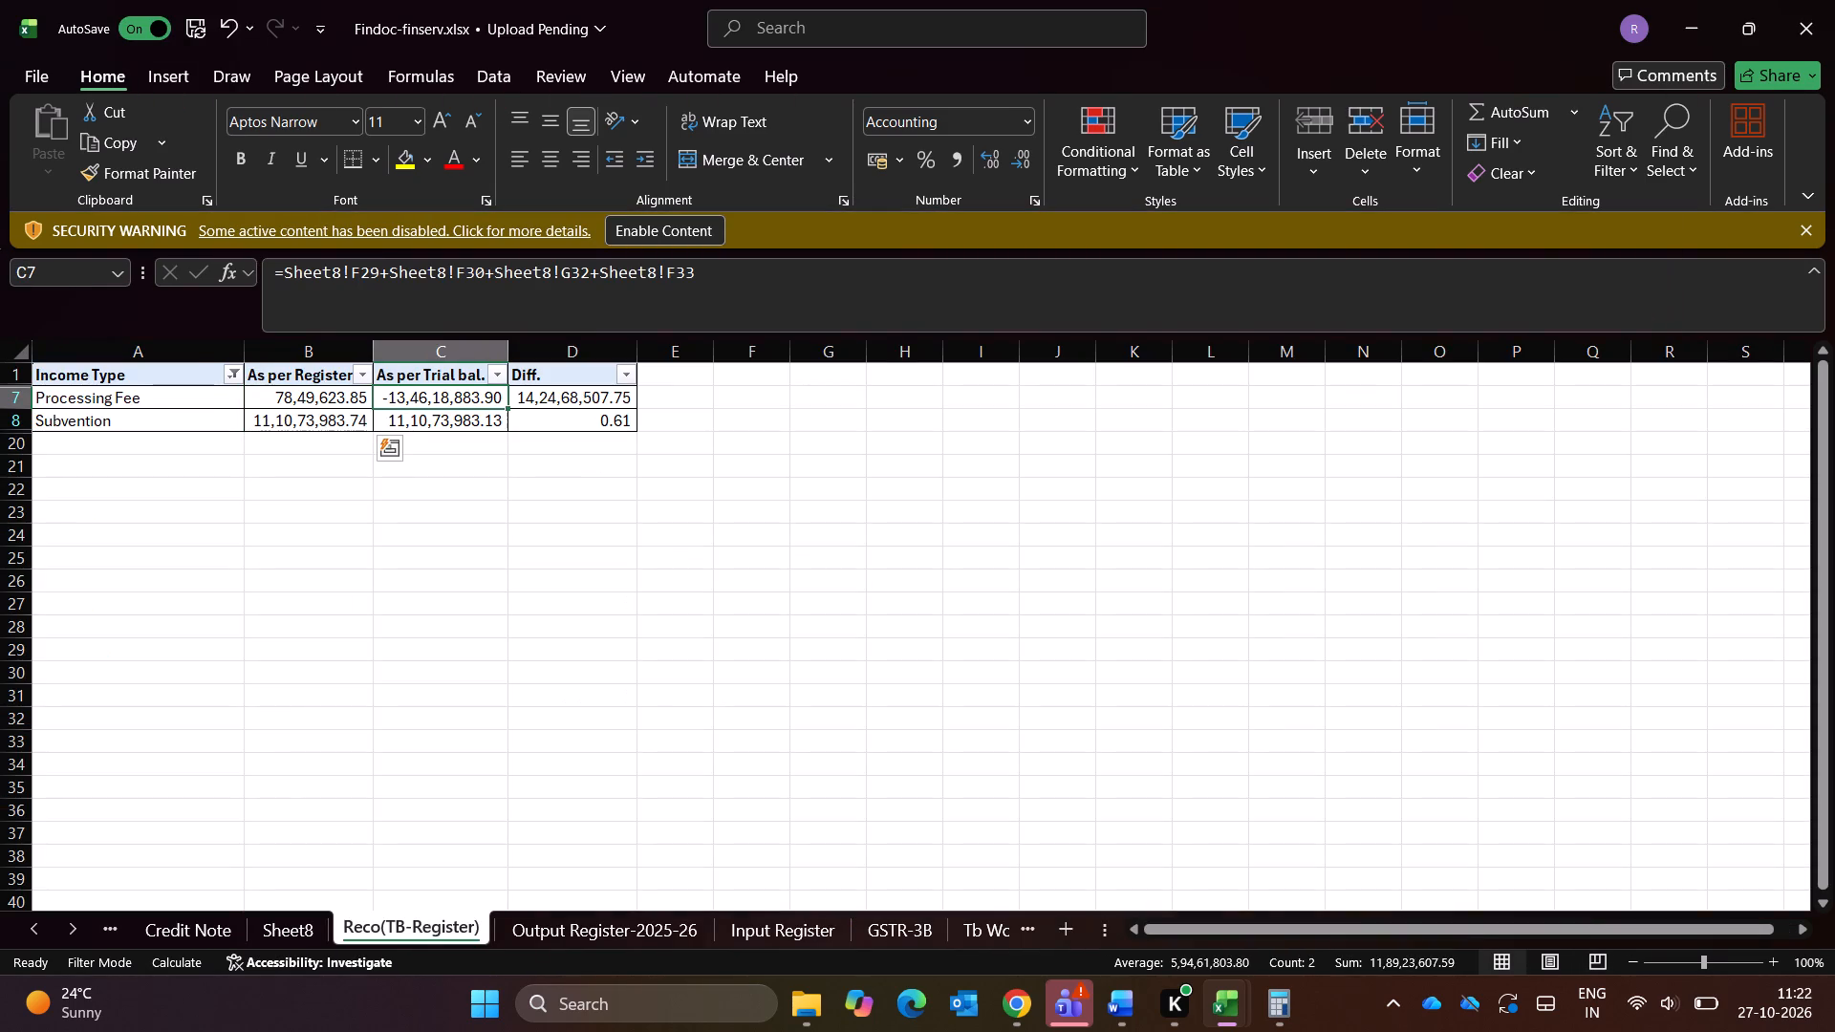
{"action": "key", "text": "ctrl+bracketleft"}
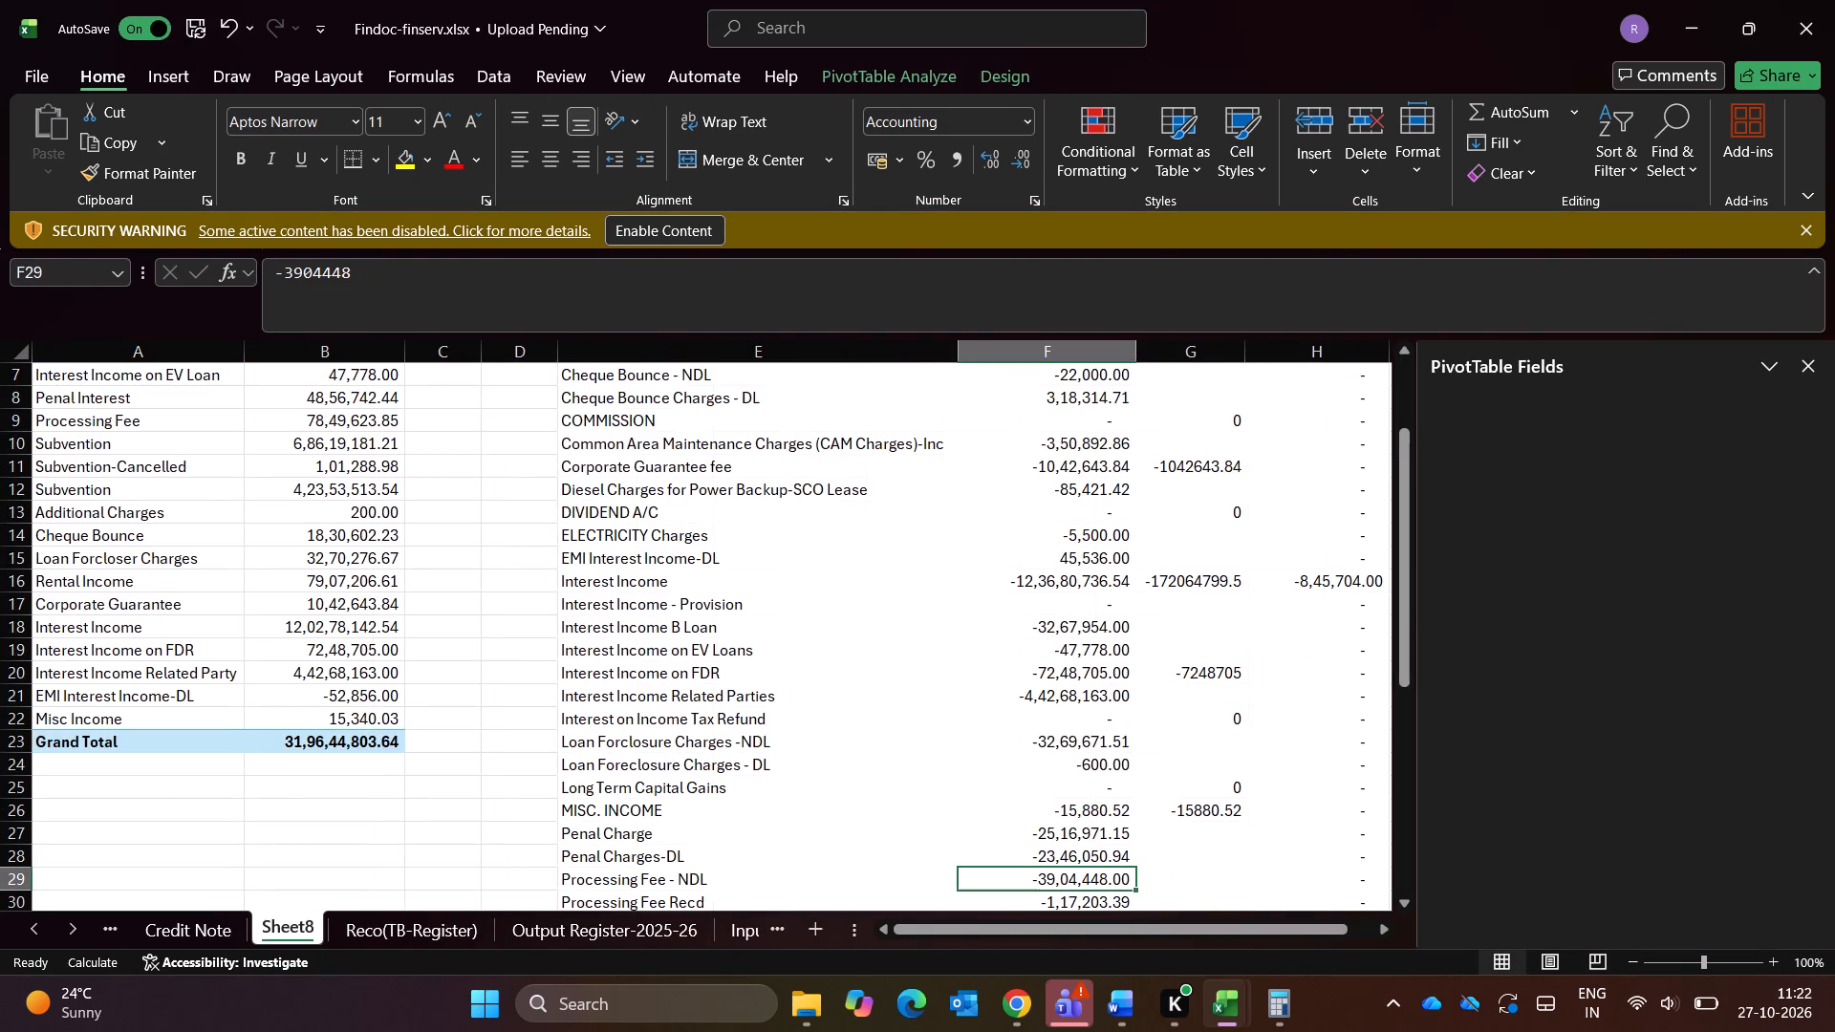
{"action": "key", "text": "Down"}
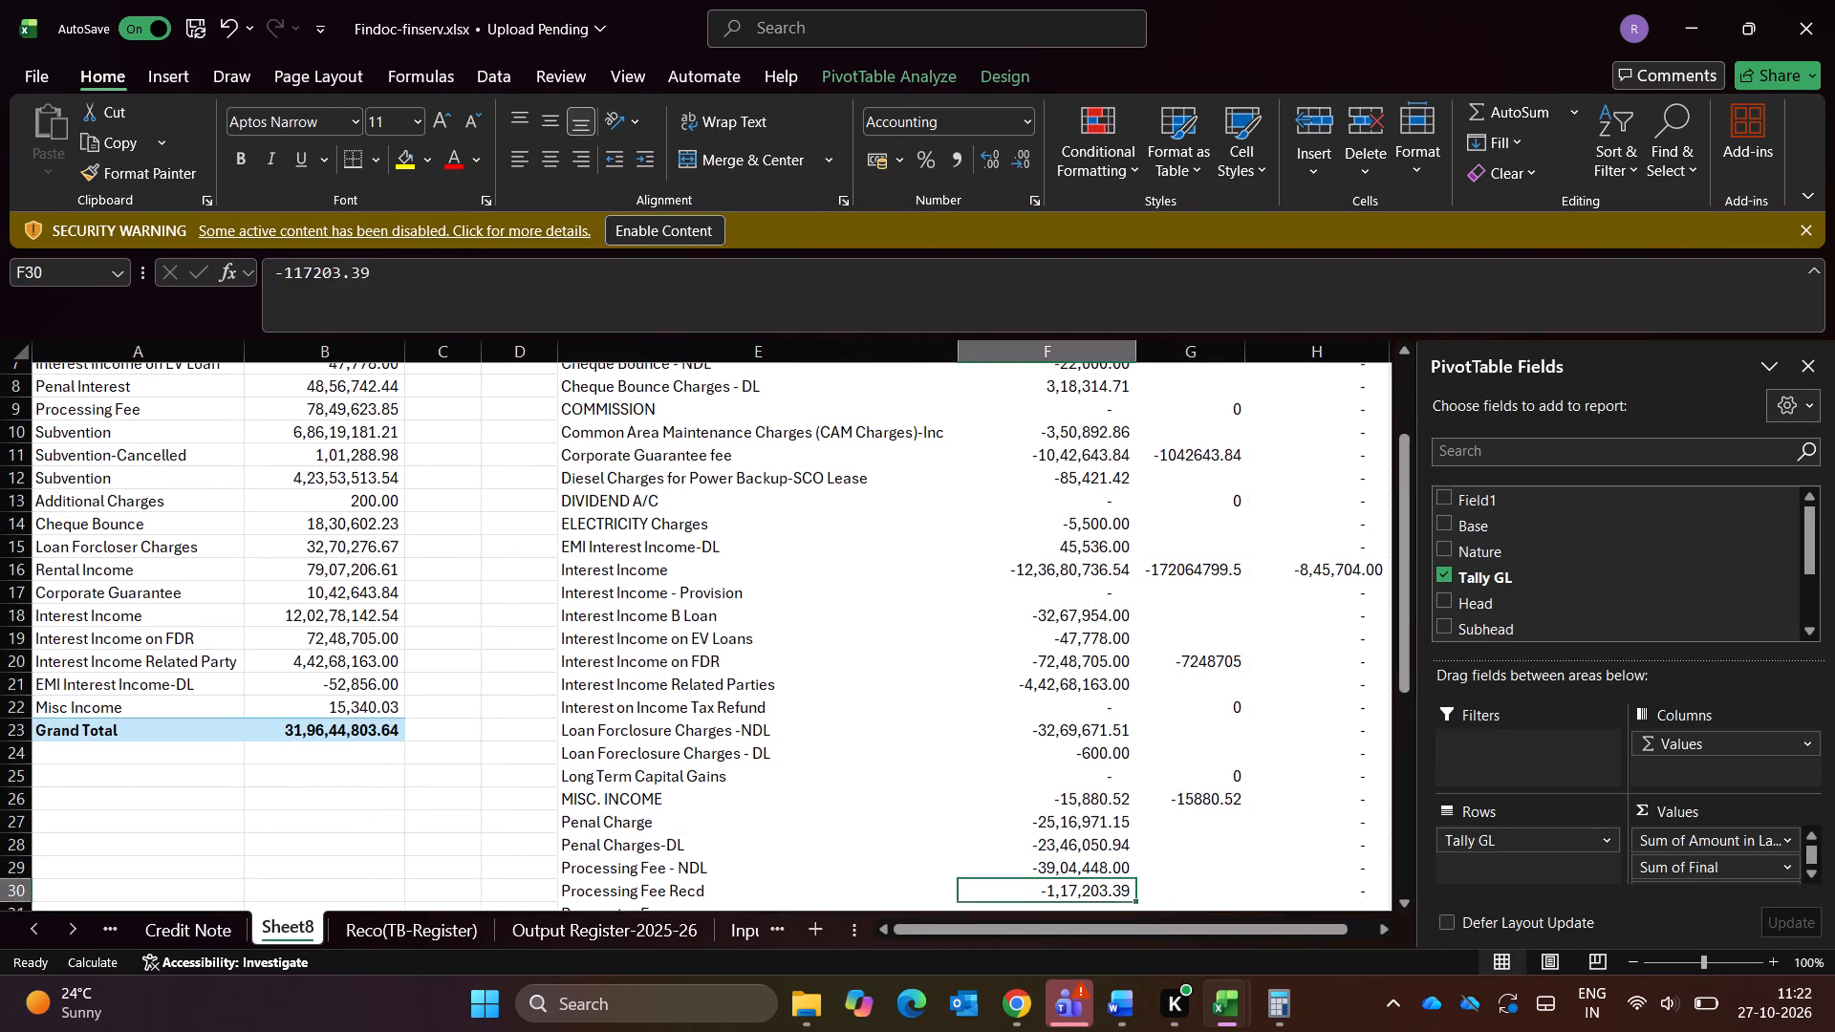
{"action": "key", "text": "Down"}
{"action": "key", "text": "Down"}
{"action": "key", "text": "Down"}
{"action": "key", "text": "Up"}
{"action": "key", "text": "Up"}
{"action": "key", "text": "Up"}
{"action": "key", "text": "Up"}
{"action": "key", "text": "Up"}
{"action": "key", "text": "Up"}
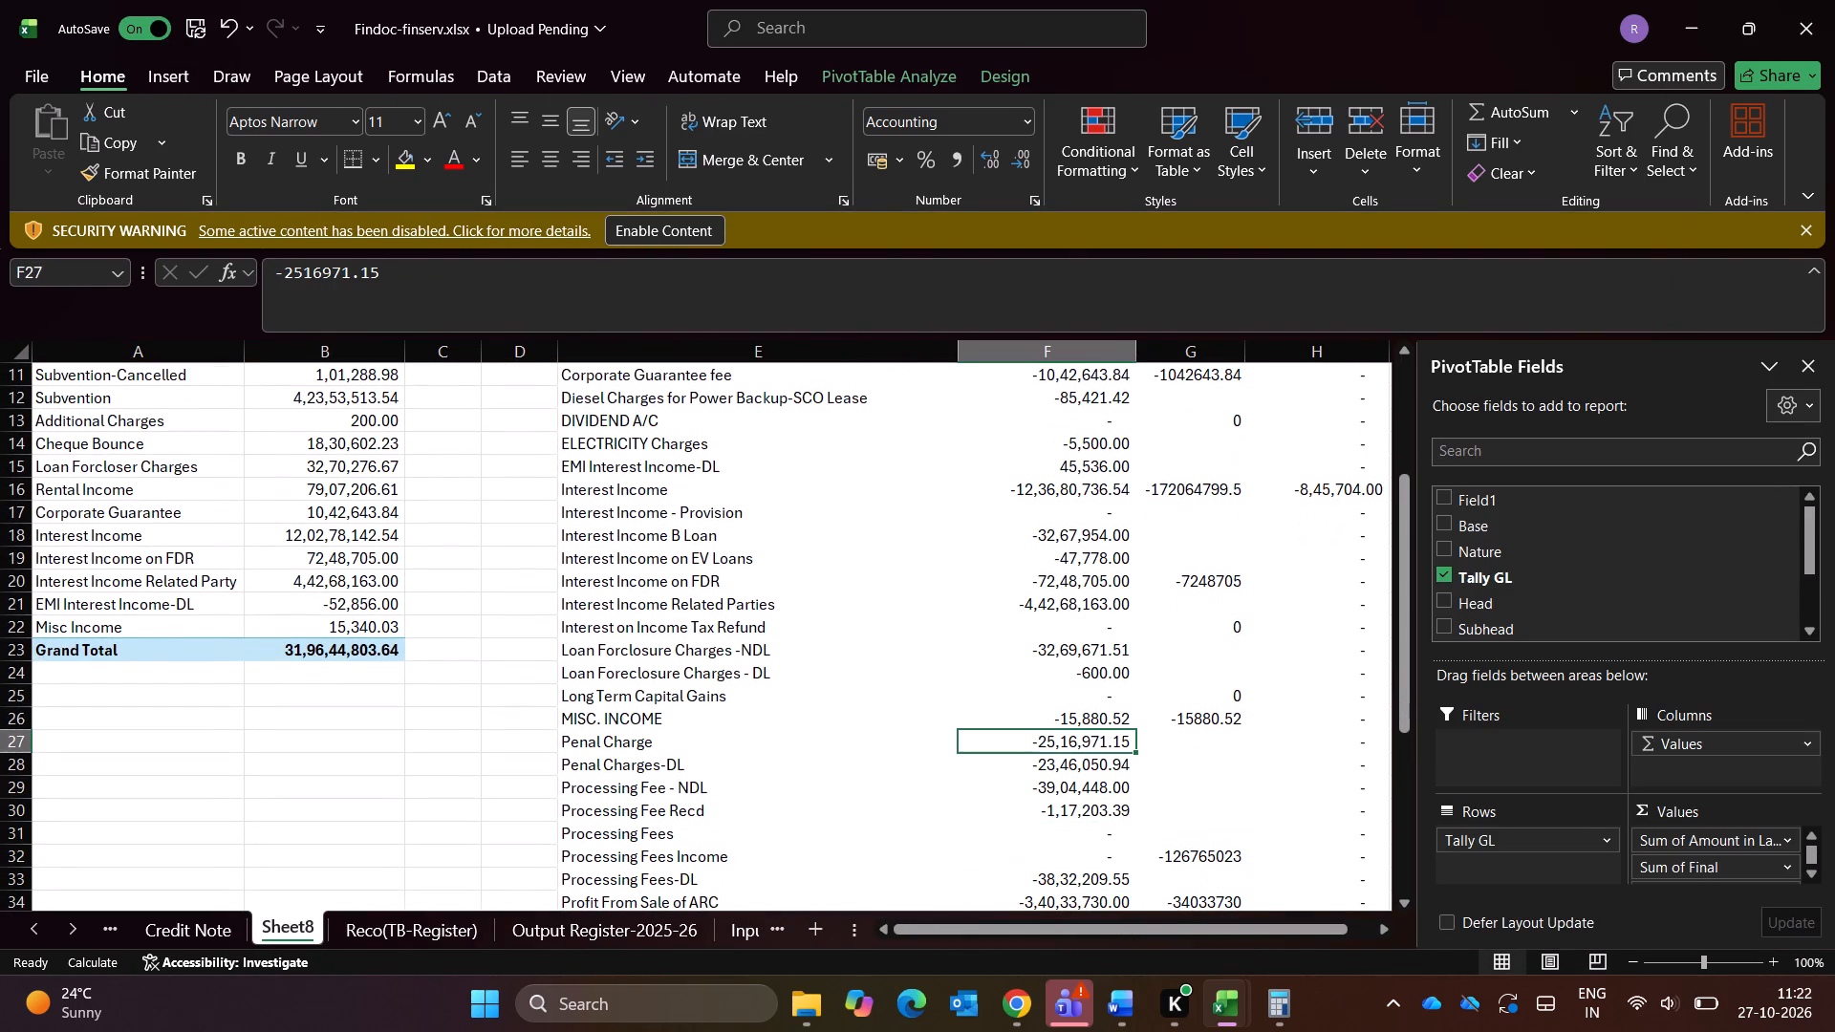
{"action": "key", "text": "alt+Tab"}
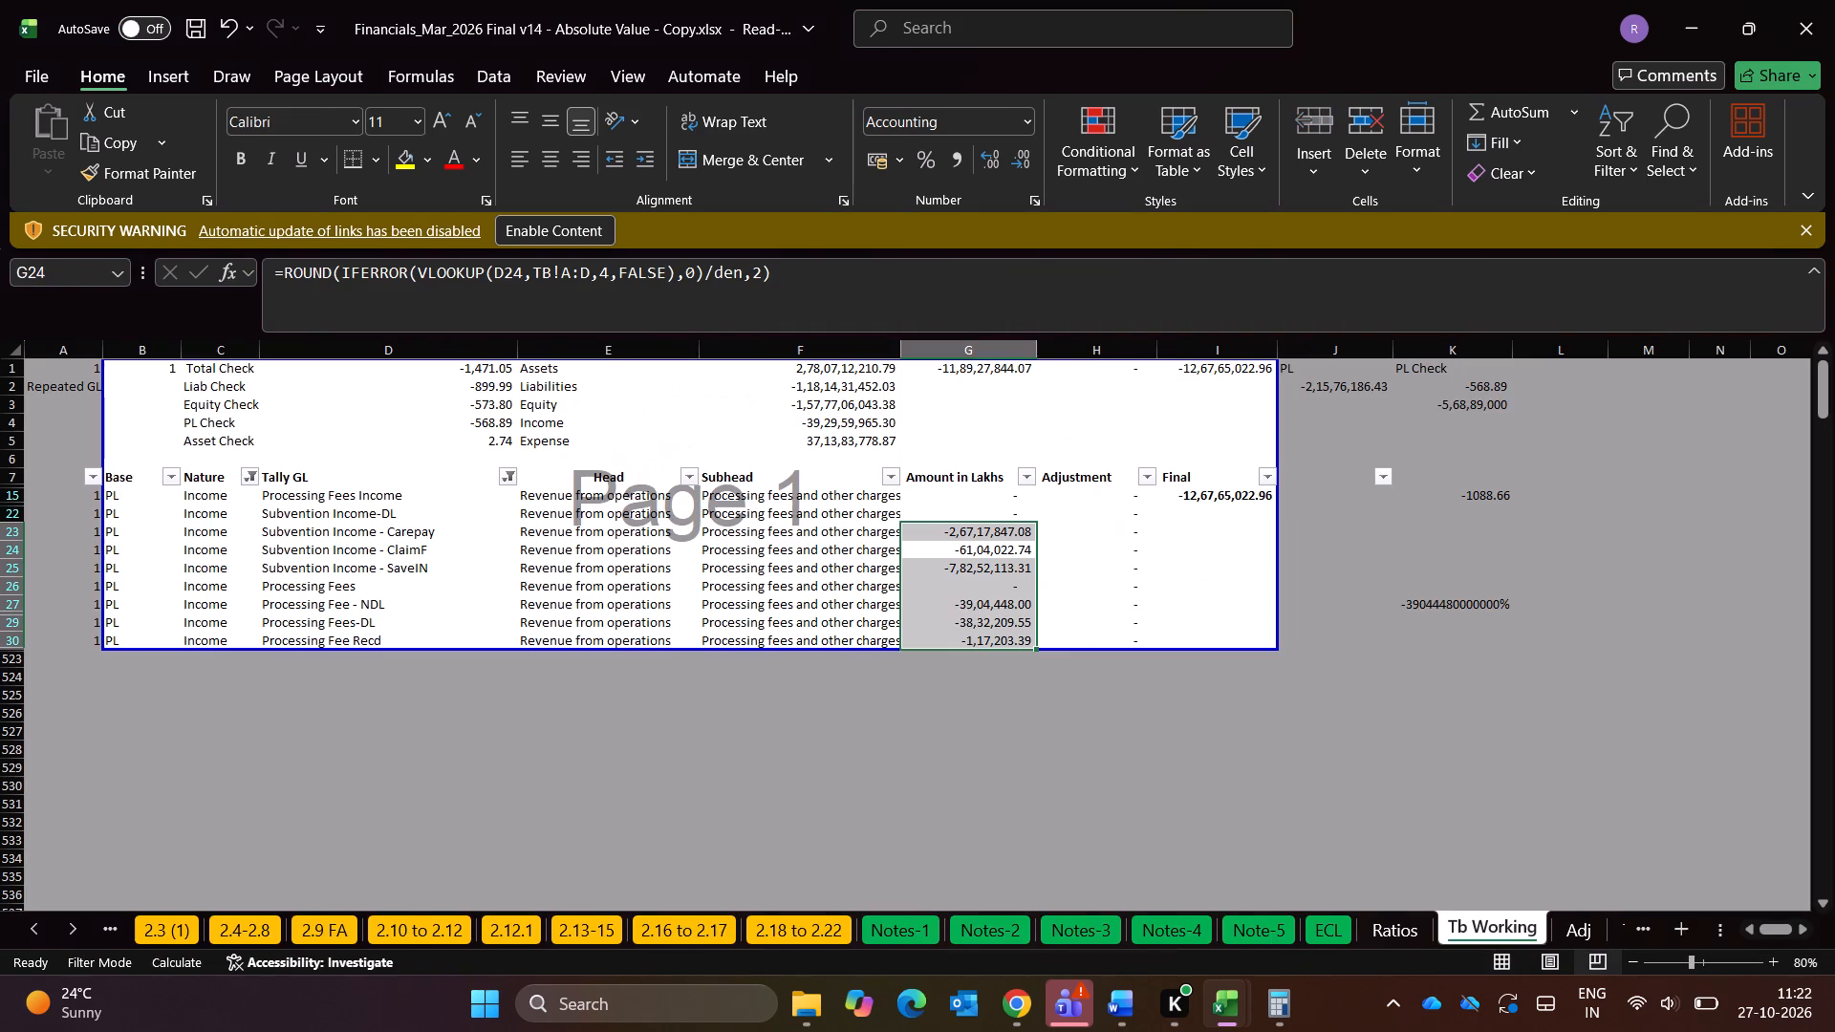
{"action": "key", "text": "alt+Tab"}
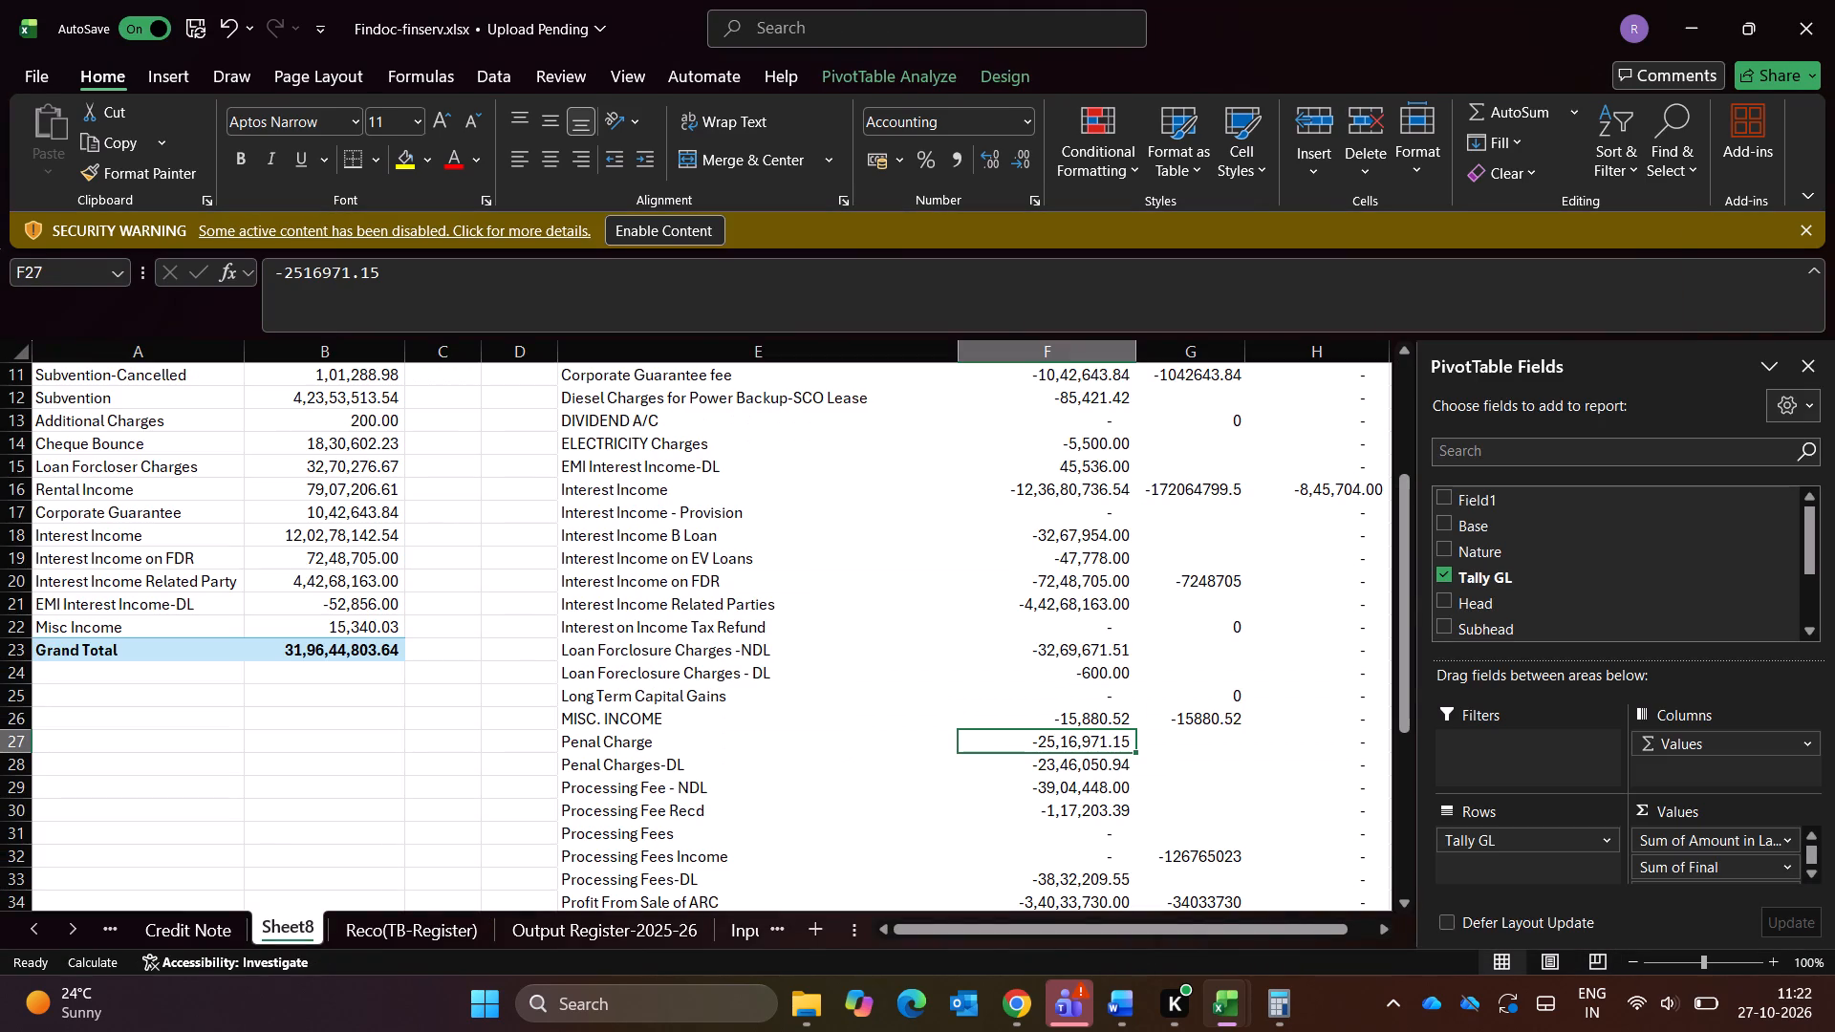
Examine the Processing Fee ledger rows in the Sheet8 pivot table, from Processing Fee - NDL to Processing Fees-DL.
{"action": "key", "text": "Down"}
{"action": "key", "text": "Down"}
{"action": "key", "text": "Down"}
{"action": "key", "text": "Down"}
{"action": "key", "text": "Down"}
{"action": "key", "text": "Down"}
{"action": "key", "text": "Down"}
{"action": "key", "text": "Down"}
{"action": "key", "text": "Down"}
{"action": "key", "text": "Up"}
{"action": "key", "text": "Up"}
{"action": "key", "text": "Up"}
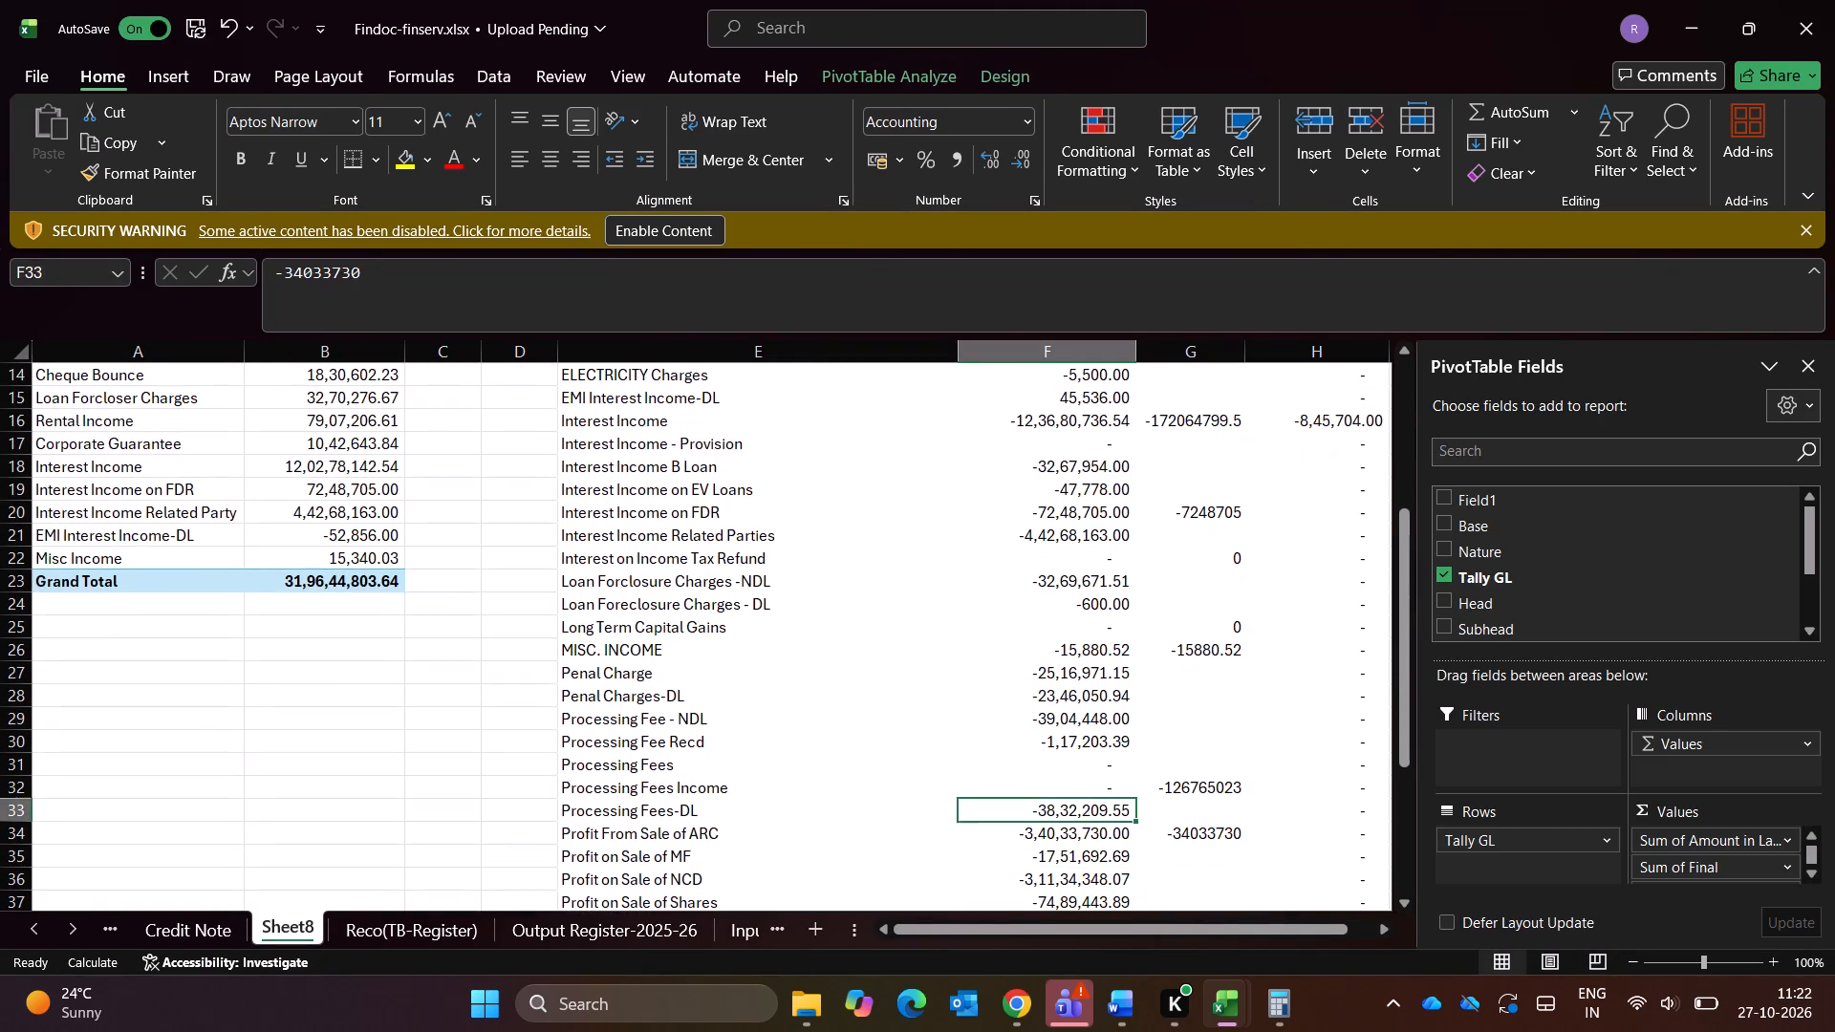
{"action": "key", "text": "Up"}
{"action": "key", "text": "Up"}
{"action": "key", "text": "Up"}
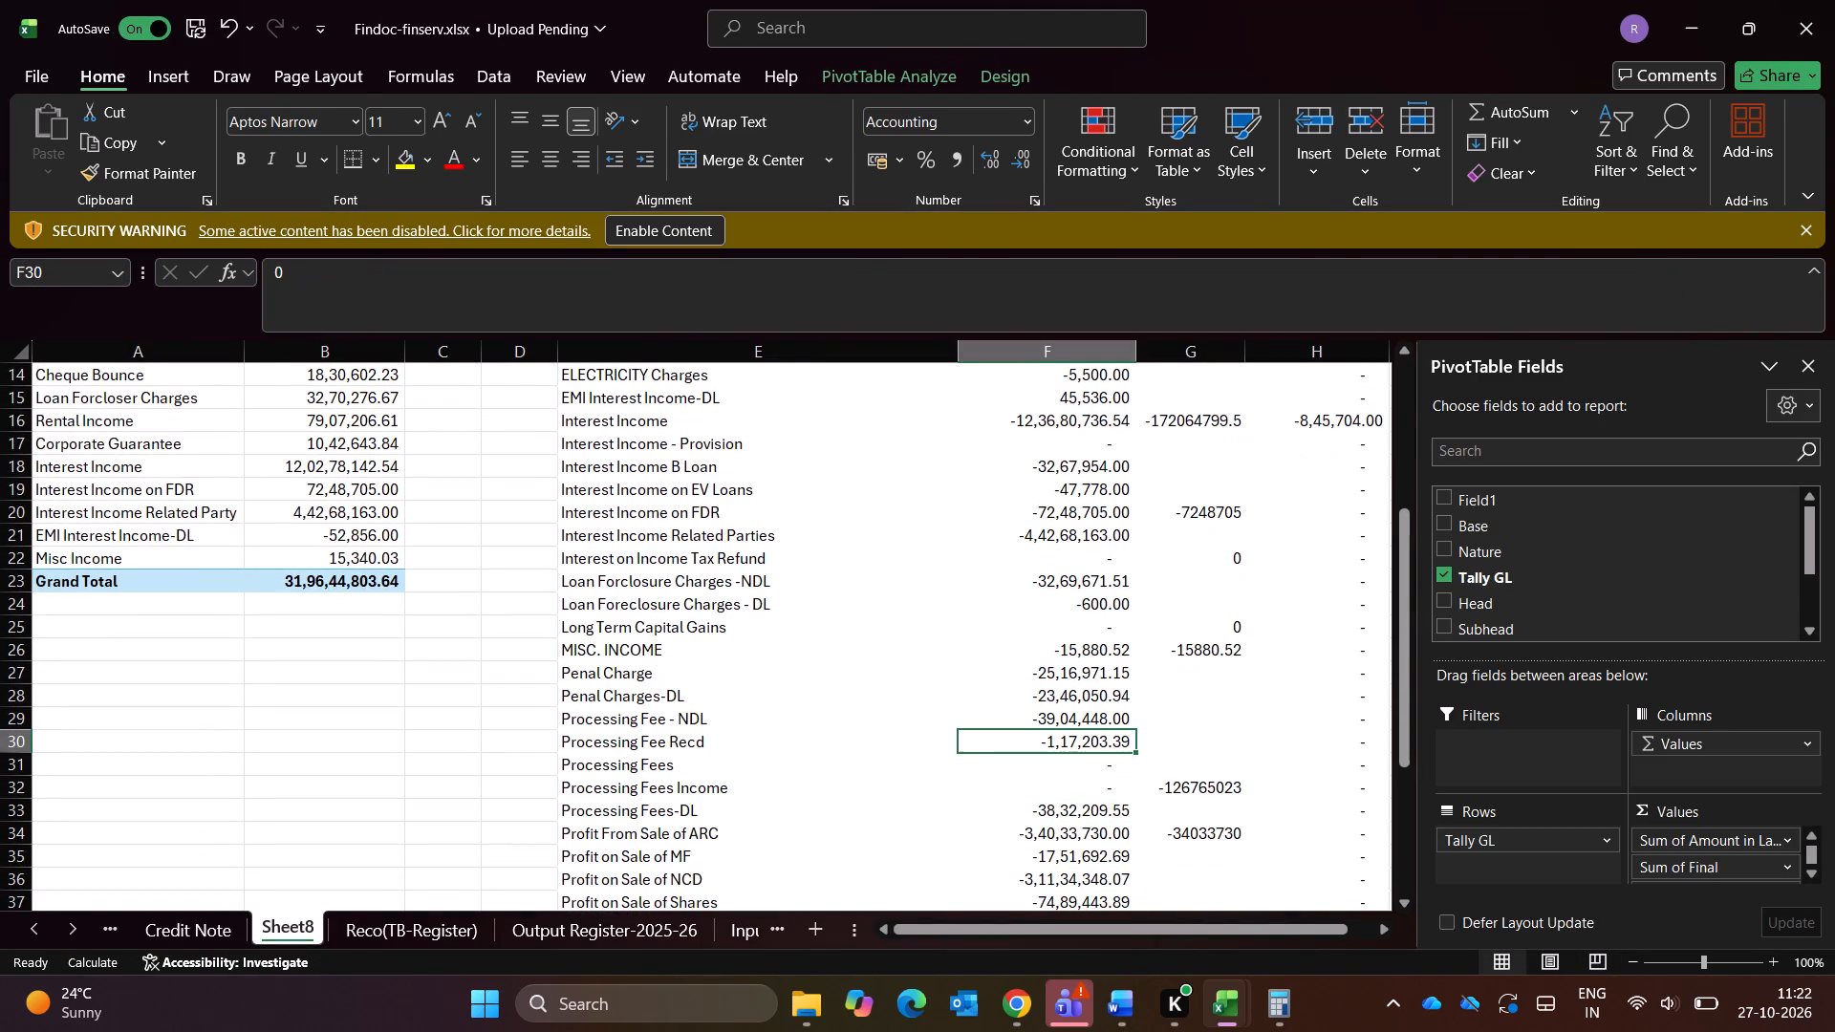
Review the trial balance formulas for Subvention and Processing Fee on Reco(TB-Register) to see which Sheet8 cells they use.
{"action": "key", "text": "ctrl+Page_Down"}
{"action": "key", "text": "ctrl+Page_Down"}
{"action": "key", "text": "ctrl+Page_Up"}
{"action": "key", "text": "Up"}
{"action": "key", "text": "Up"}
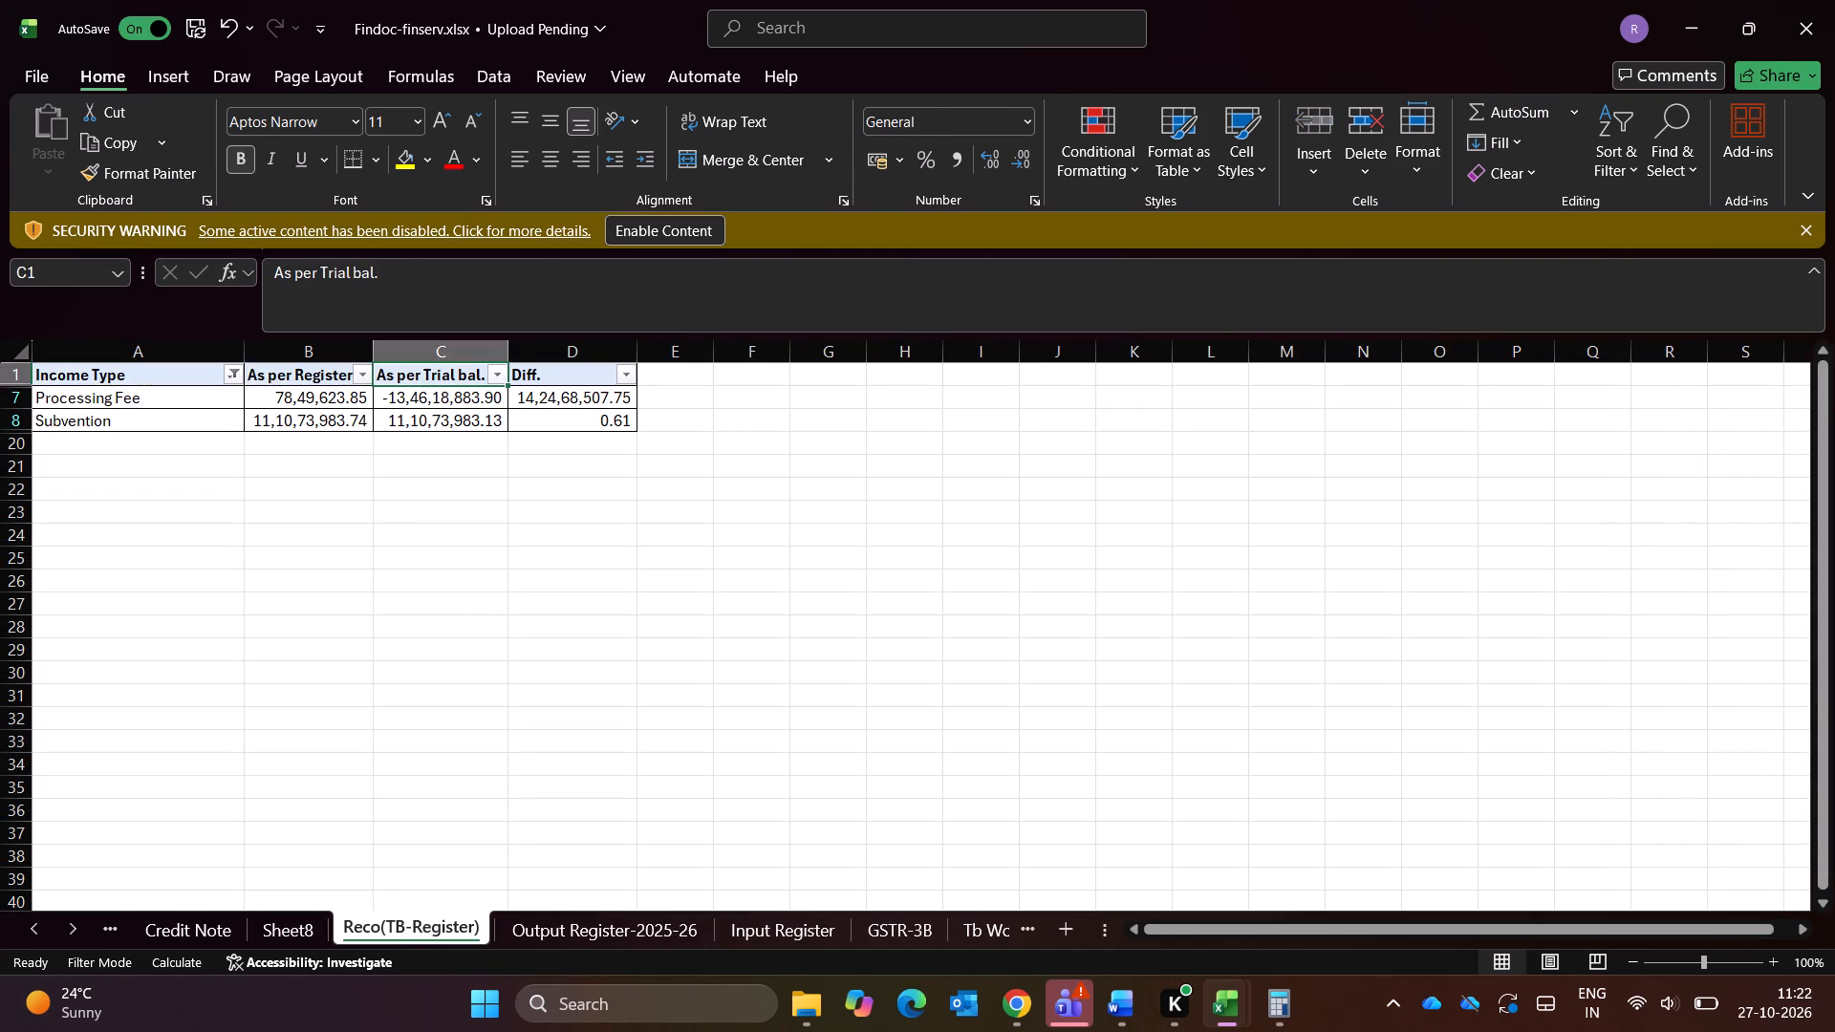
{"action": "key", "text": "Down"}
{"action": "key", "text": "Down"}
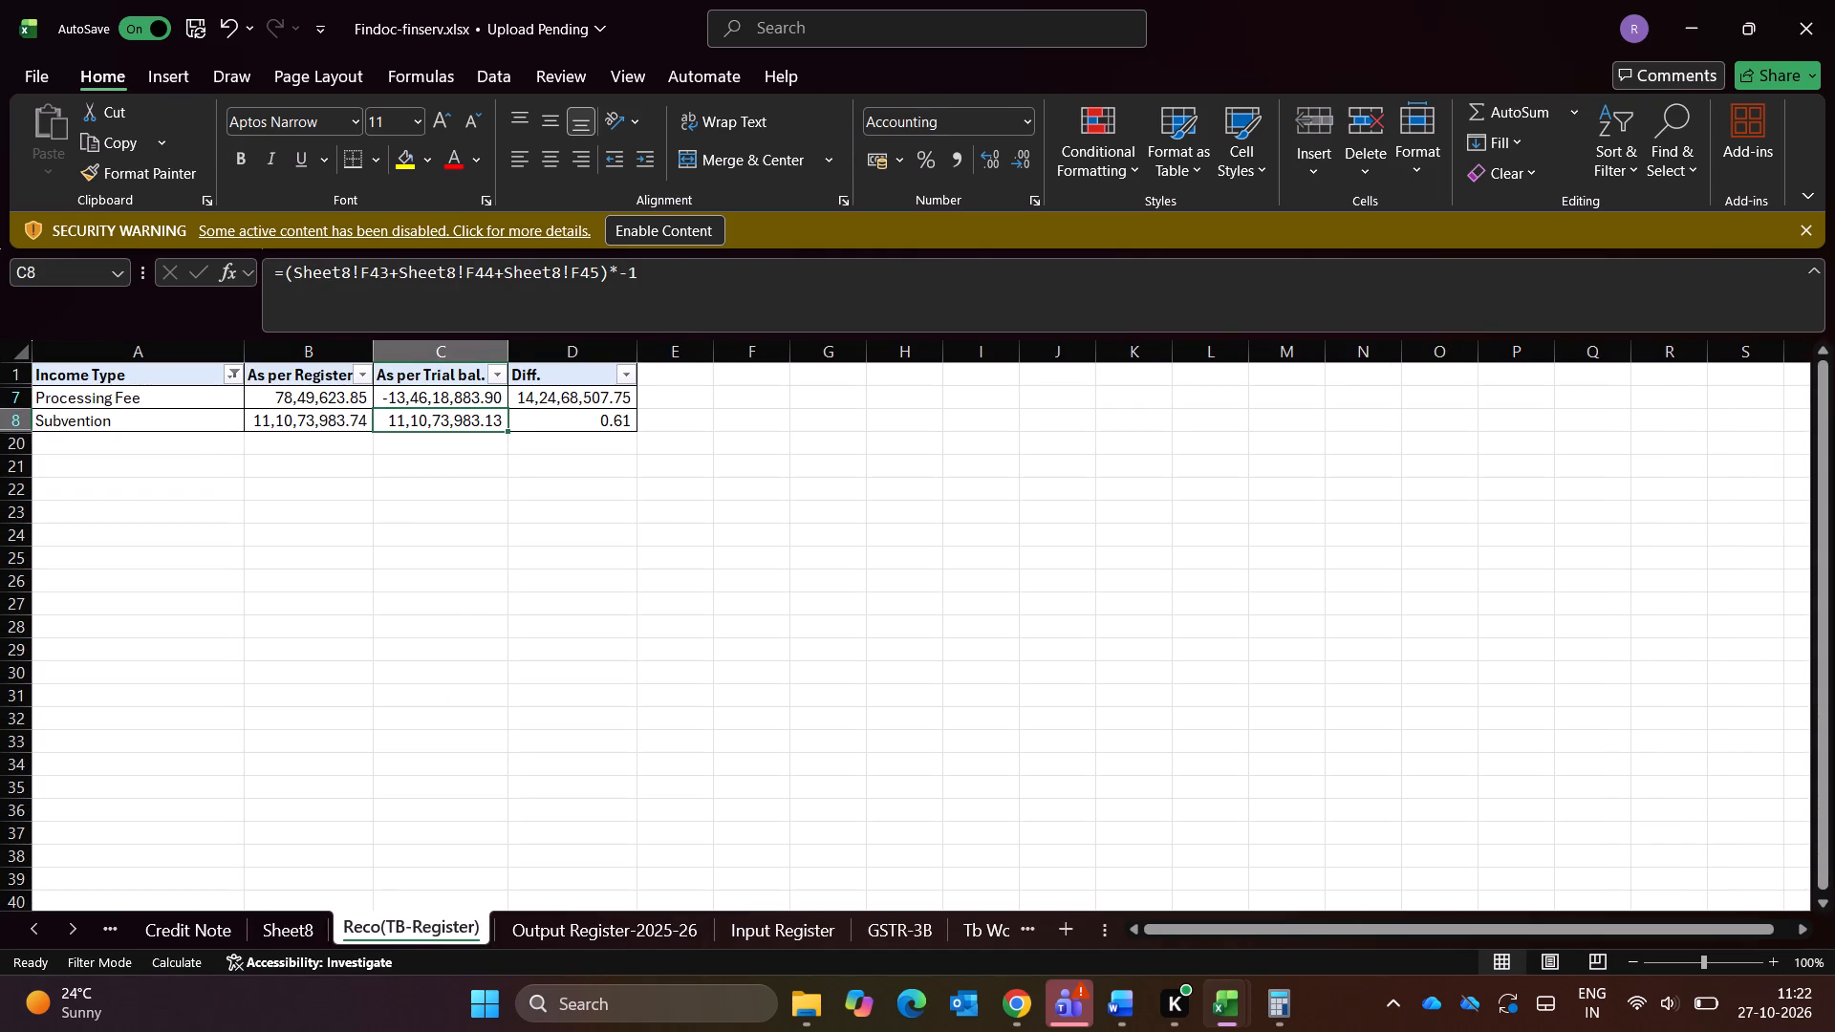
{"action": "key", "text": "Up"}
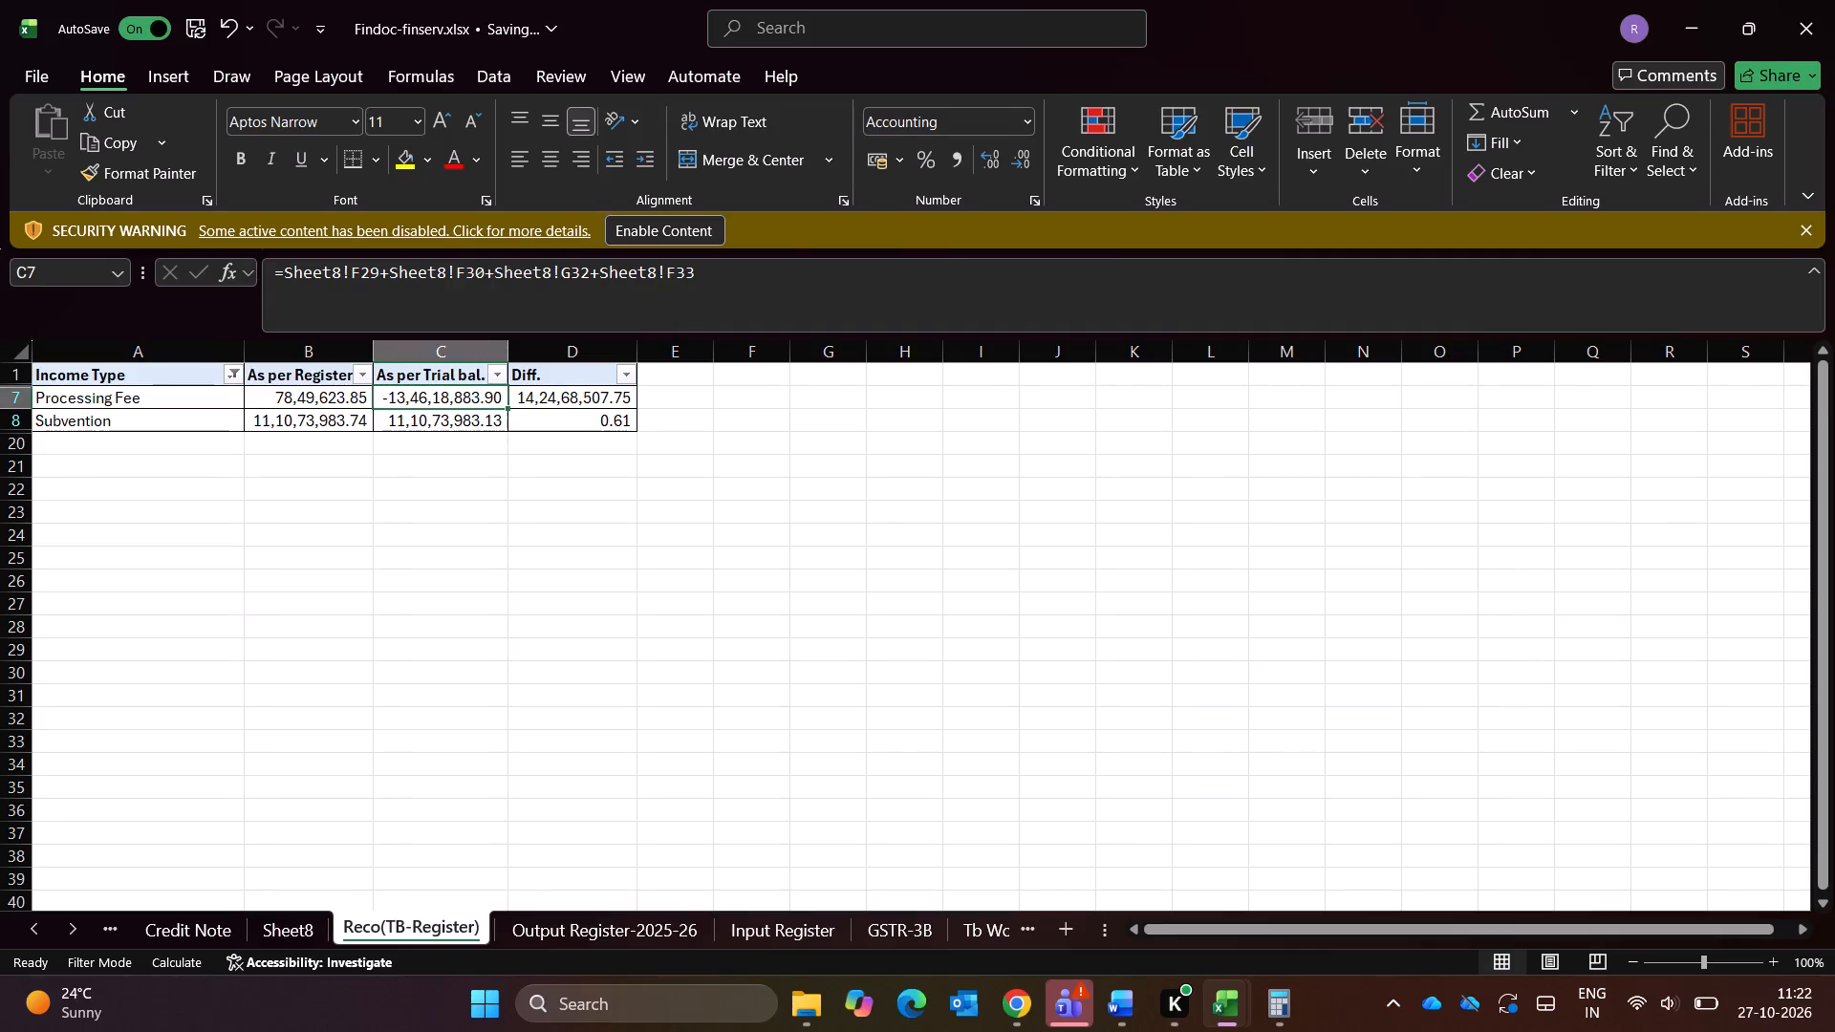
Inspect the filtered Tally GL rows on the Tb Working sheet of Findoc-finserv.xlsx.
{"action": "key", "text": "ctrl+Page_Down"}
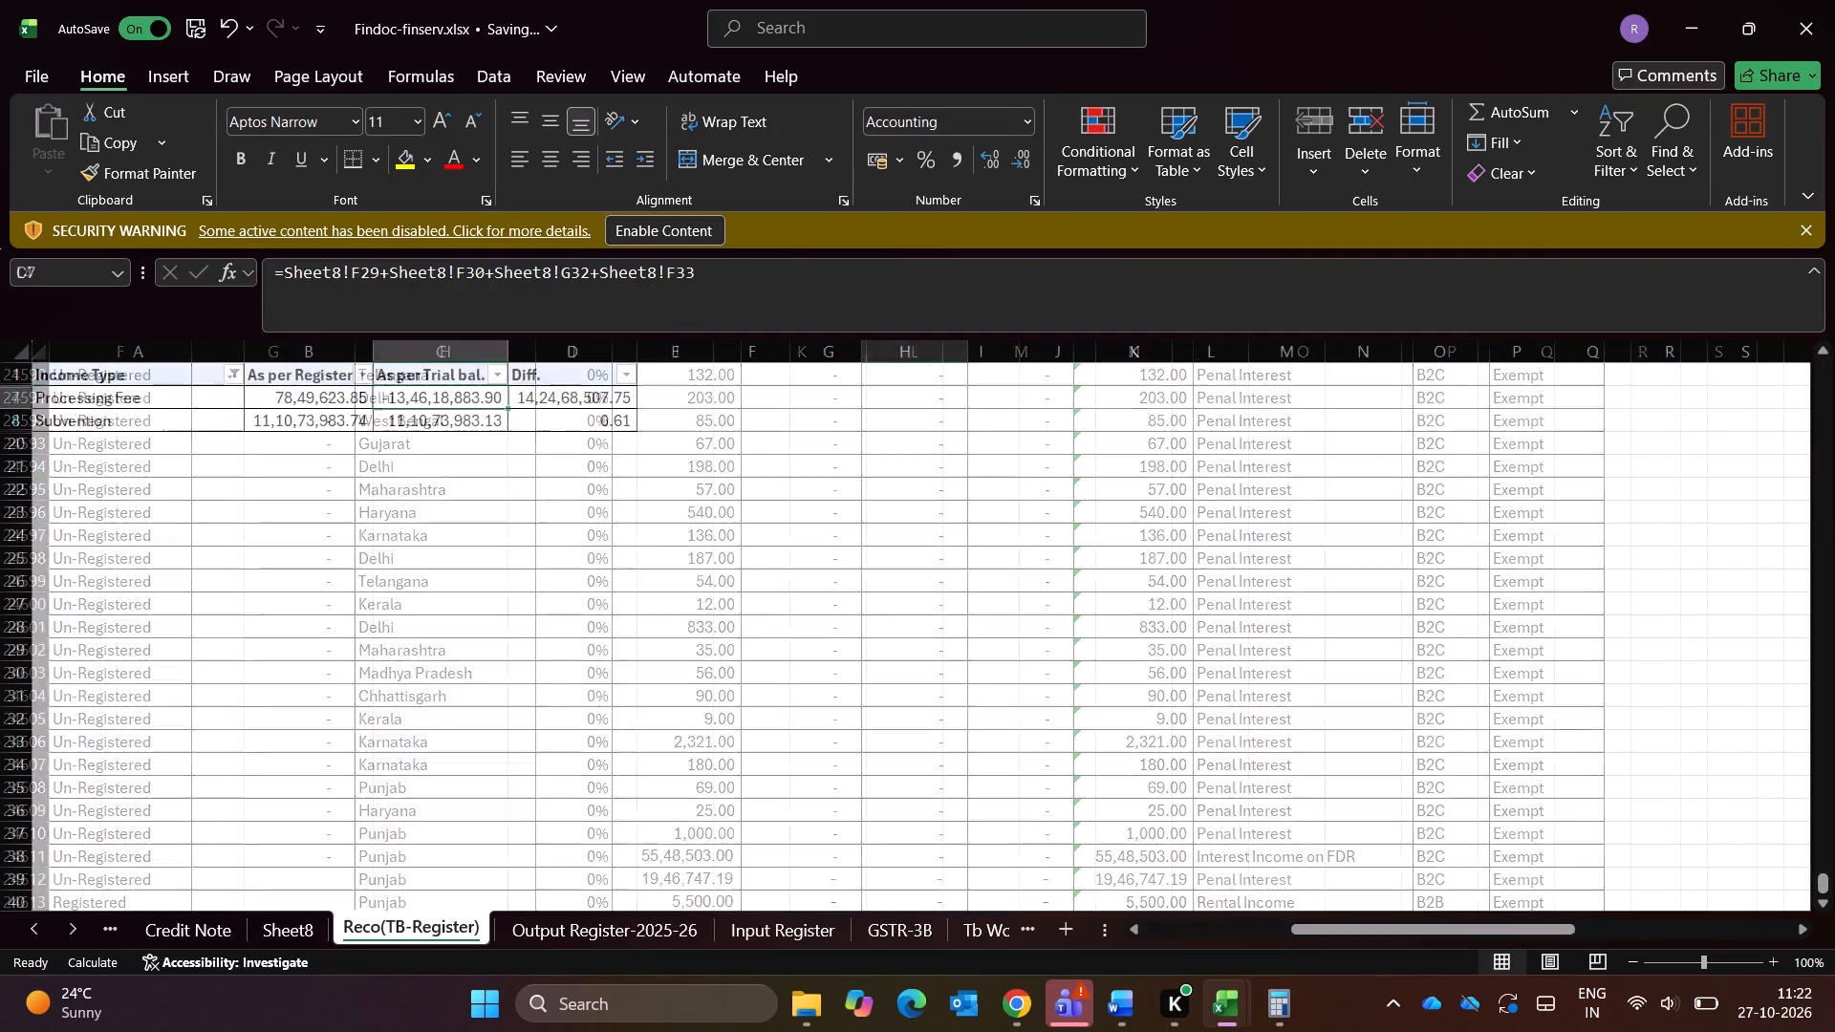
{"action": "key", "text": "ctrl+Page_Down"}
{"action": "key", "text": "ctrl+Page_Down"}
{"action": "key", "text": "ctrl+Page_Down"}
{"action": "key", "text": "Left"}
{"action": "key", "text": "Left"}
{"action": "key", "text": "Left"}
{"action": "key", "text": "Left"}
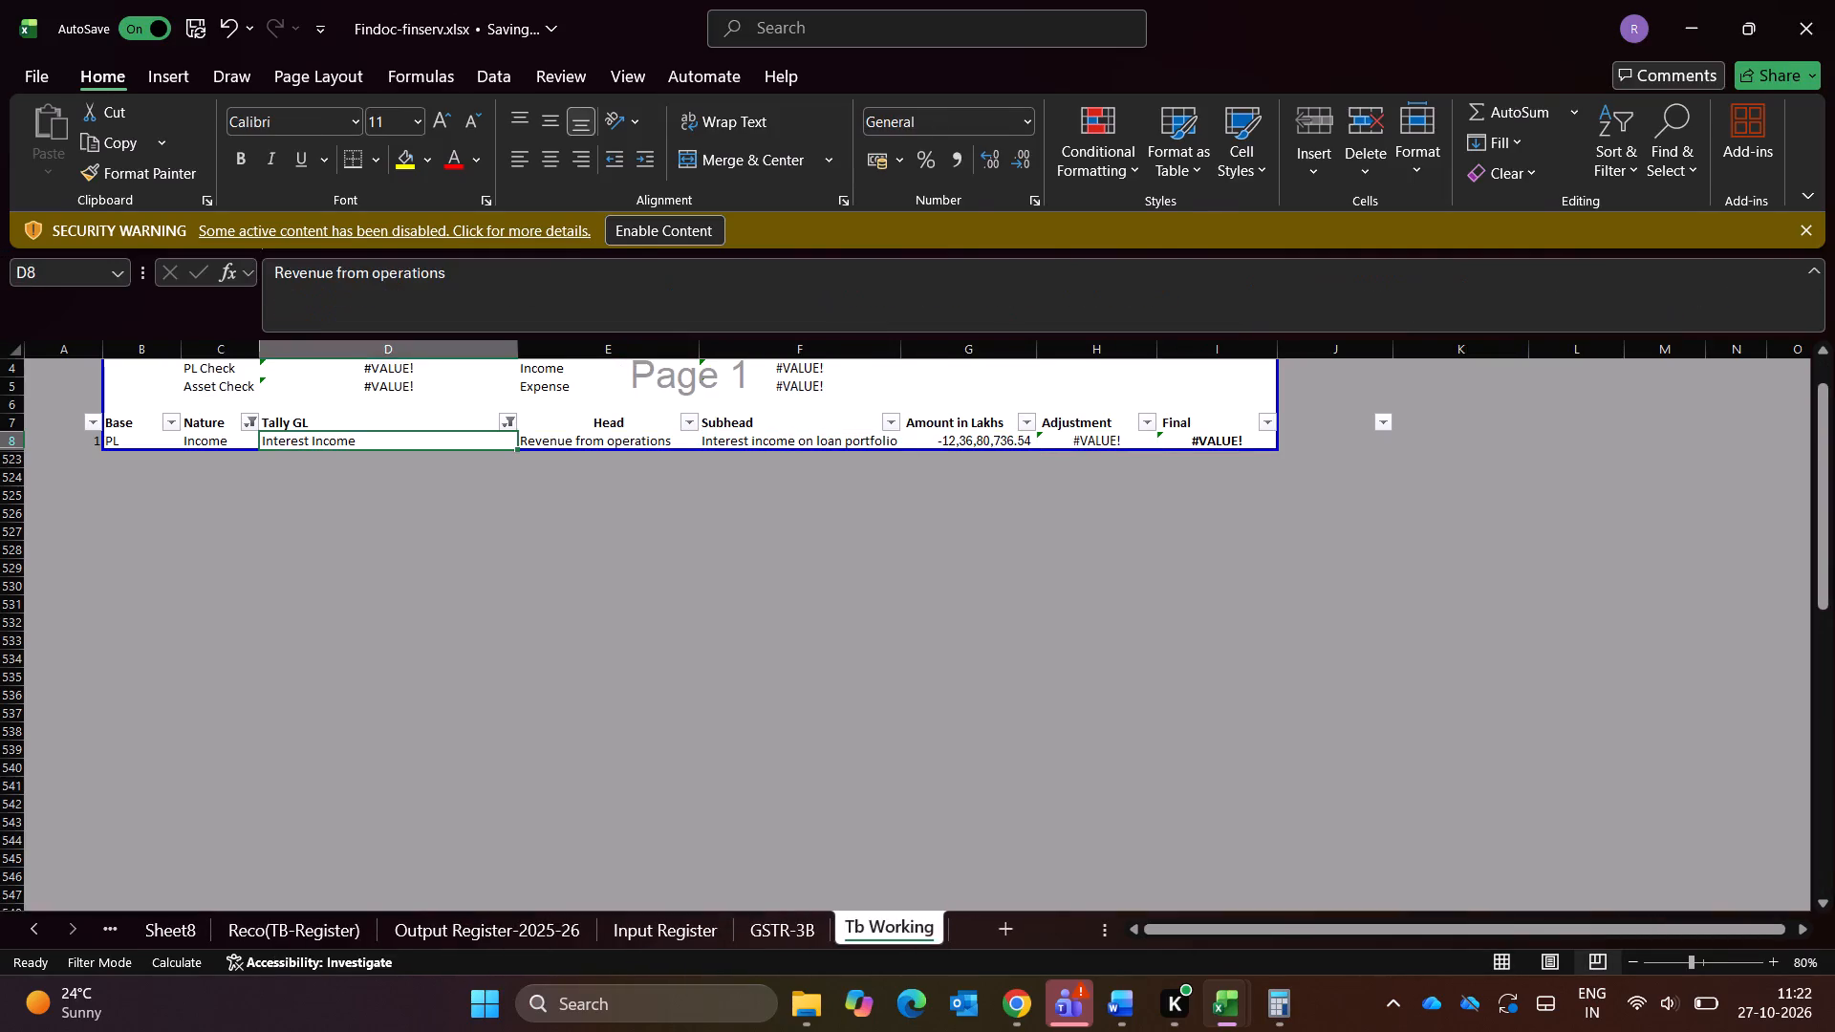
{"action": "key", "text": "ctrl+Page_Down"}
{"action": "key", "text": "ctrl+Page_Up"}
{"action": "key", "text": "ctrl+Page_Down"}
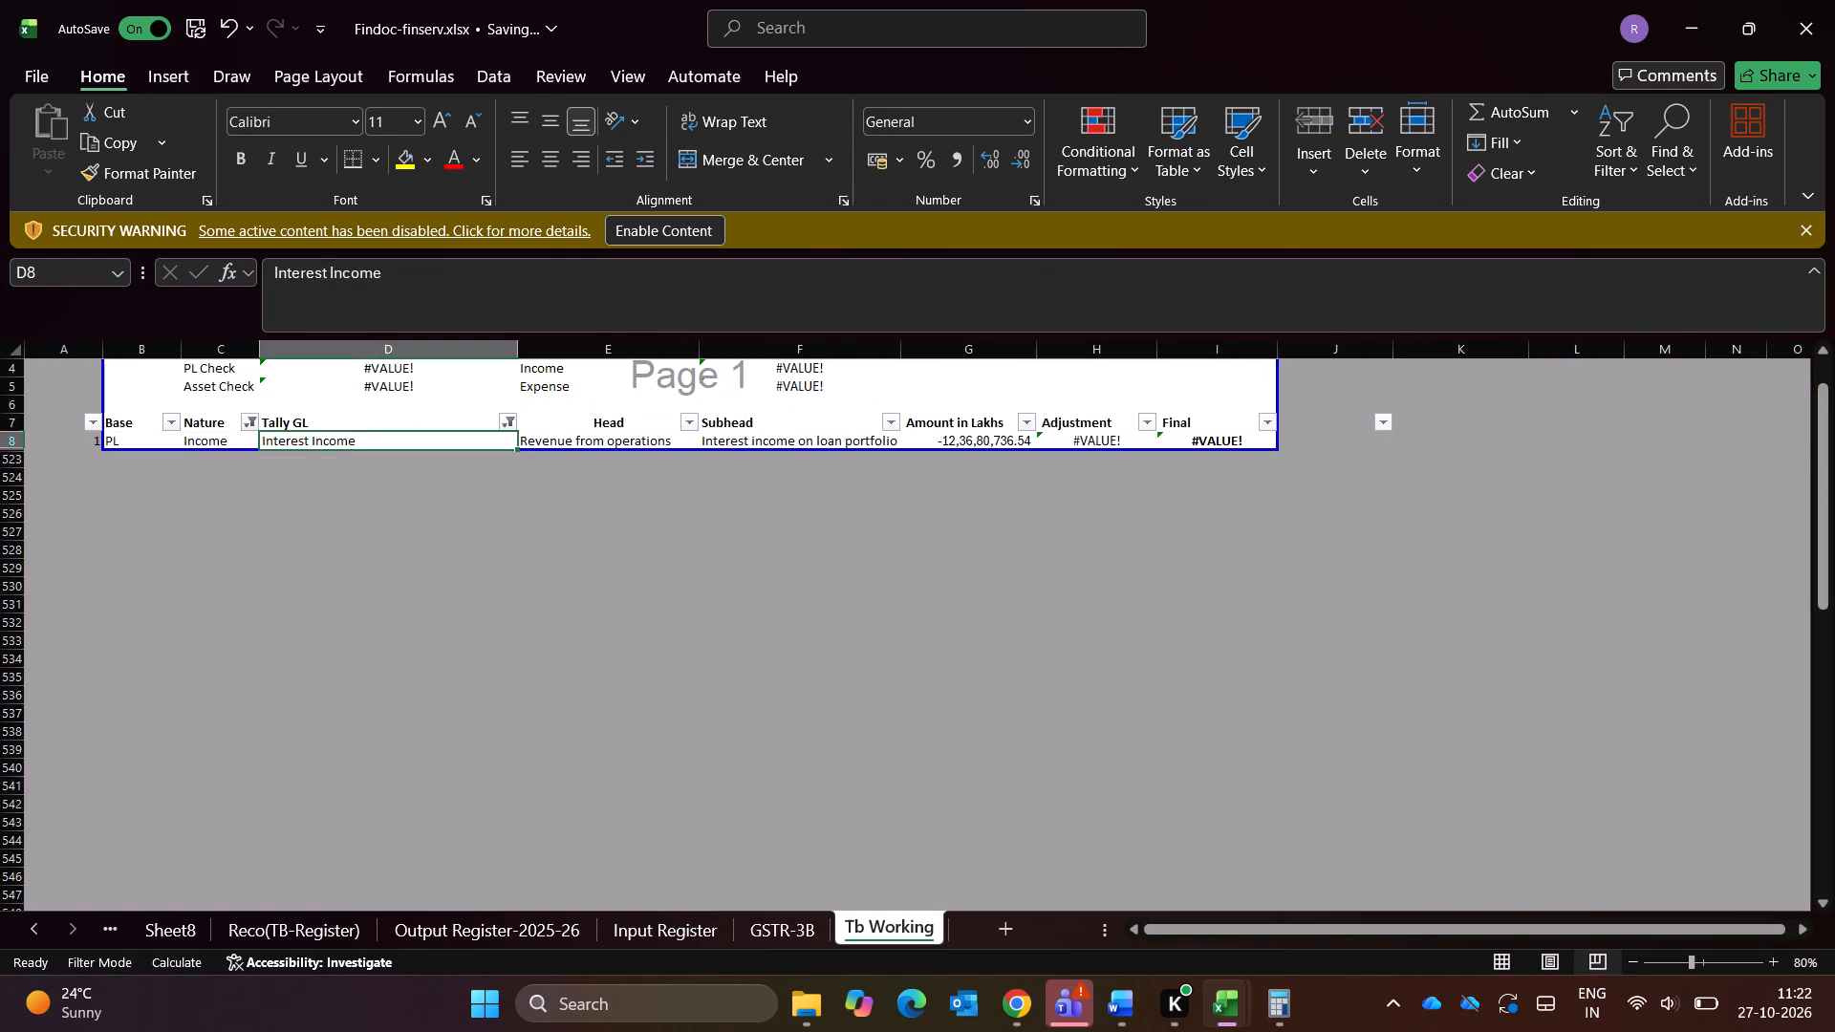
{"action": "key", "text": "Left"}
{"action": "key", "text": "Left"}
{"action": "key", "text": "Right"}
{"action": "key", "text": "Up"}
{"action": "key", "text": "Up"}
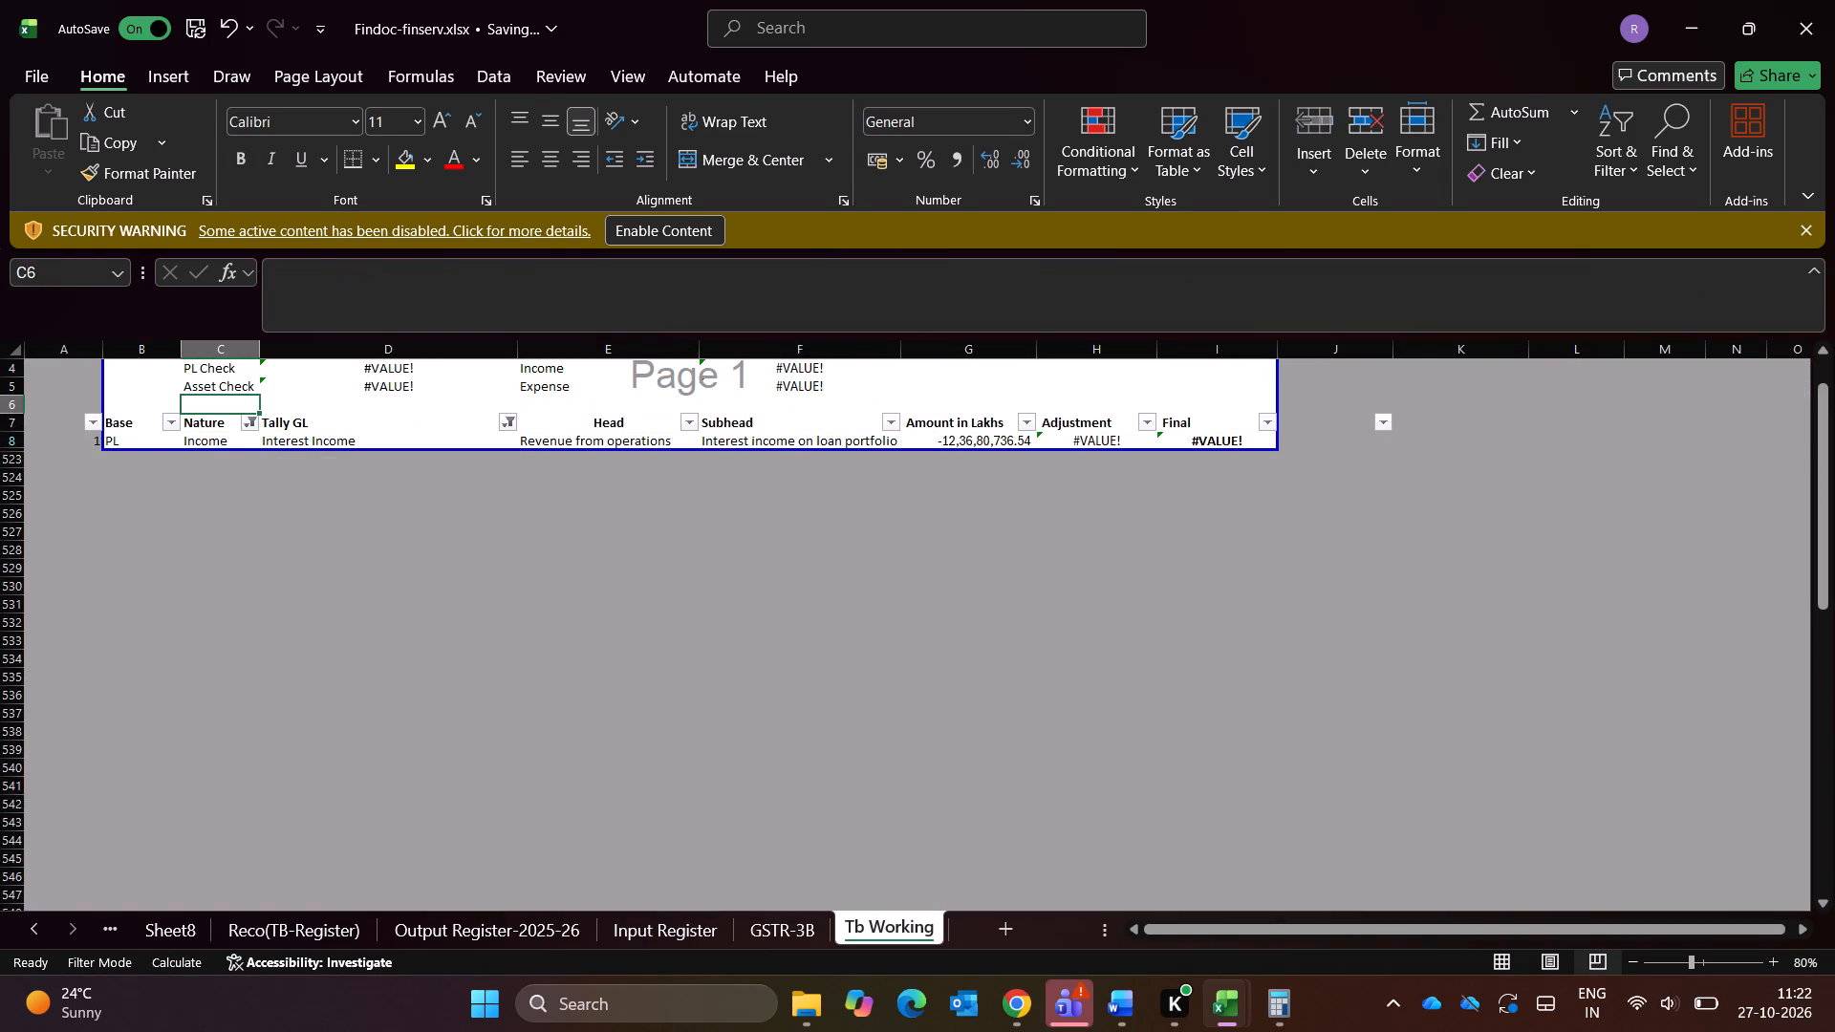
Switch to Chrome and search the web for OCTAGST in a new tab.
{"action": "key", "text": "alt+Tab"}
{"action": "key", "text": "alt+Tab"}
{"action": "key", "text": "alt+Right"}
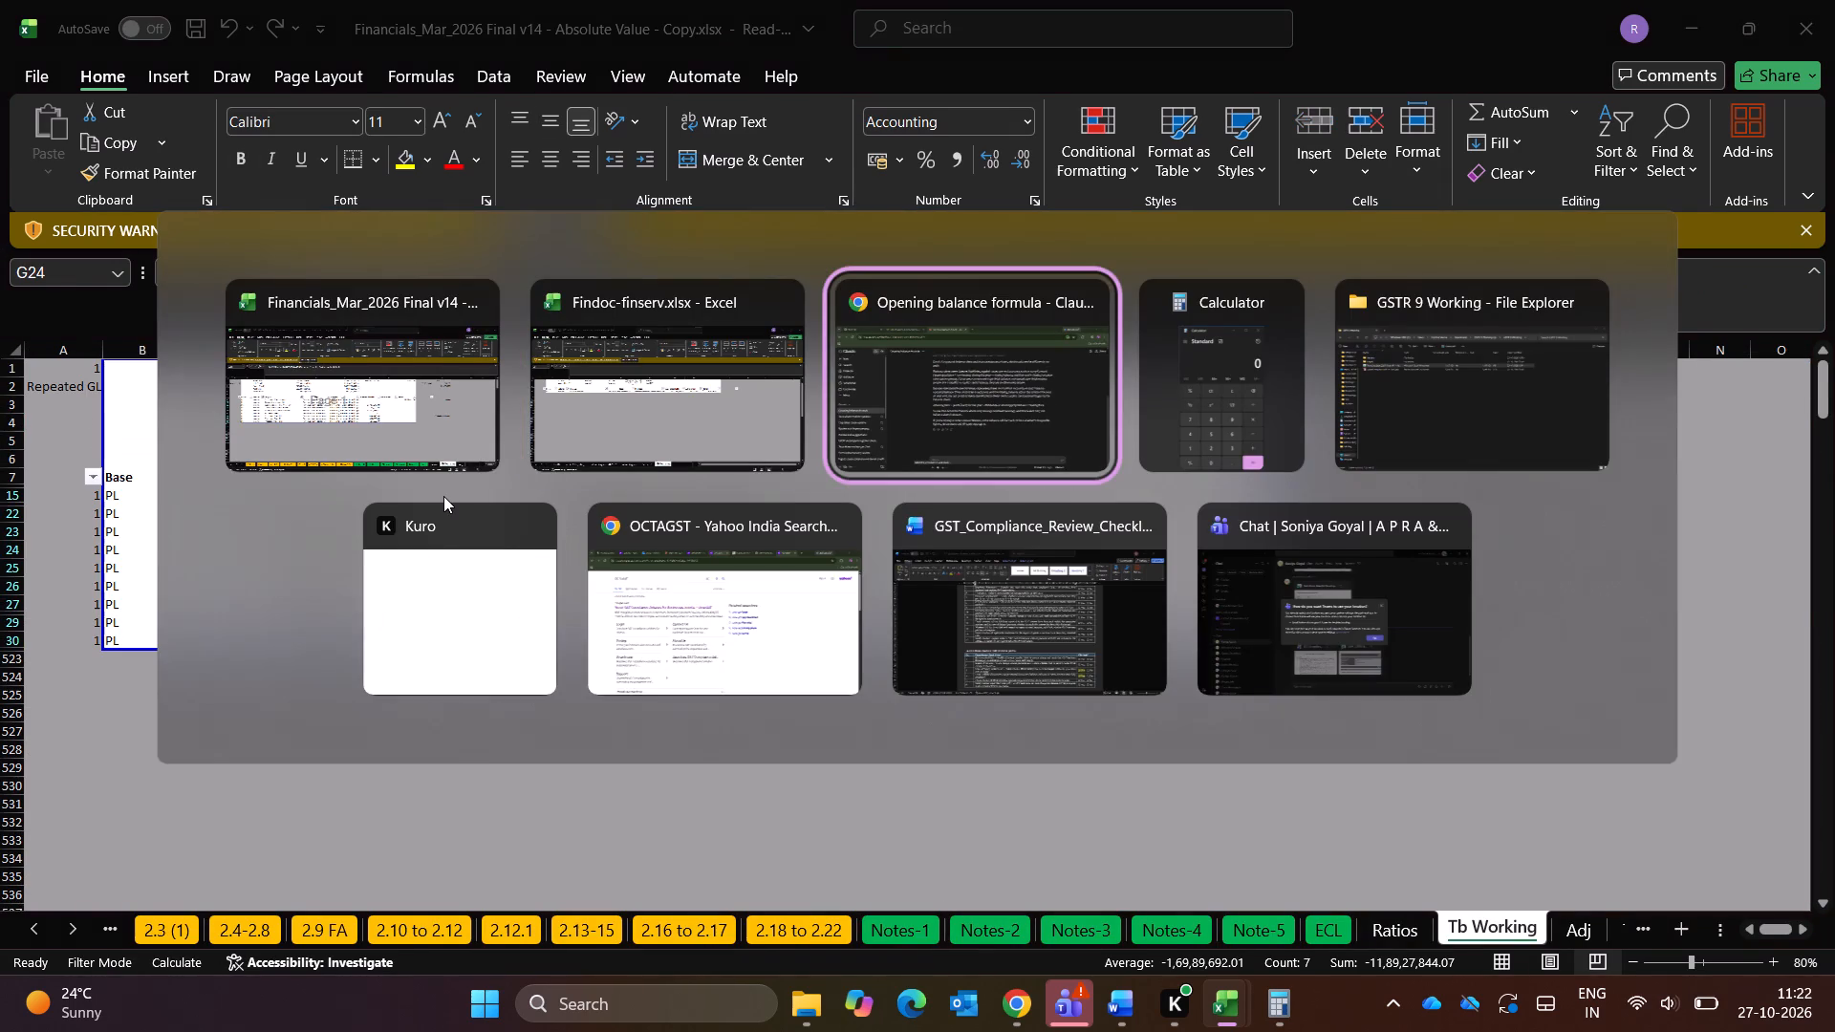
{"action": "key", "text": "alt+Down"}
{"action": "key", "text": "alt+Left"}
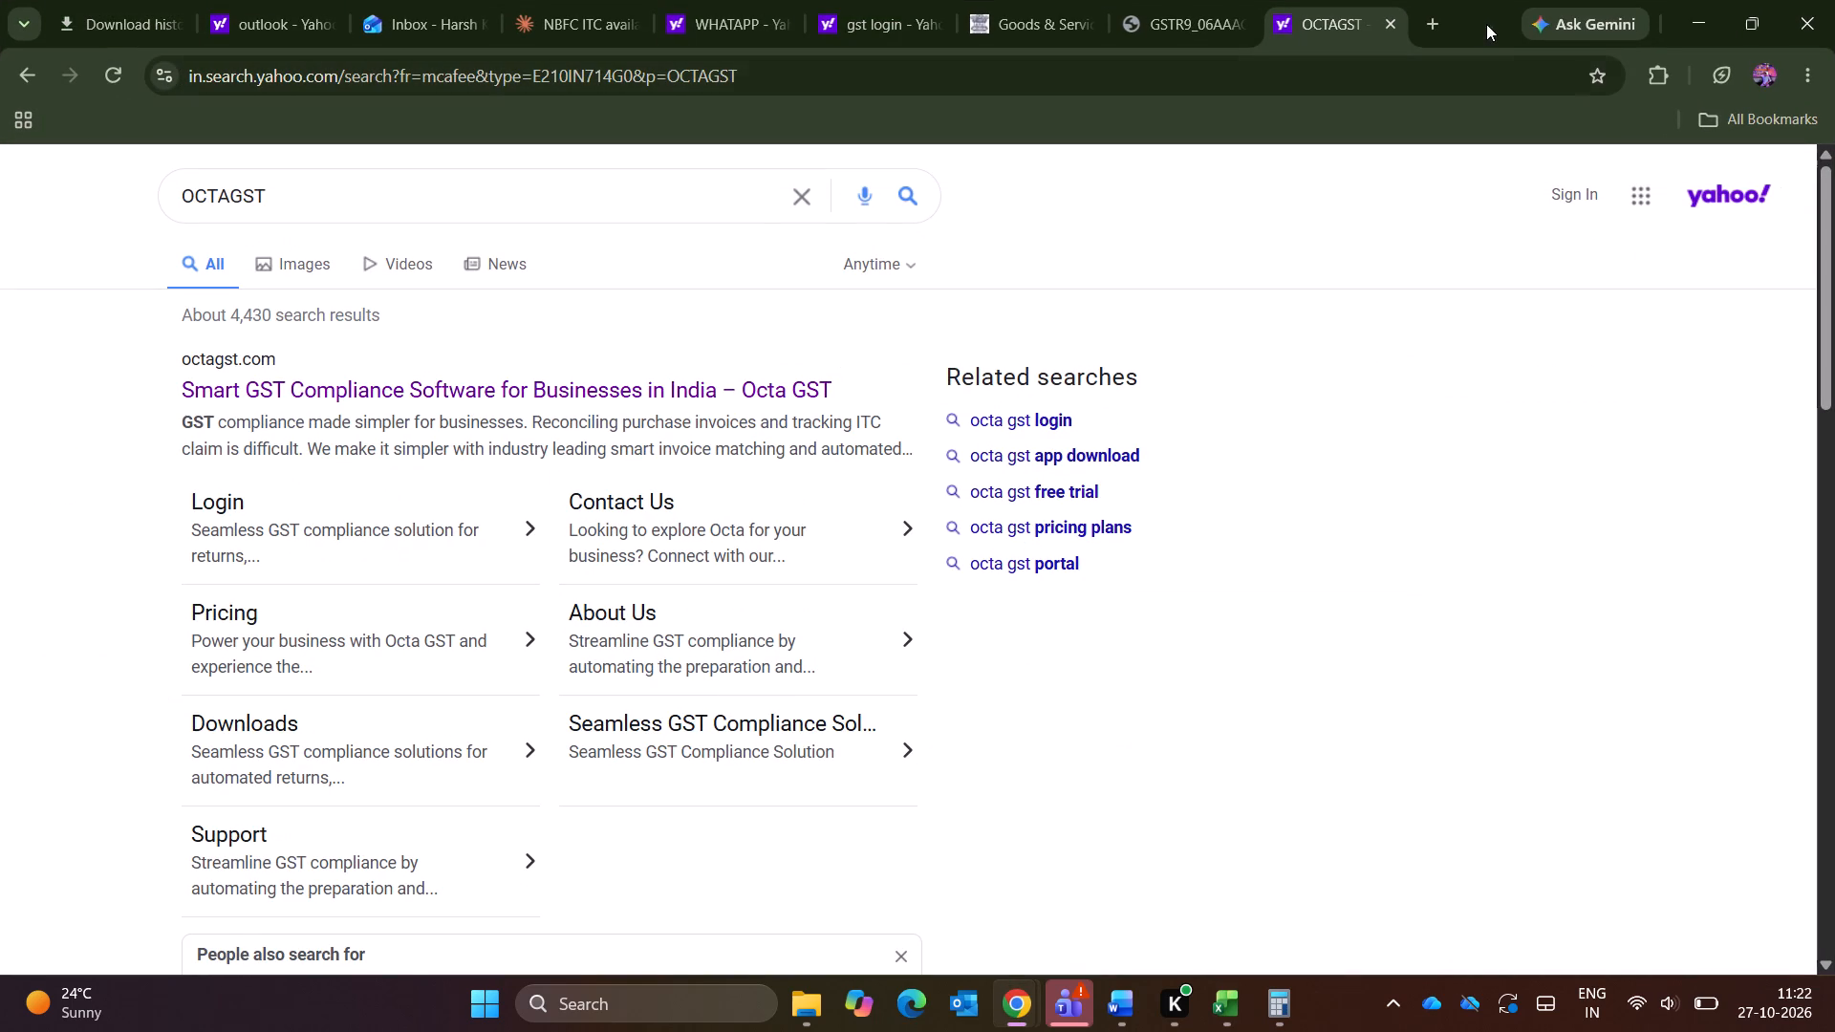
{"action": "left_click", "coordinate": [1438, 24]}
{"action": "type", "text": "octa"}
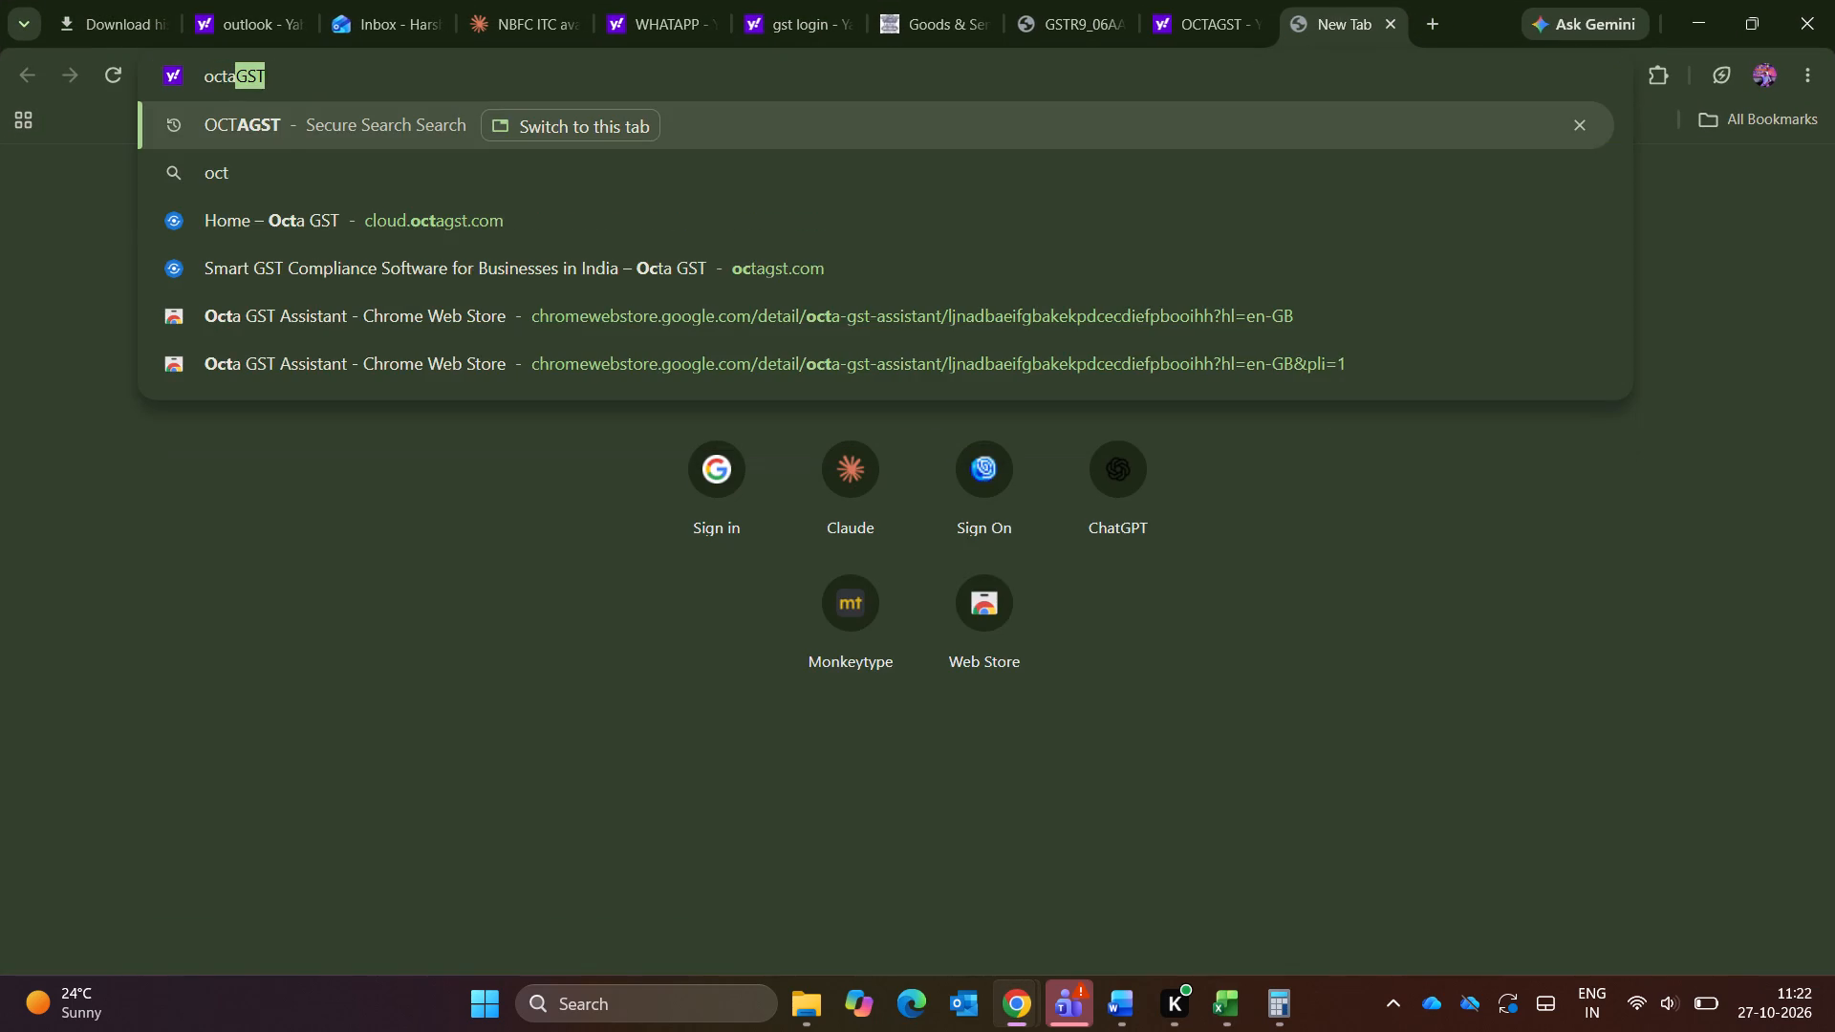
{"action": "key", "text": "Right"}
{"action": "key", "text": "Return"}
{"action": "type", "text": "\\\\"}
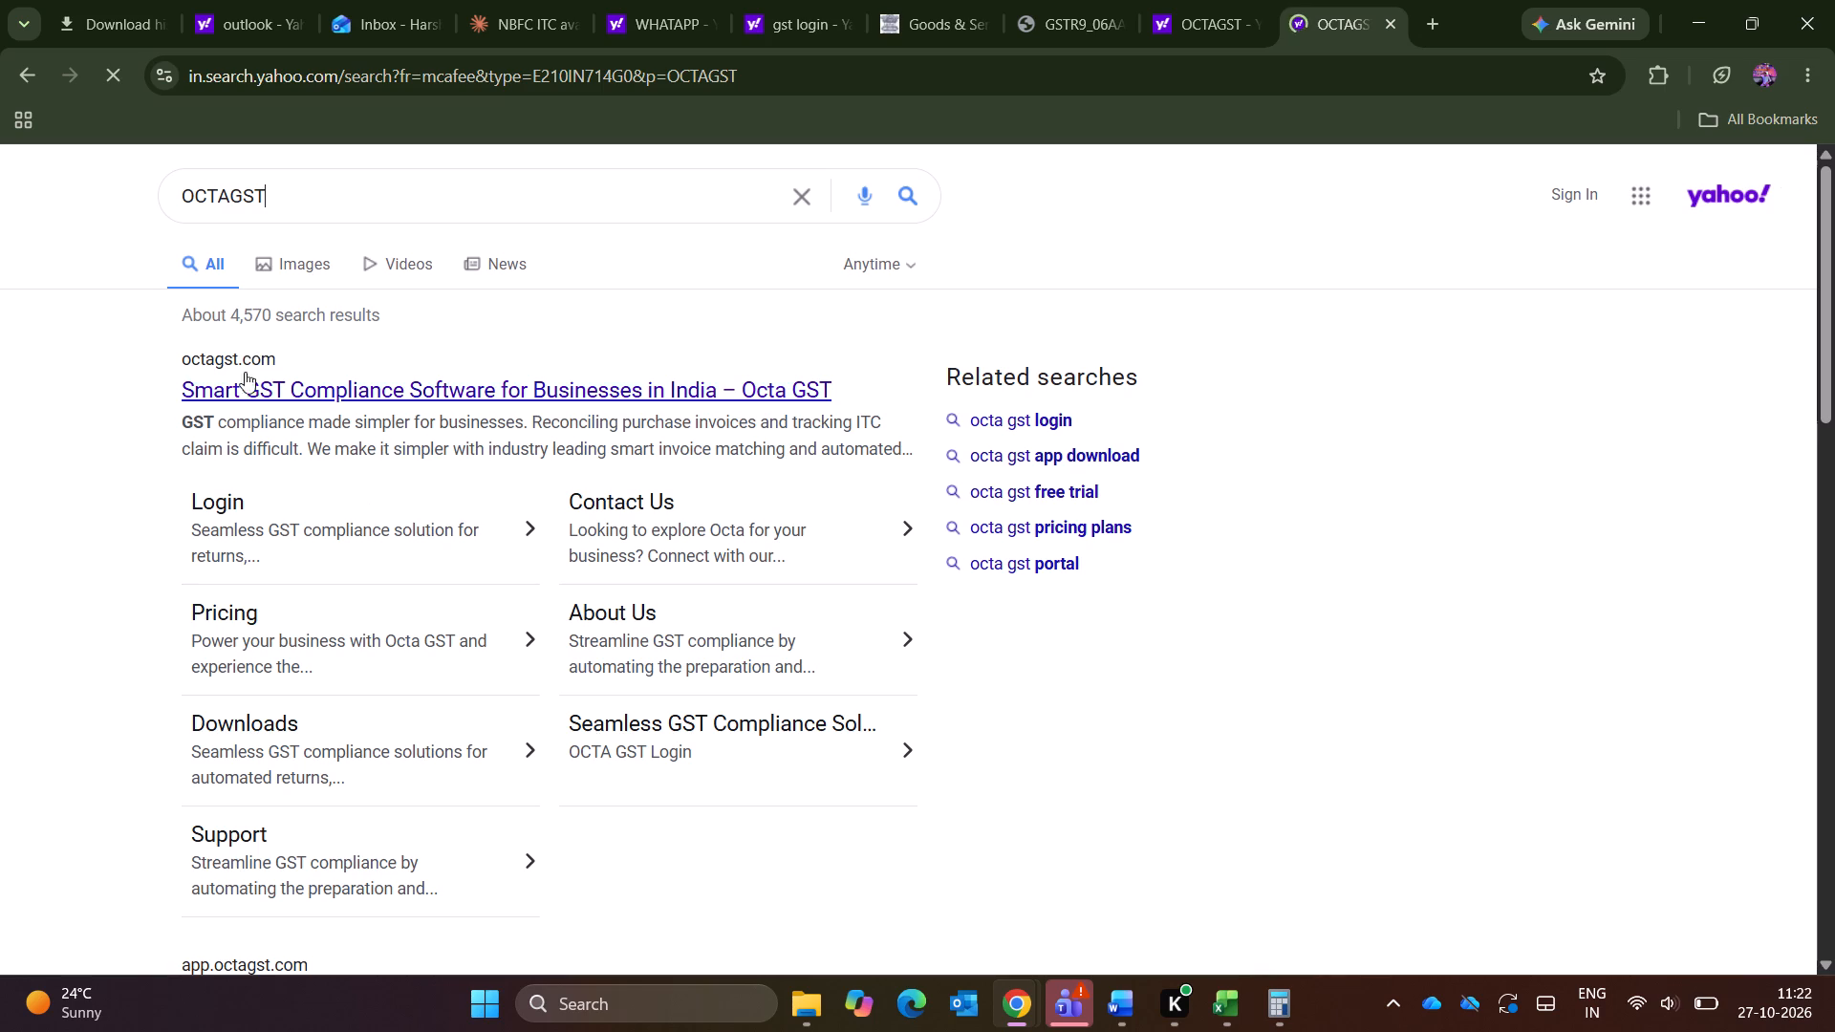
Open the Octa GST website from the search results and go to its login page.
{"action": "left_click", "coordinate": [245, 388]}
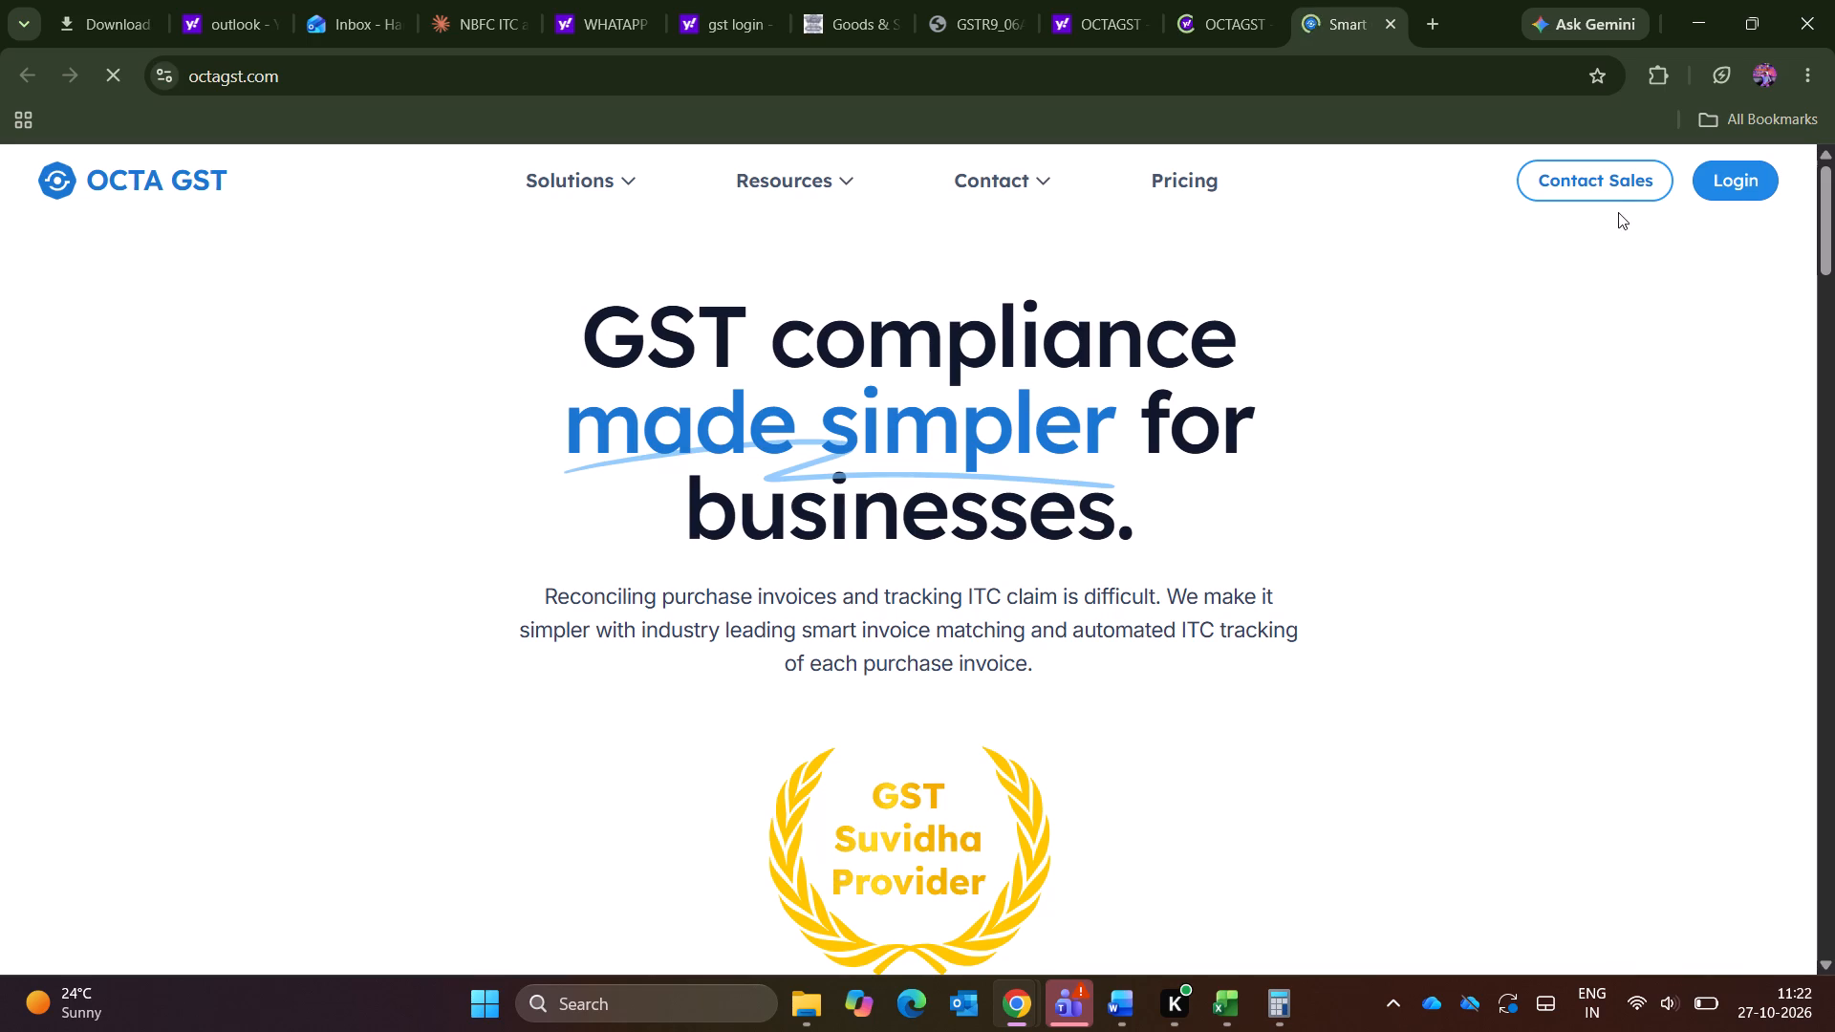